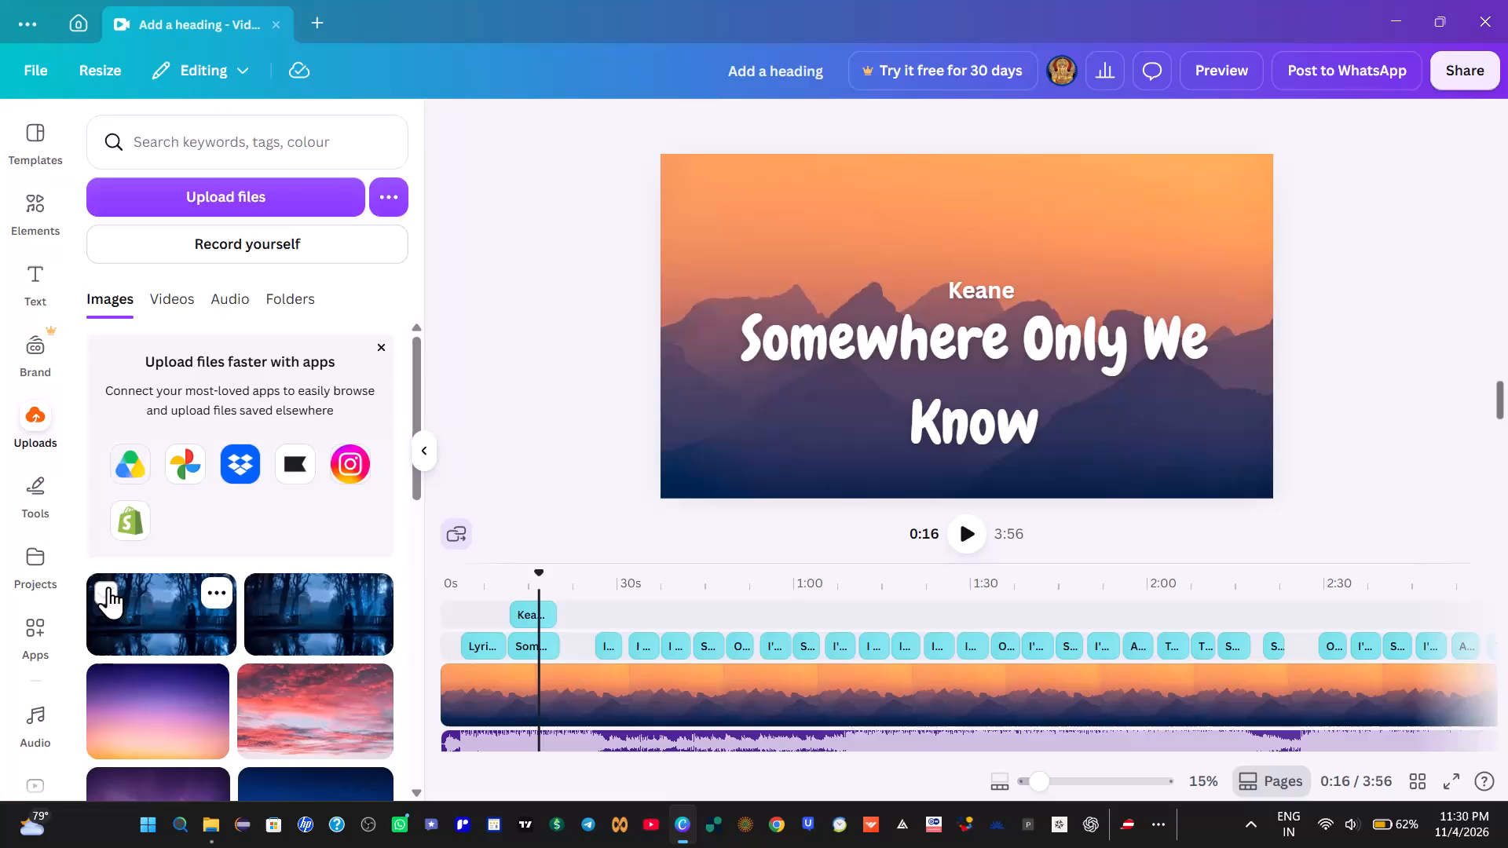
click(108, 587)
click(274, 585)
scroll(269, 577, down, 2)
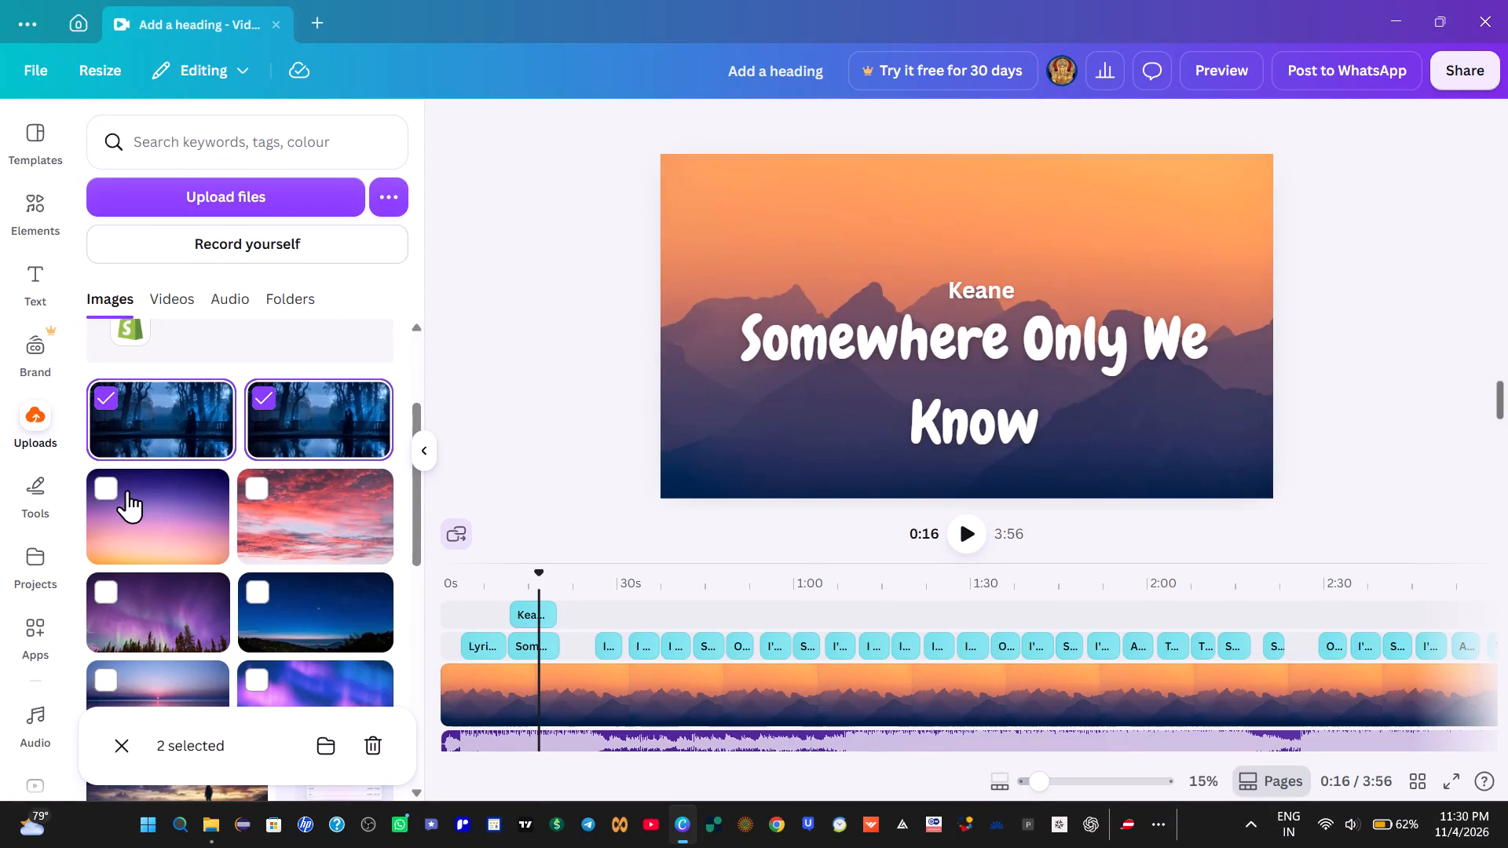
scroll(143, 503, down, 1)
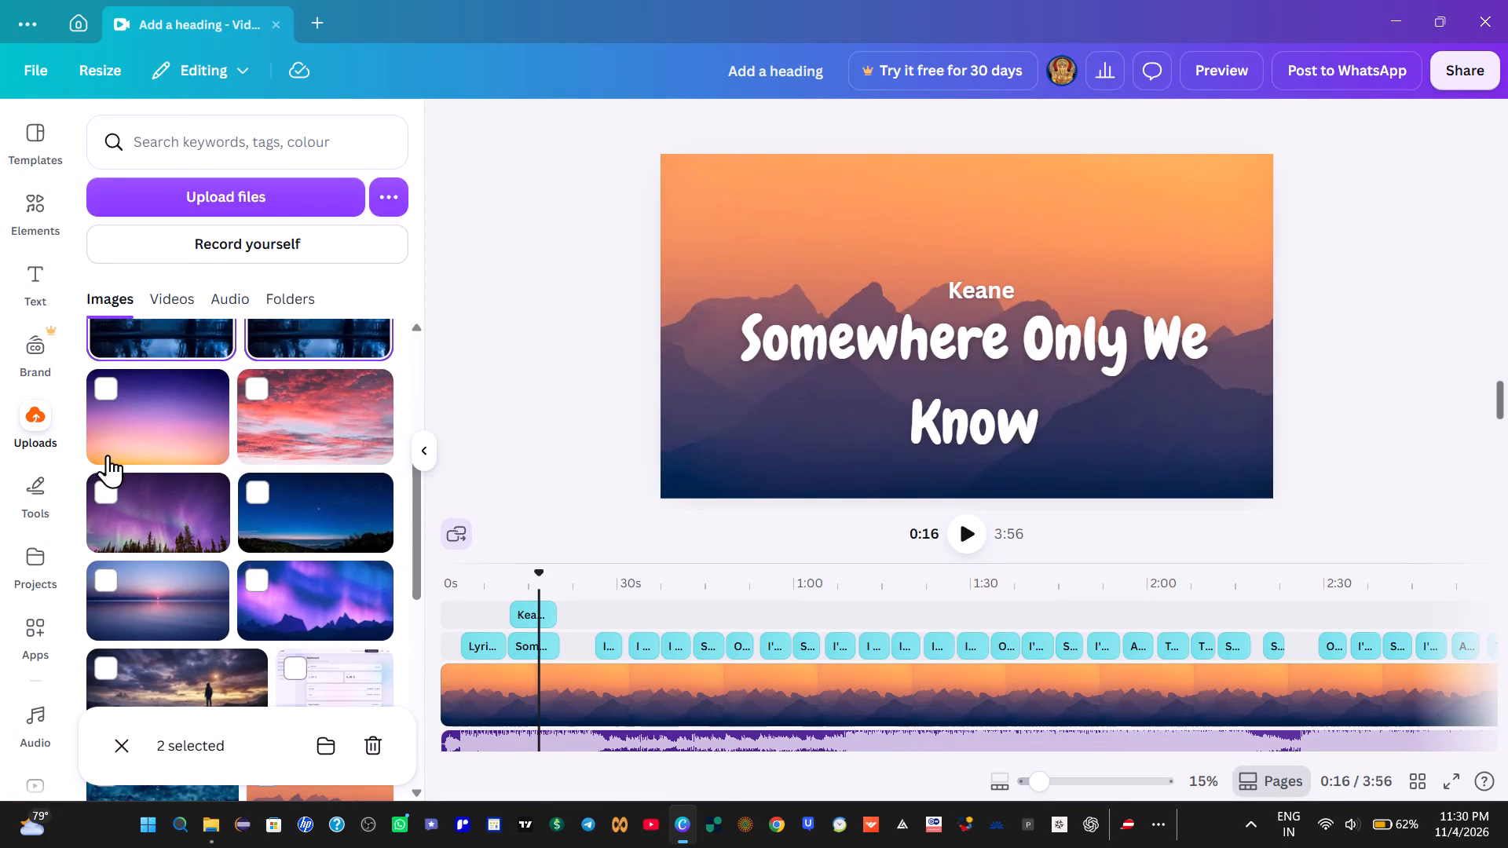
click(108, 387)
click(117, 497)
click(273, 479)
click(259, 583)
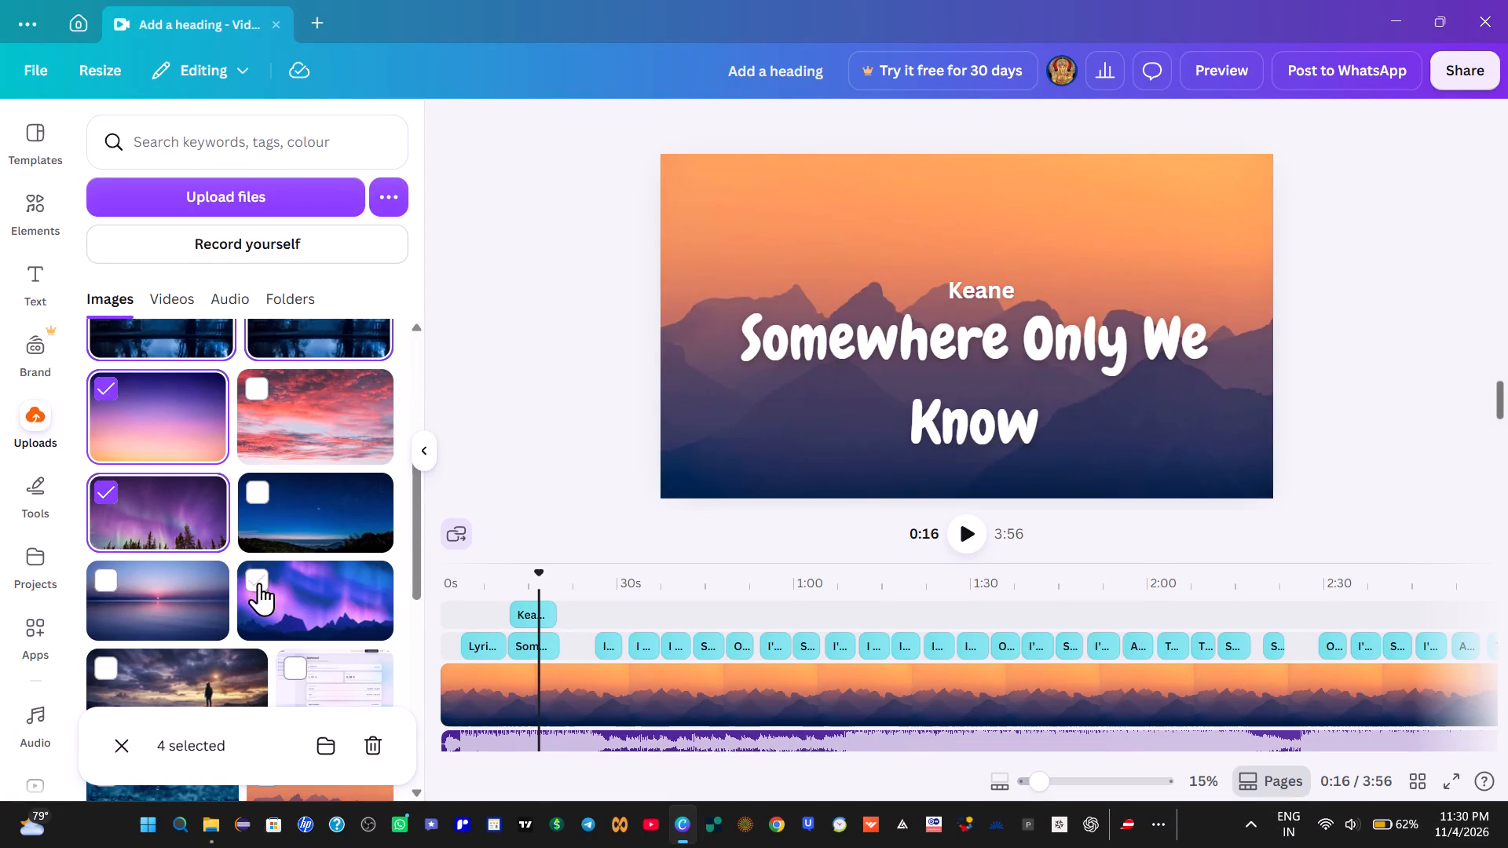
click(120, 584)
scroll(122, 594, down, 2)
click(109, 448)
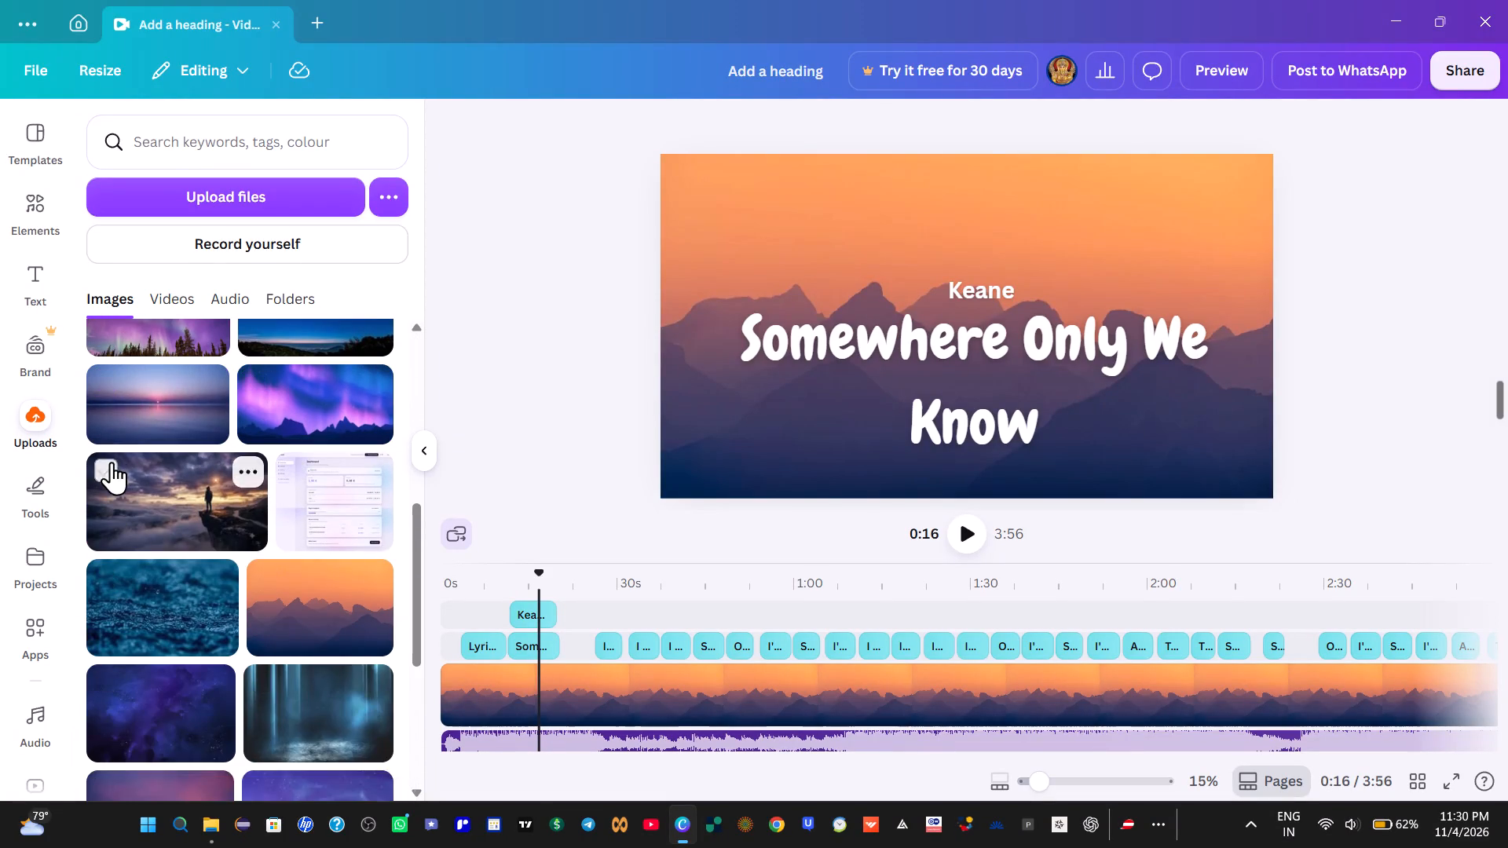
Select 25 uploaded sky, landscape and fantasy images, skipping the documents, dashboards, food and product photos, and move them to Trash.
click(114, 459)
click(119, 380)
click(359, 368)
scroll(294, 429, up, 2)
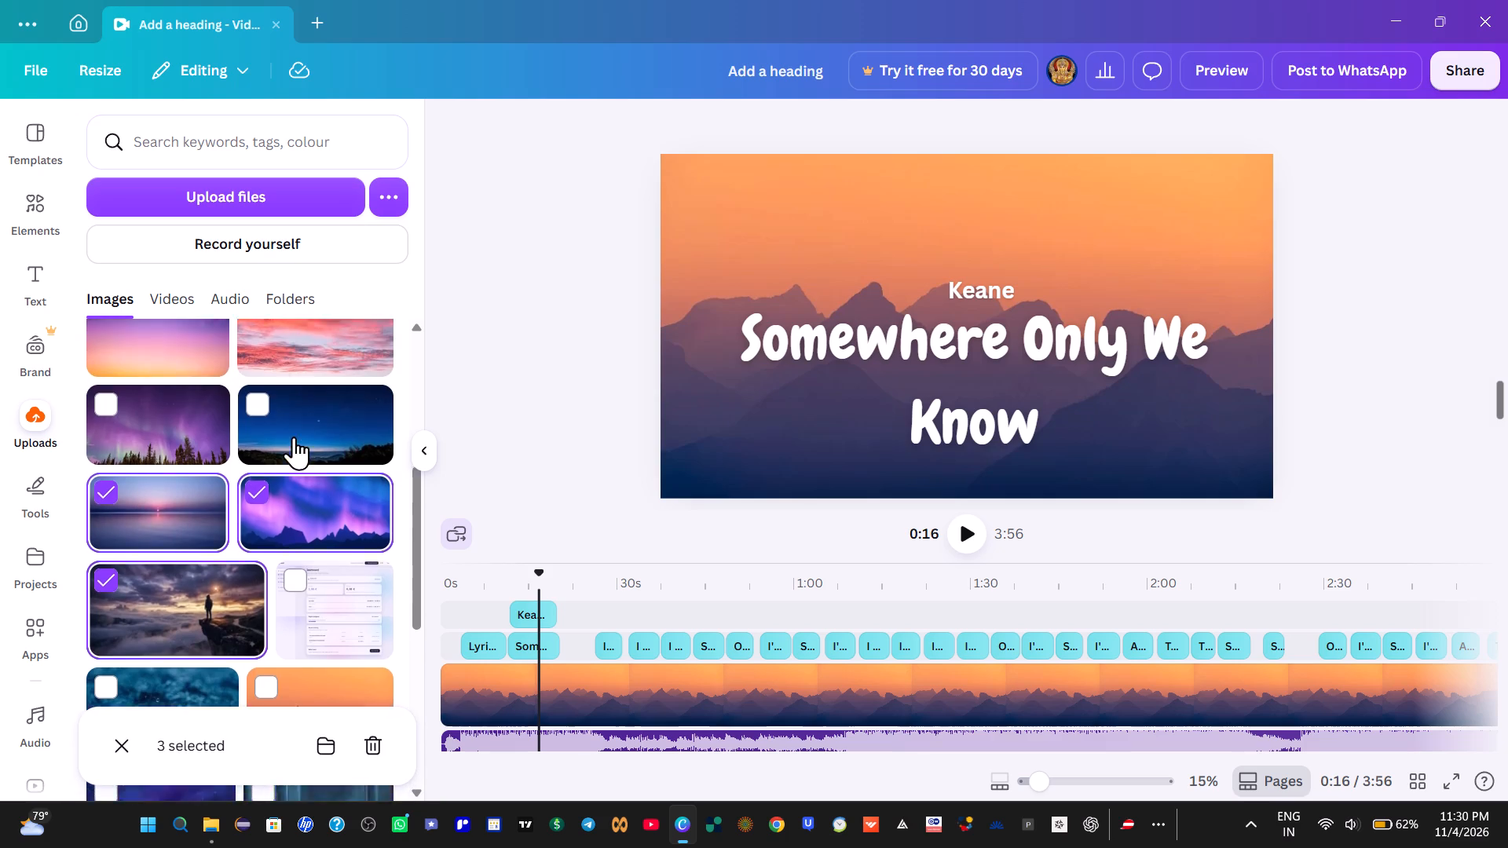
click(280, 578)
click(270, 576)
click(276, 516)
click(138, 510)
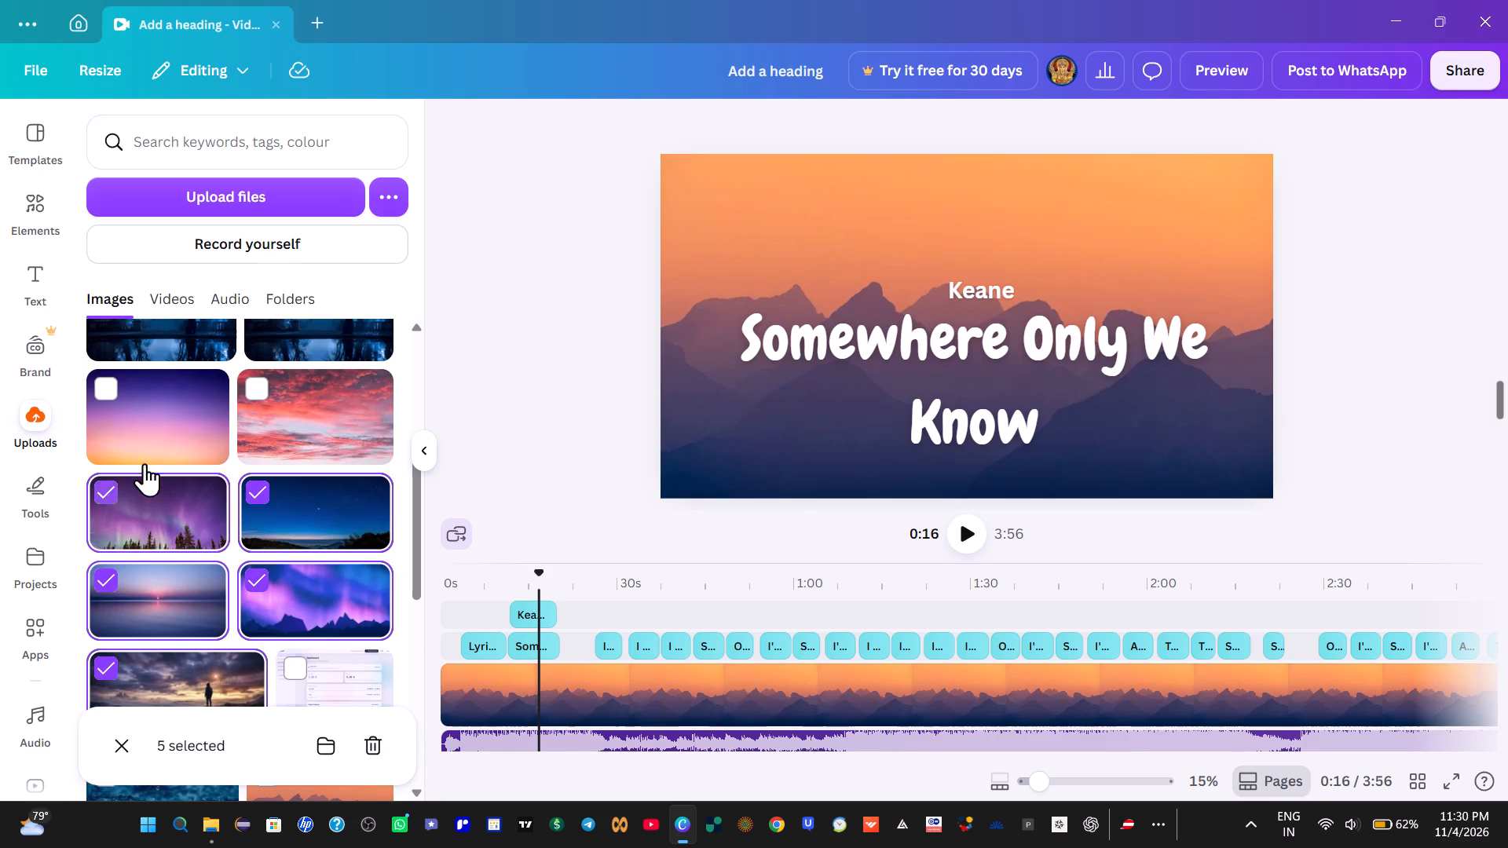
click(152, 369)
scroll(187, 583, down, 3)
click(194, 598)
click(335, 594)
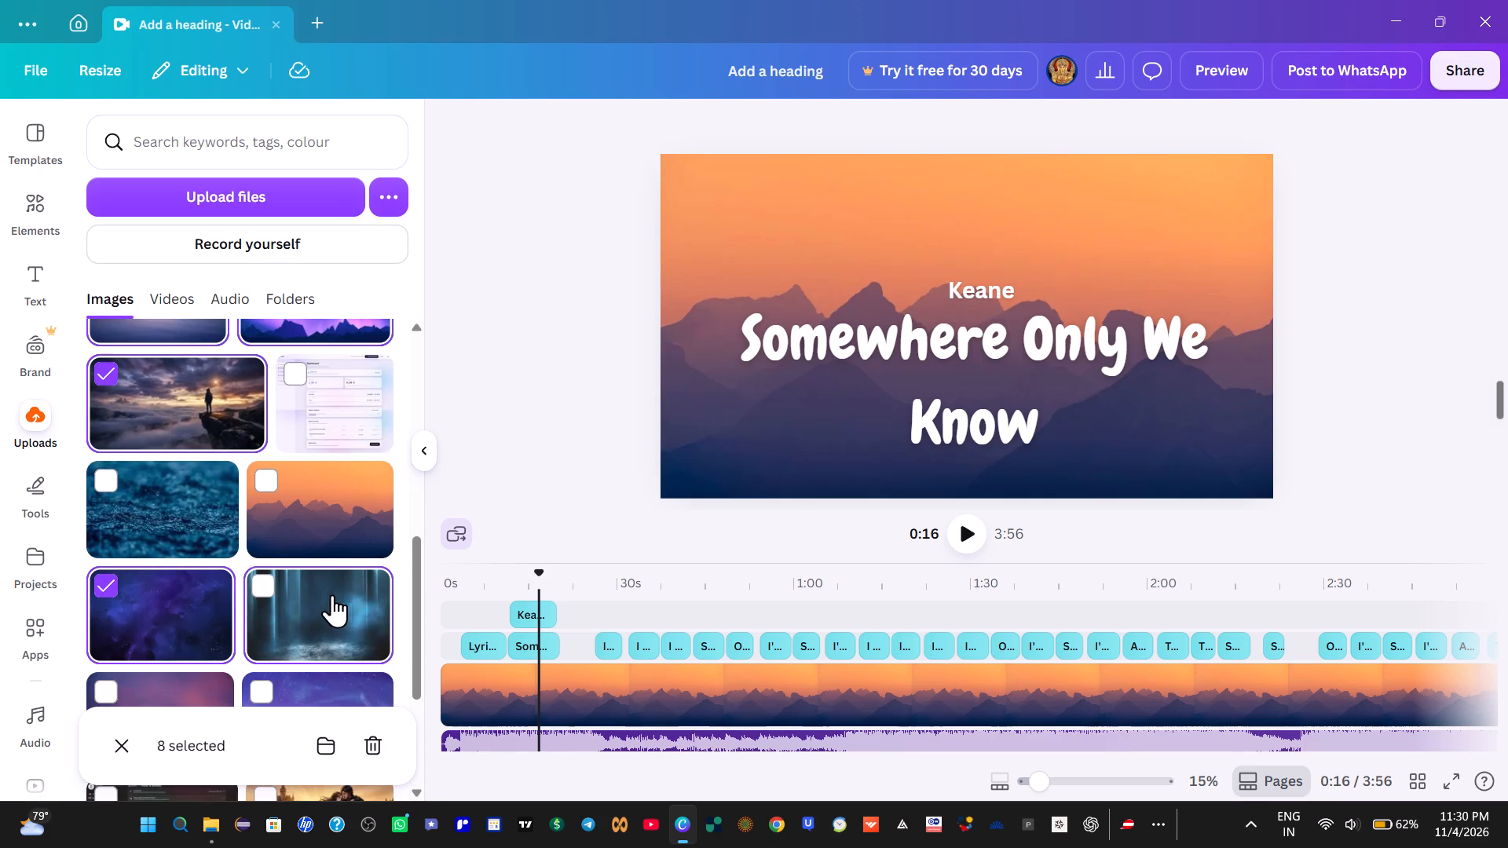
click(206, 527)
scroll(211, 543, down, 2)
scroll(214, 551, up, 1)
click(298, 411)
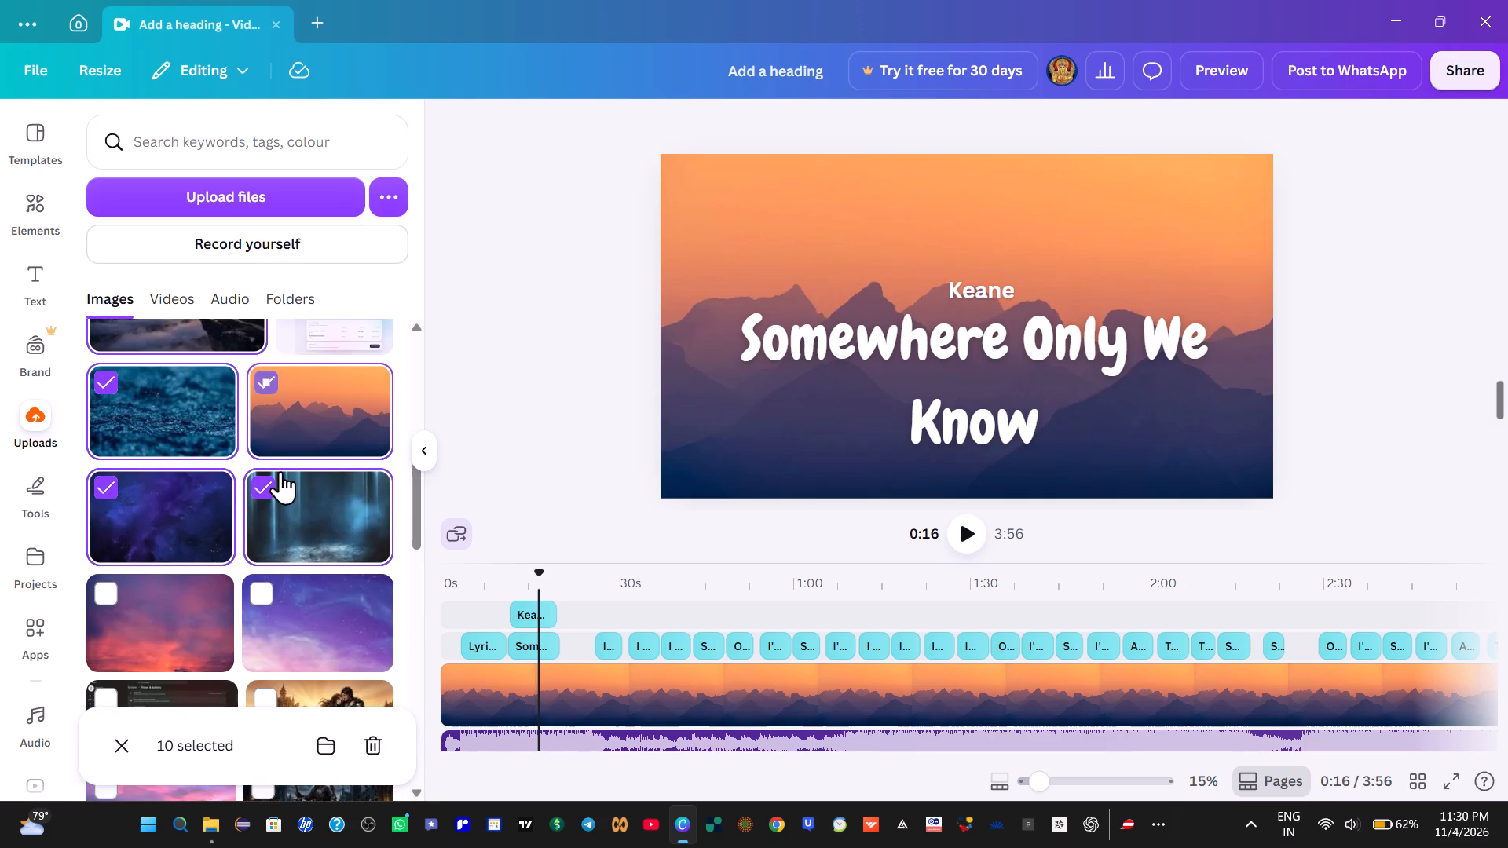
scroll(160, 649, down, 1)
click(174, 522)
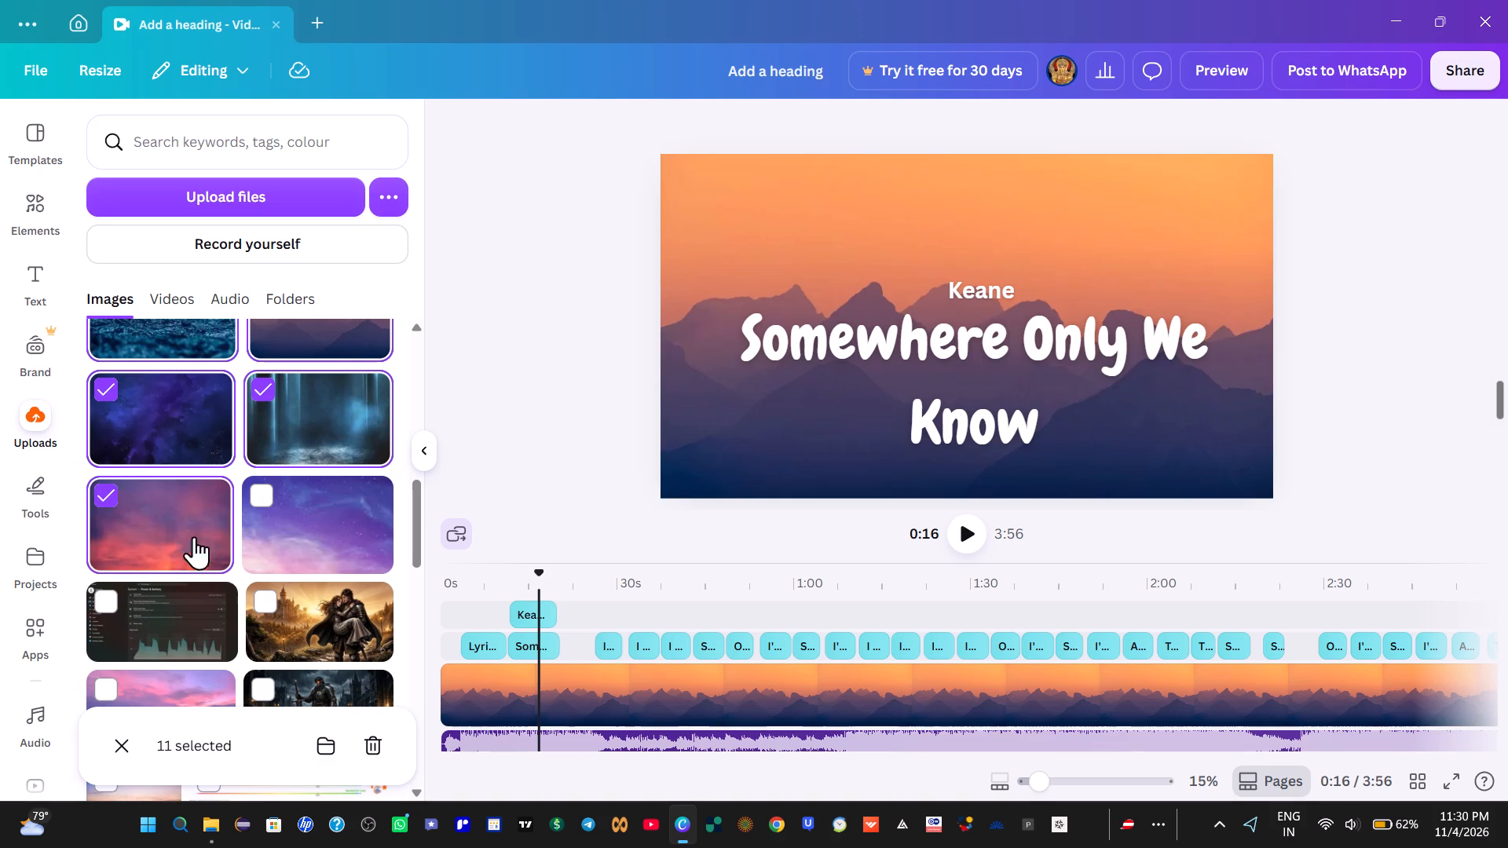
click(167, 536)
click(316, 525)
scroll(305, 530, down, 3)
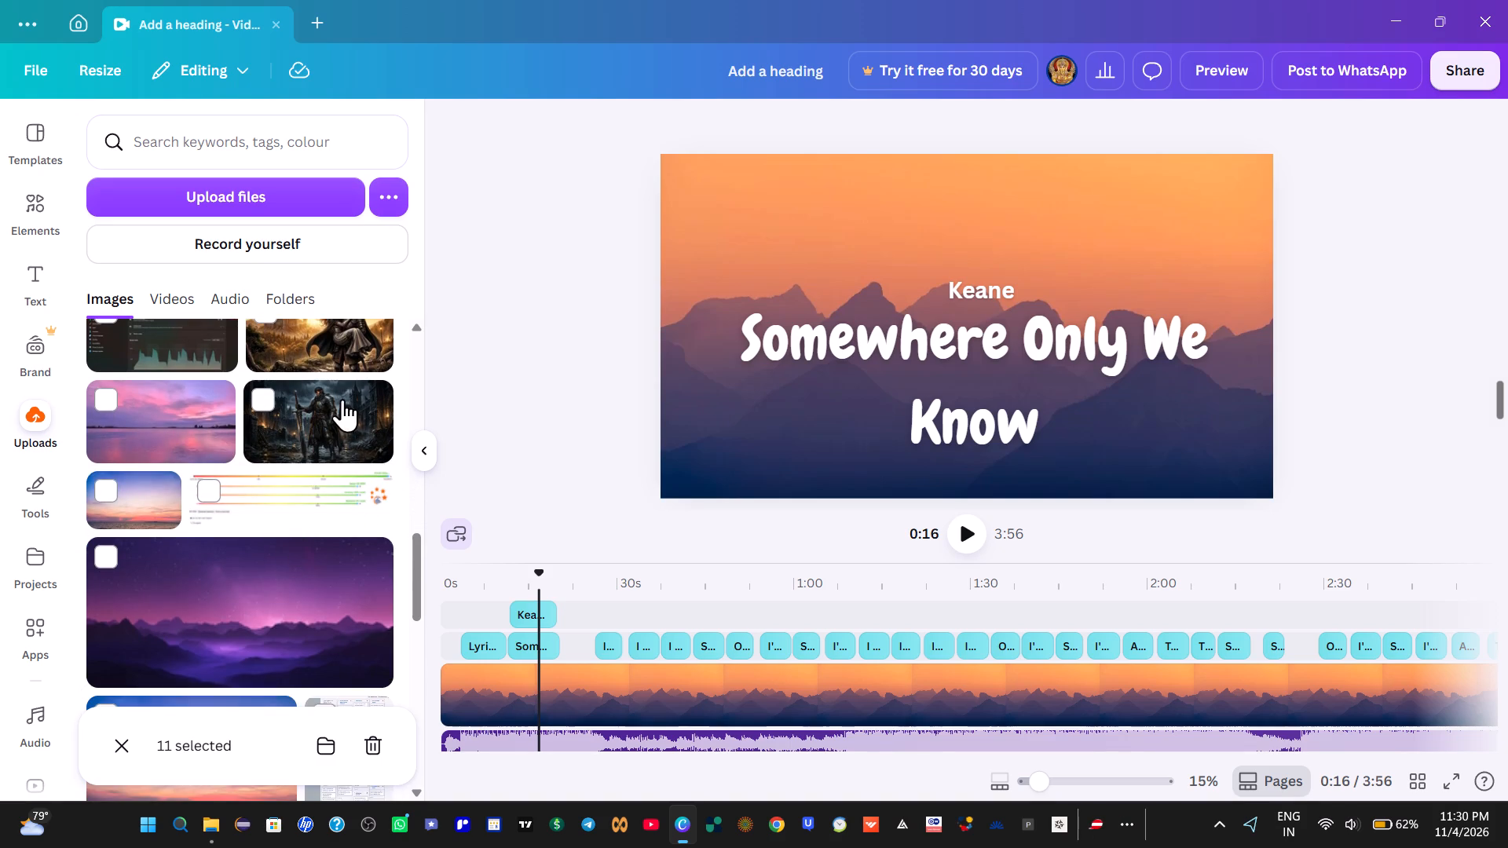
click(342, 398)
click(342, 353)
click(207, 430)
click(160, 476)
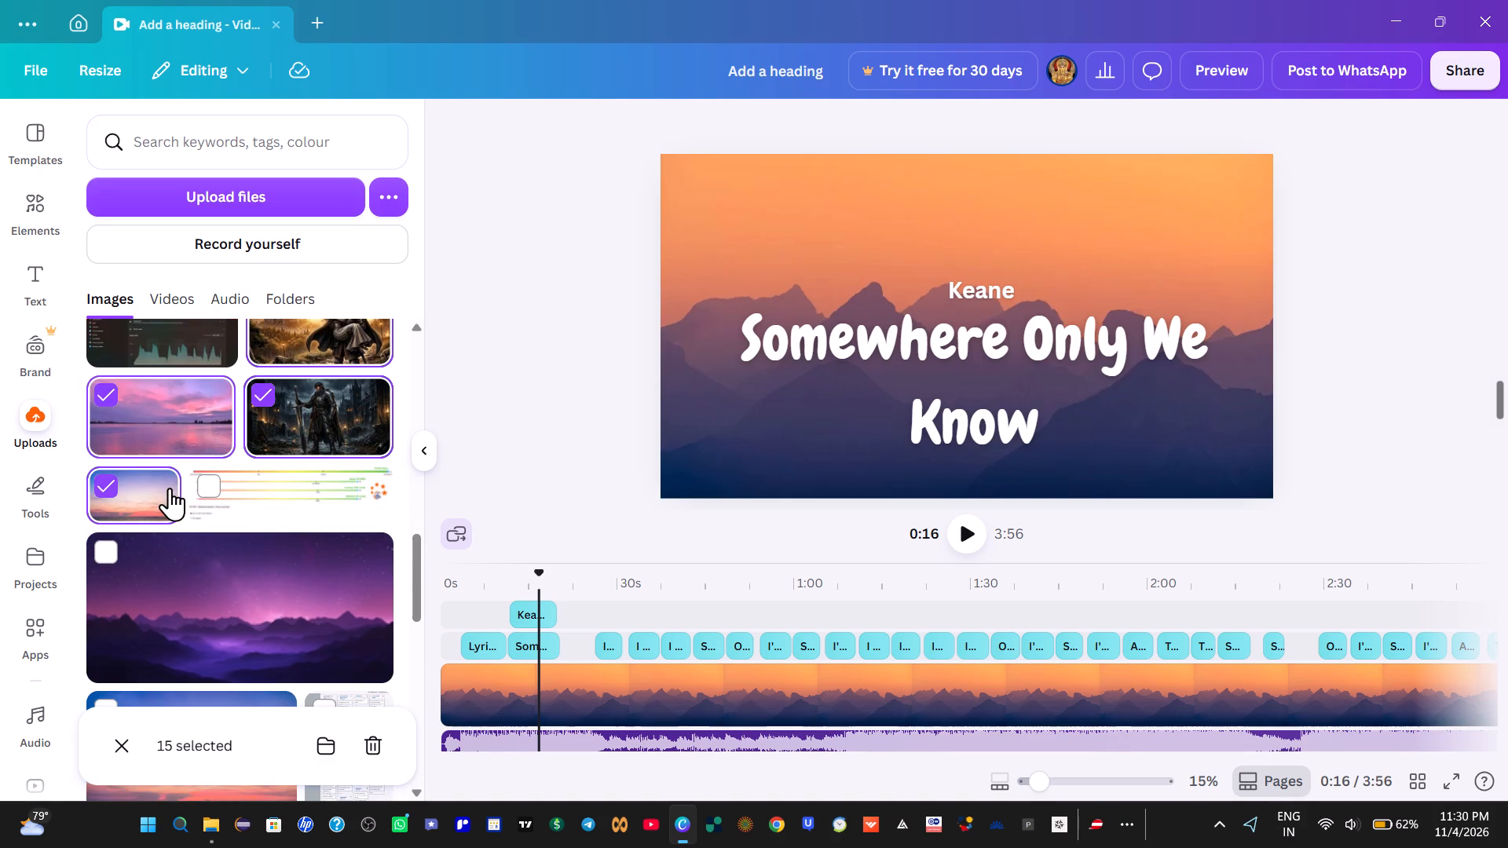
double_click(170, 488)
click(217, 584)
scroll(220, 583, down, 2)
click(209, 550)
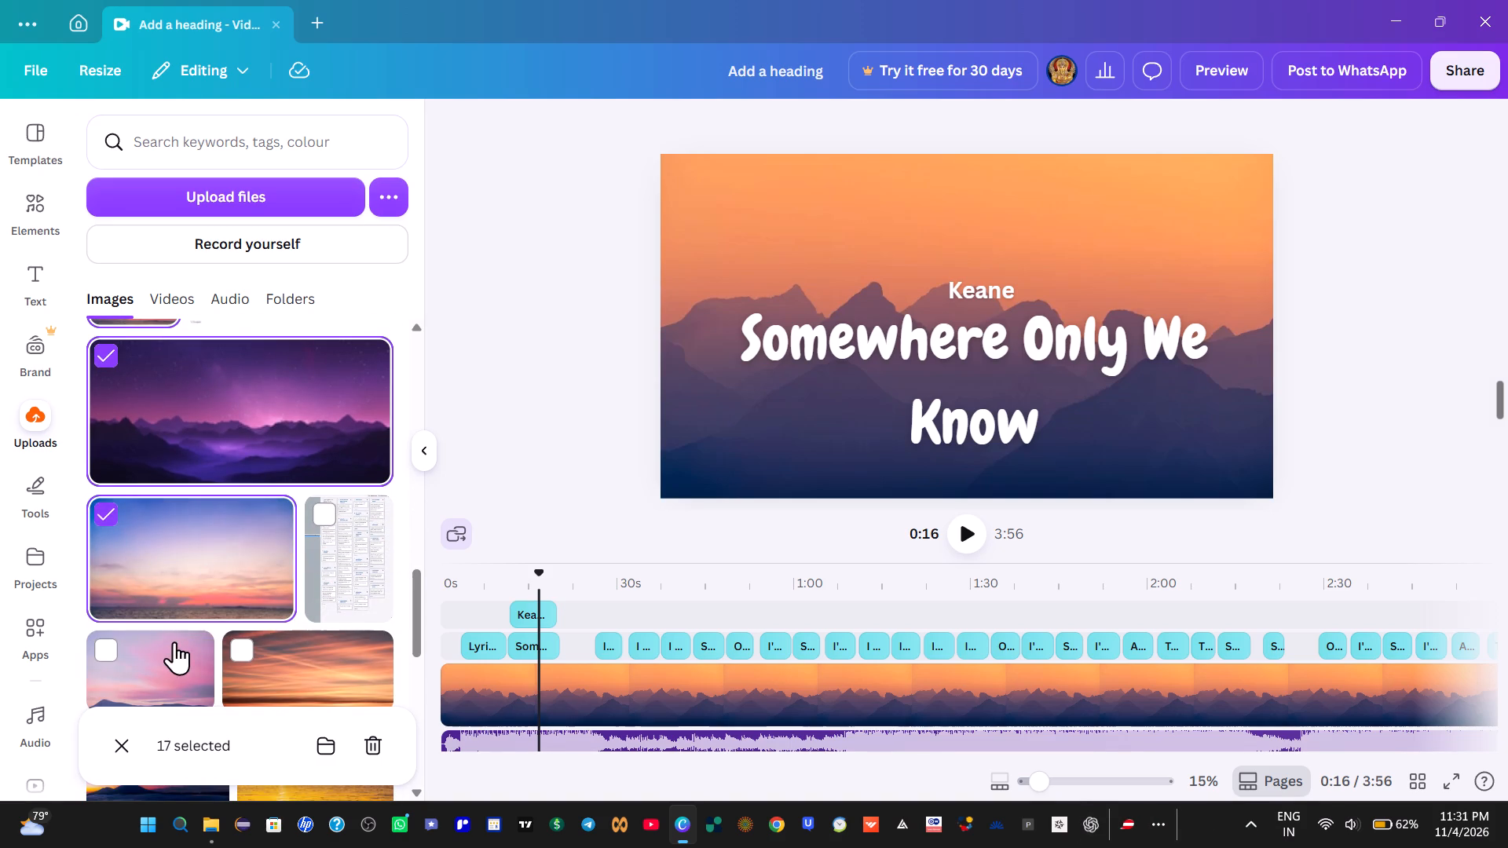
click(164, 649)
scroll(278, 646, down, 1)
click(297, 571)
click(333, 654)
click(209, 651)
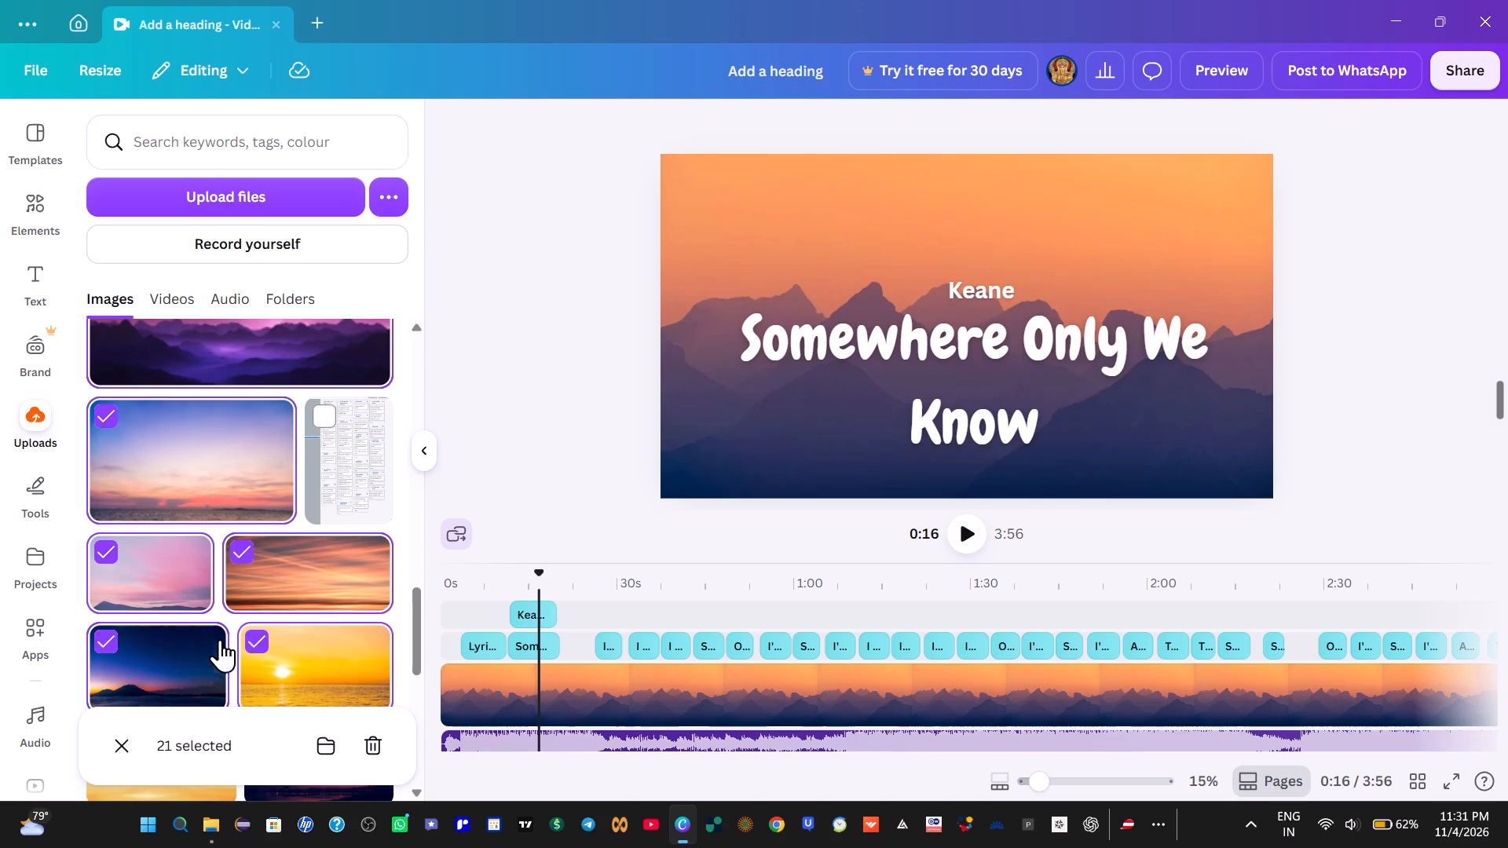
scroll(227, 631, down, 2)
click(188, 590)
click(294, 572)
click(199, 626)
scroll(254, 627, down, 2)
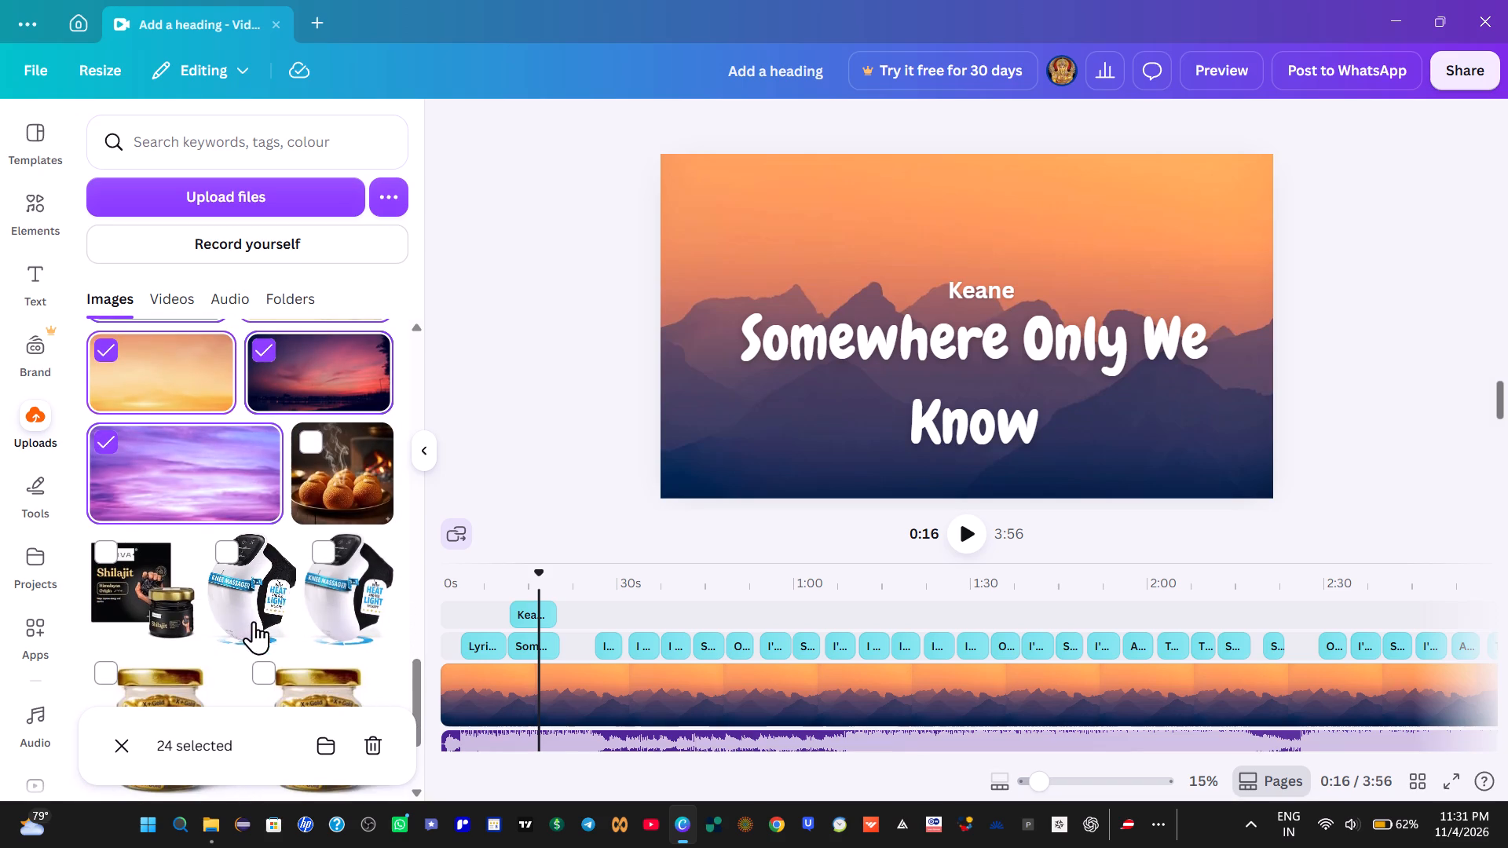
scroll(295, 517, down, 4)
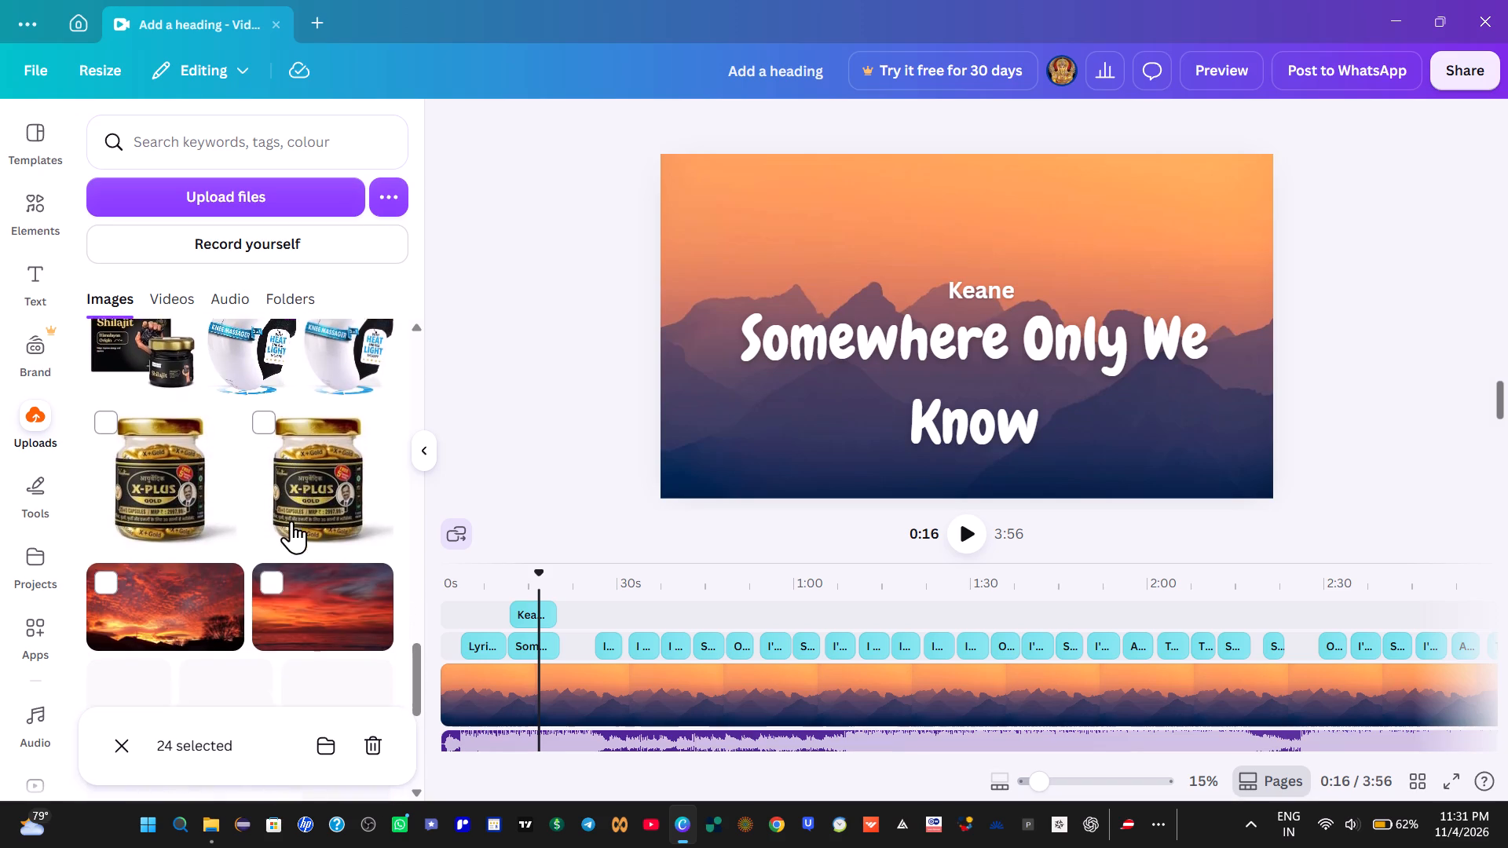
click(202, 556)
scroll(199, 555, down, 2)
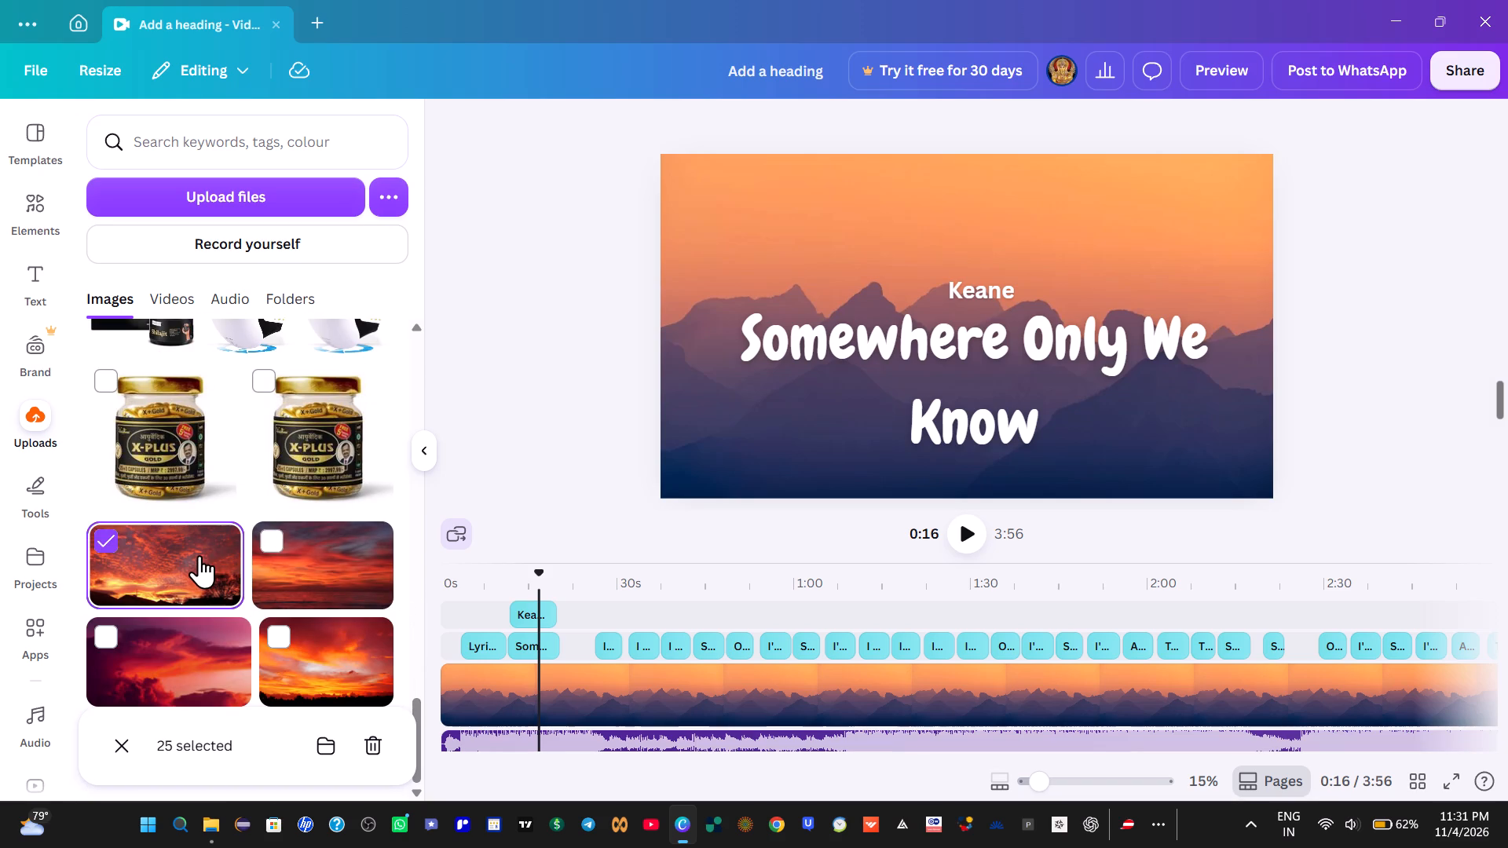
scroll(199, 555, down, 2)
click(373, 742)
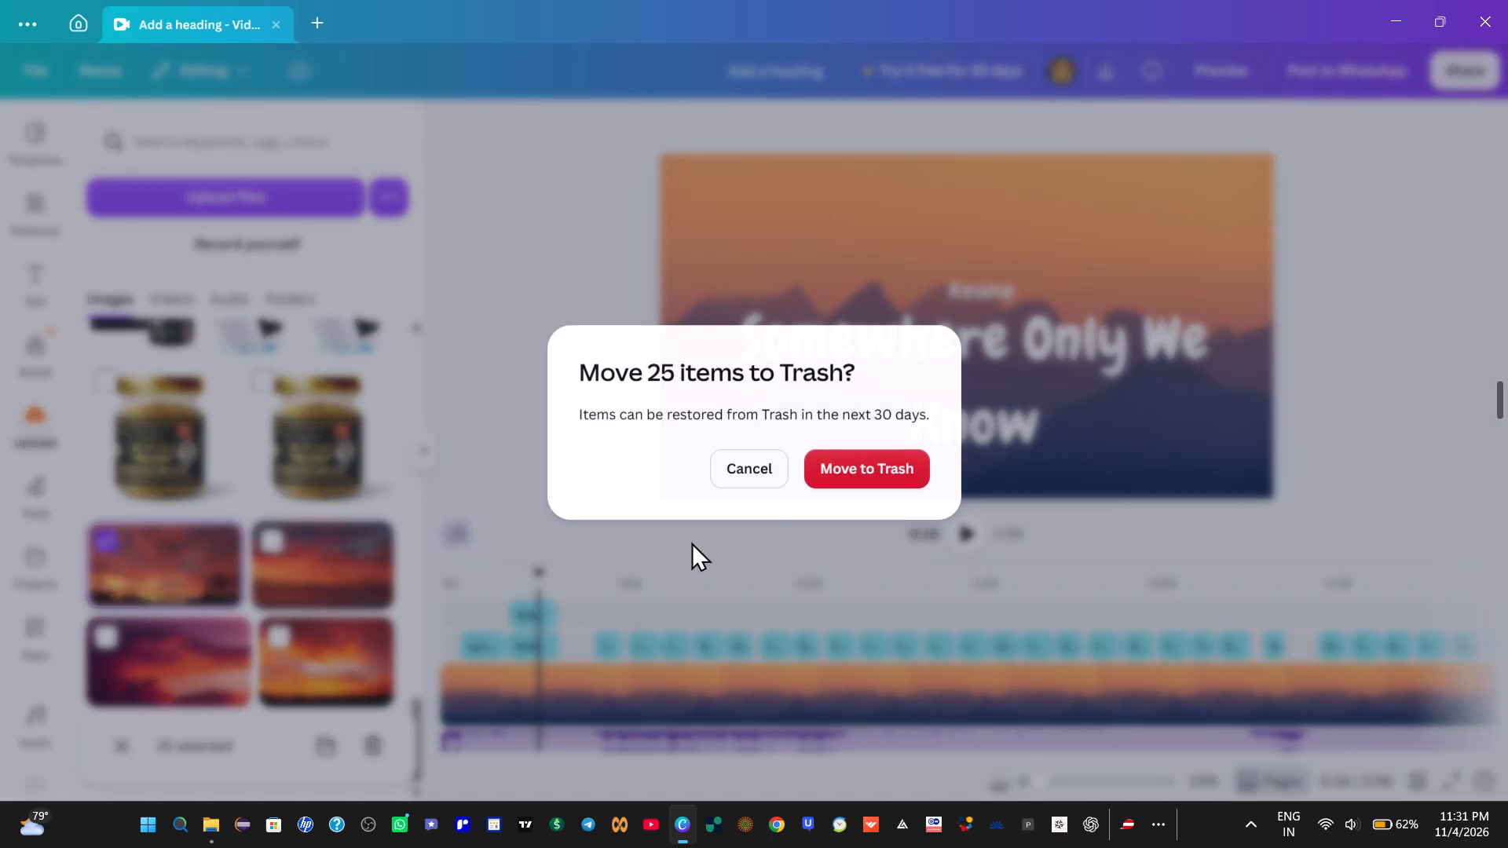
click(907, 457)
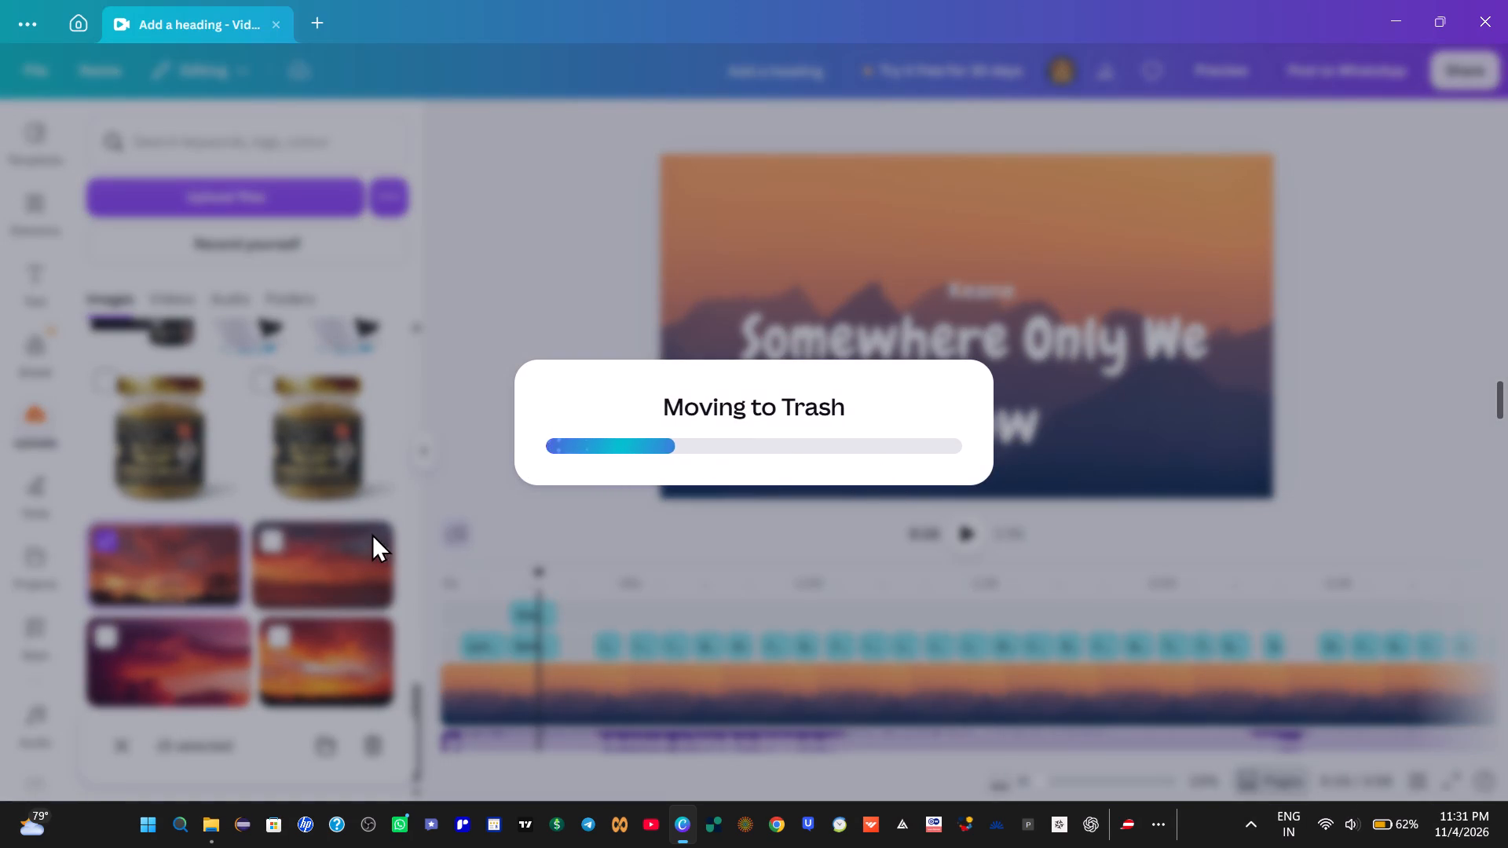
scroll(224, 503, up, 3)
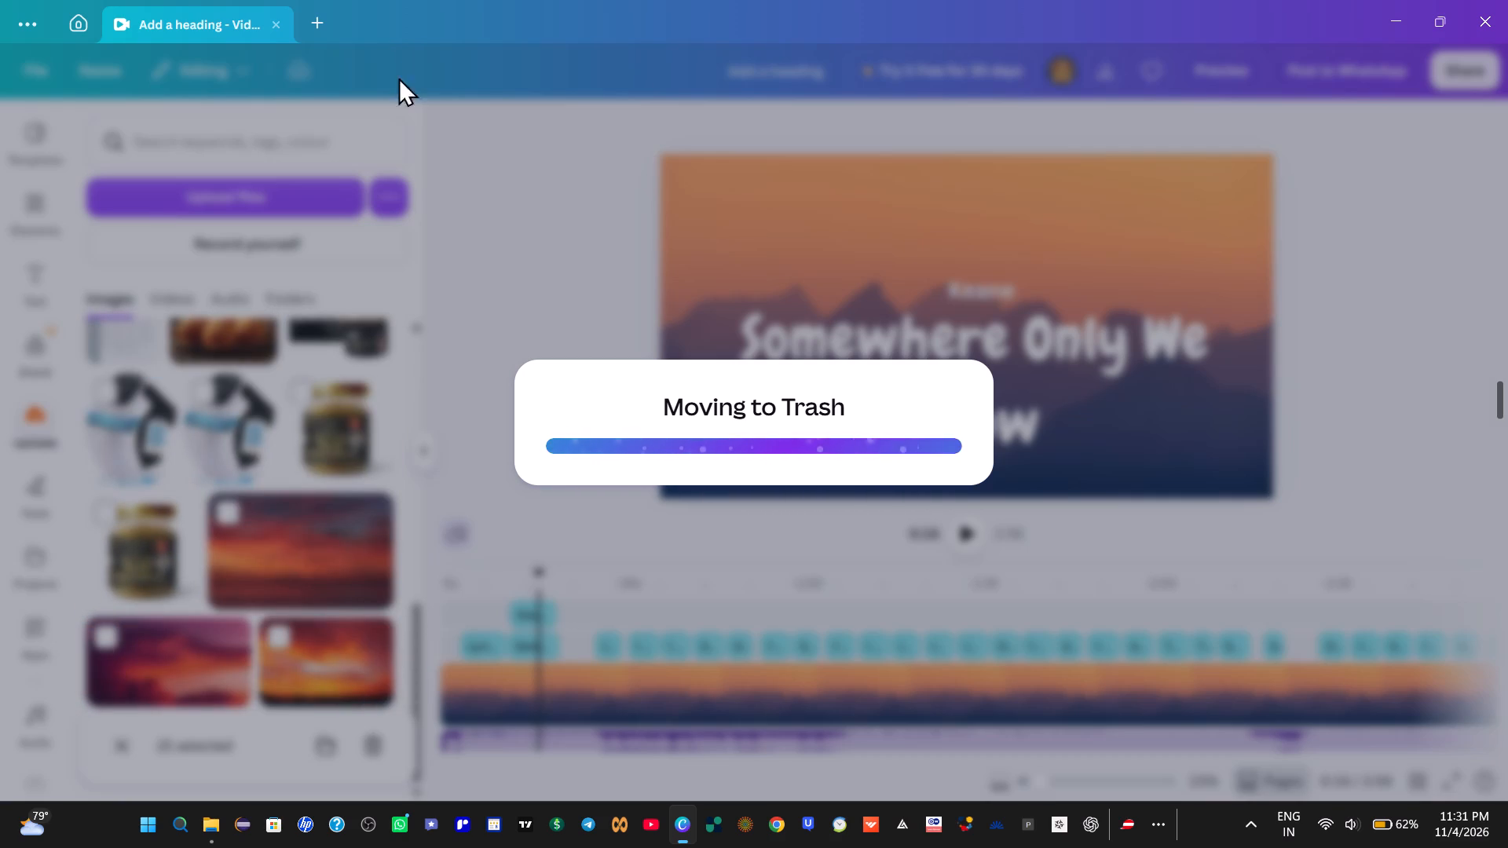
Minimise the video editor, the browser and the Downloads window to reach the desktop.
click(1408, 20)
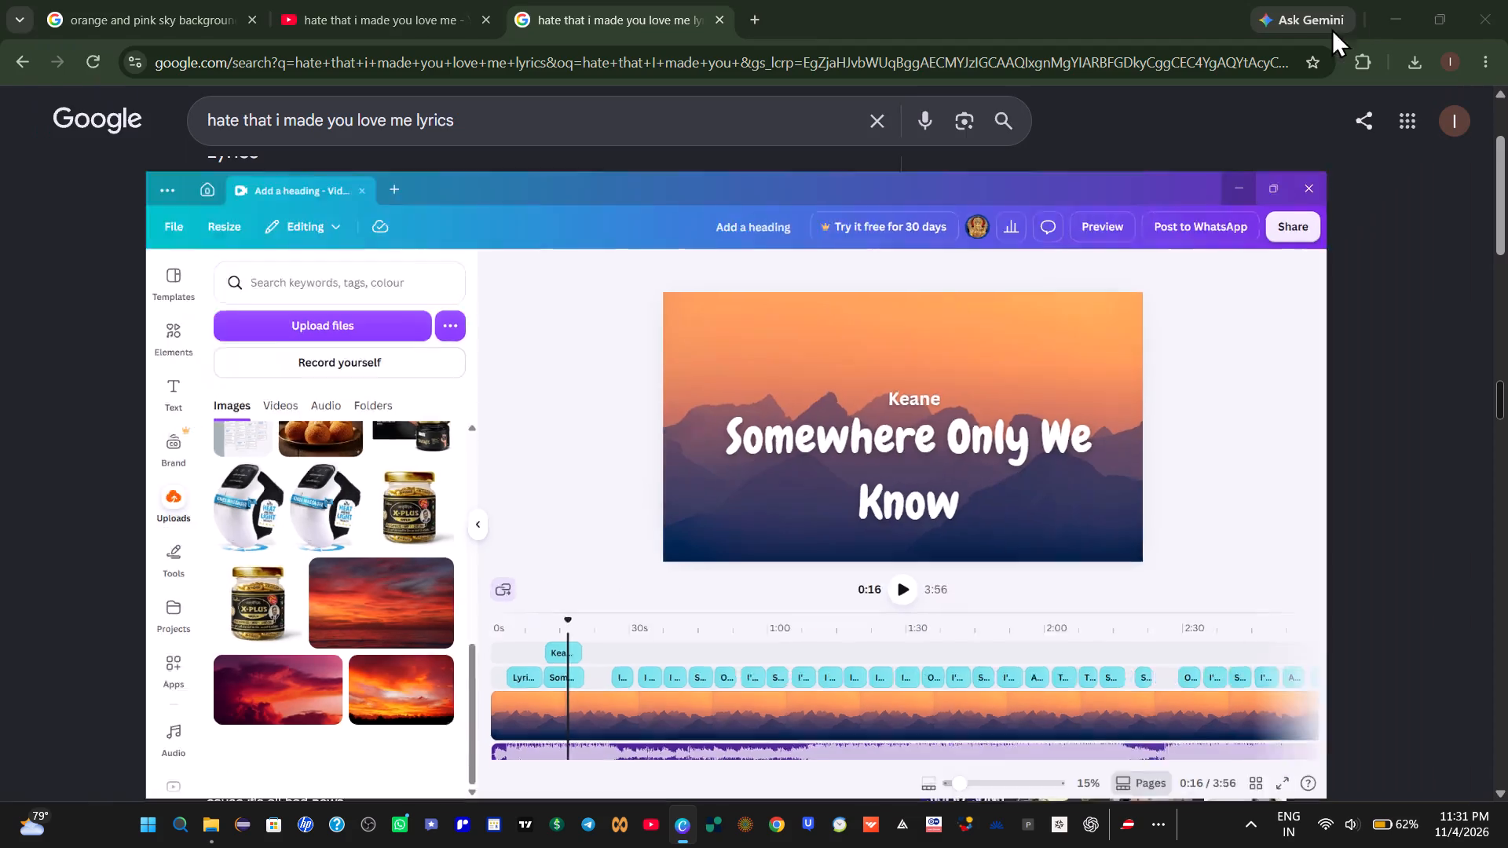
click(1426, 4)
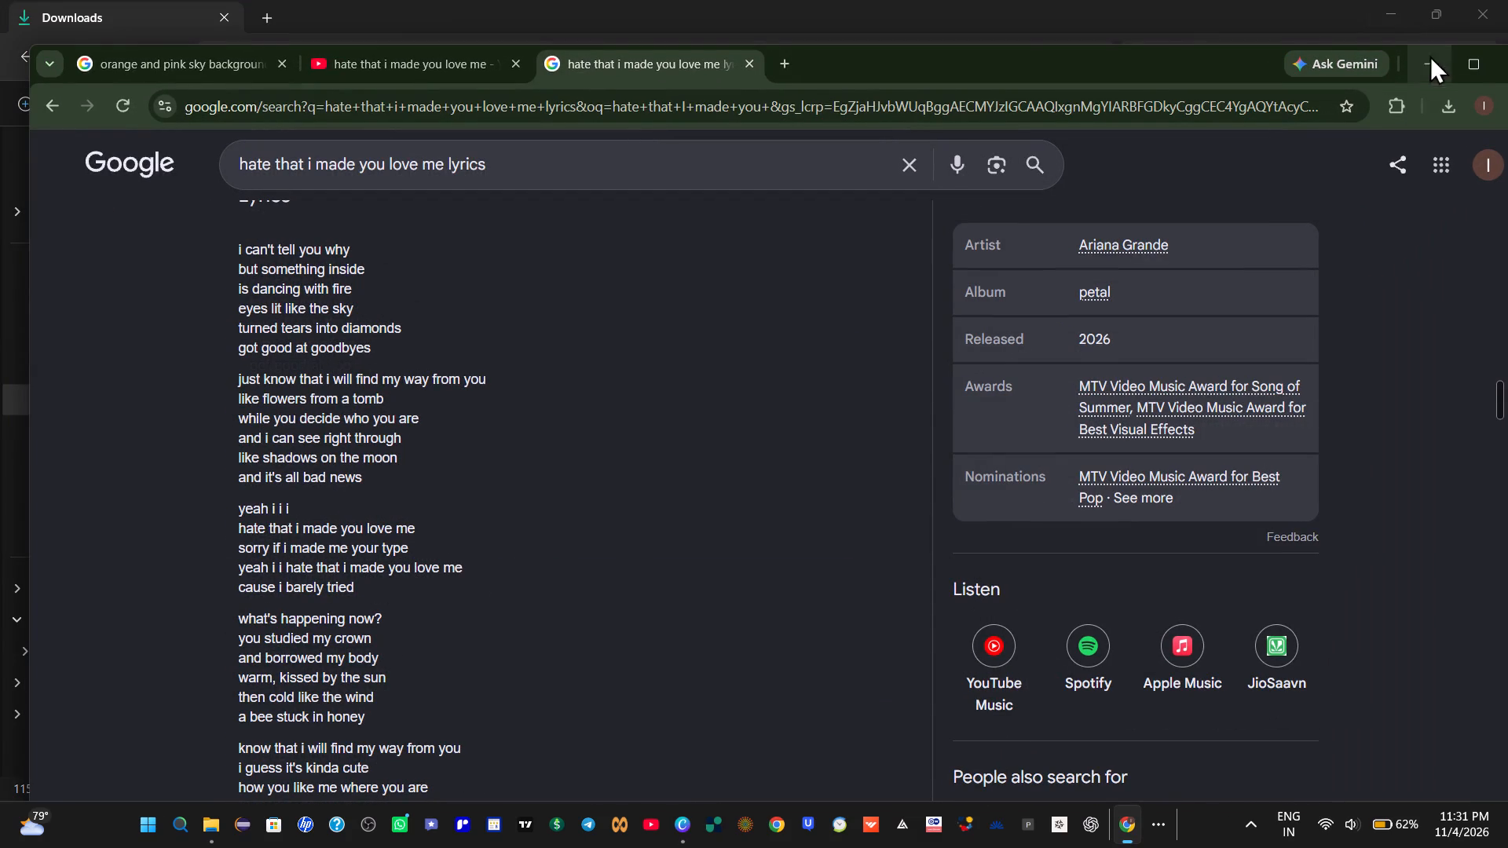
click(1466, 61)
click(1390, 8)
click(1390, 8)
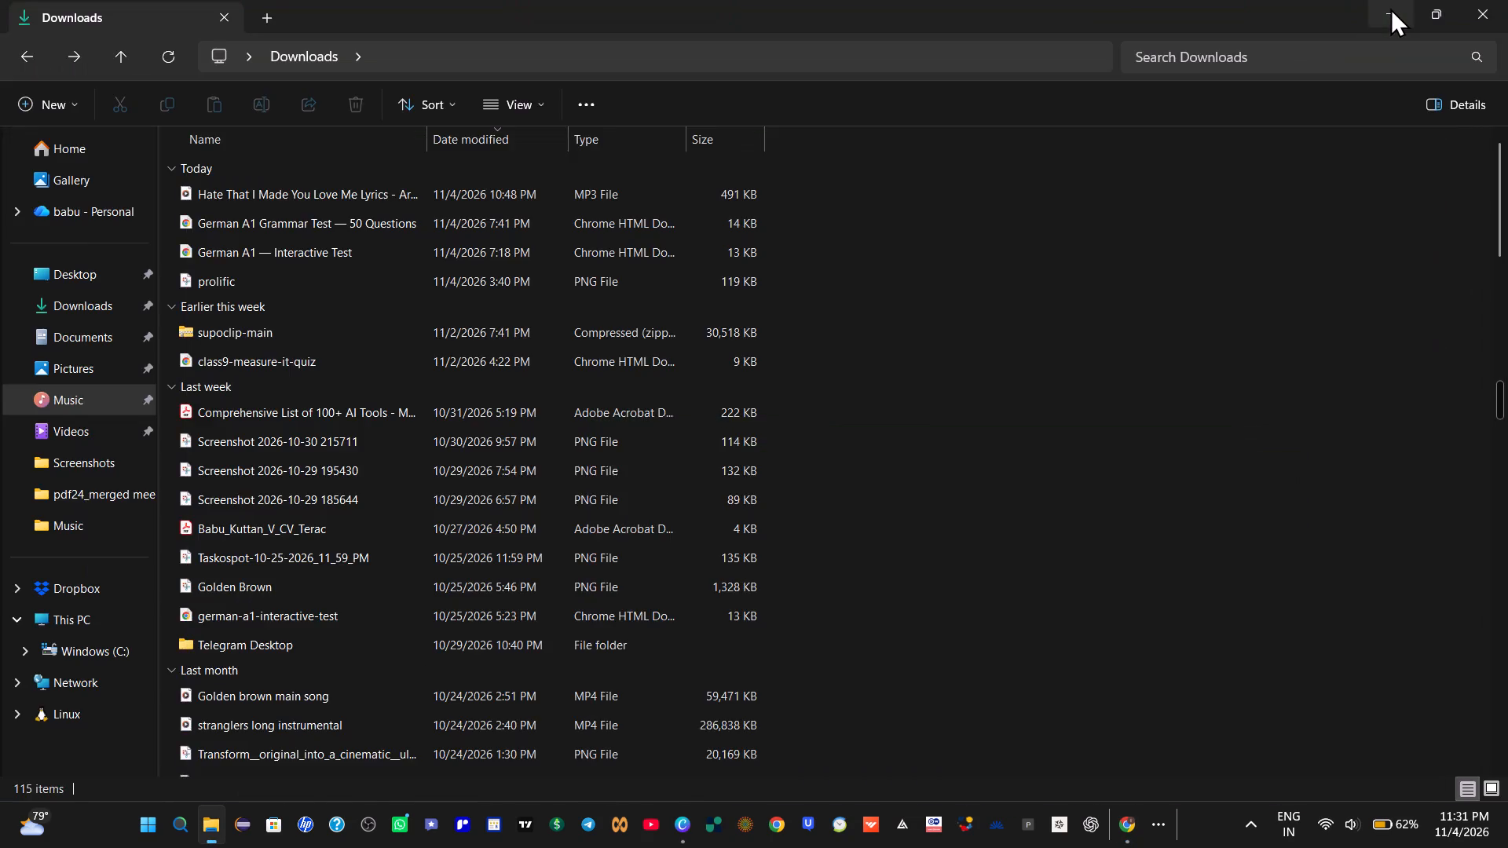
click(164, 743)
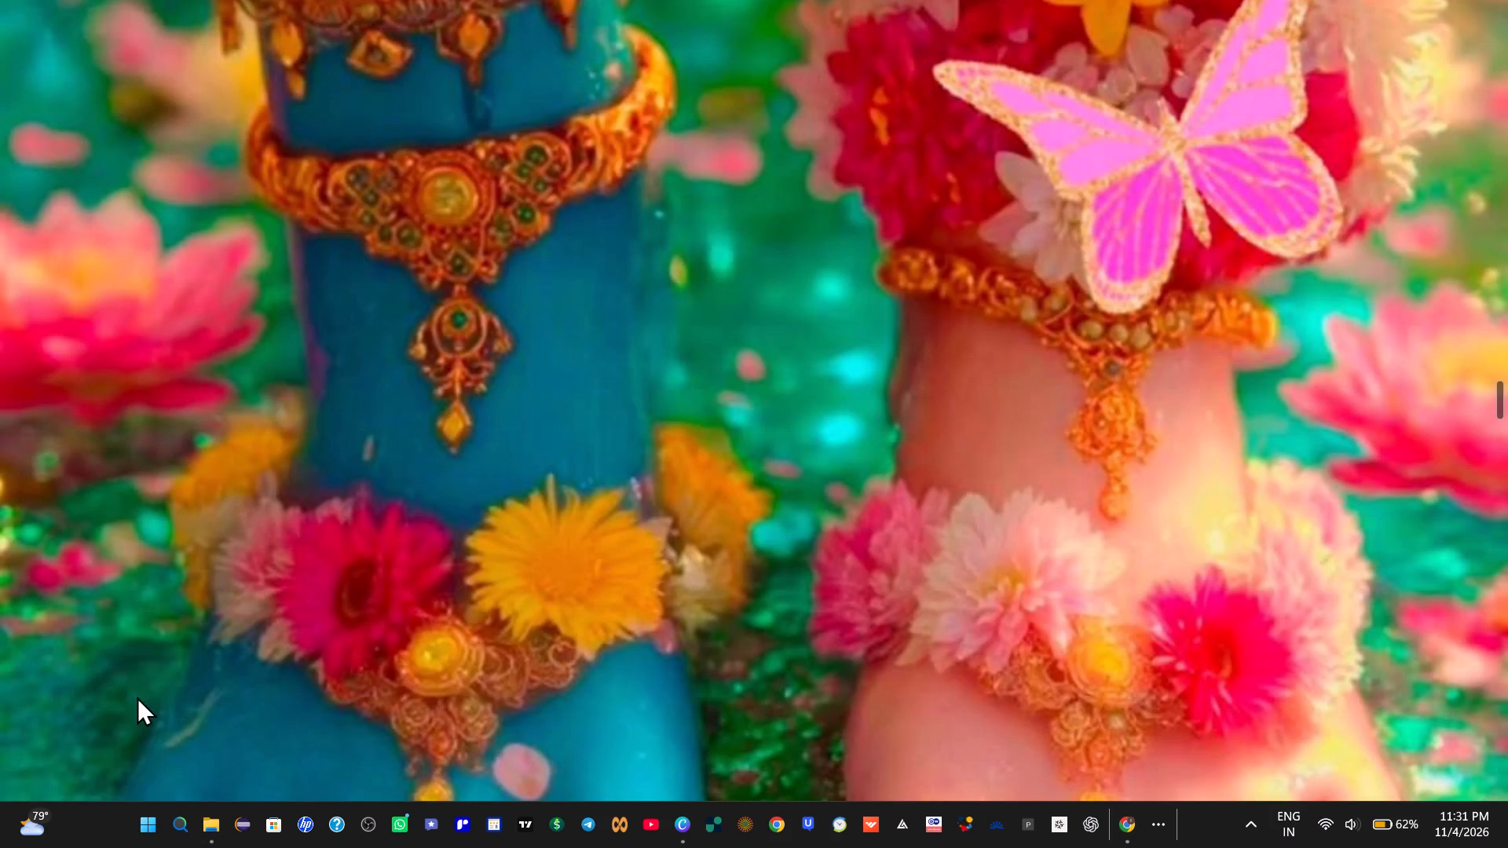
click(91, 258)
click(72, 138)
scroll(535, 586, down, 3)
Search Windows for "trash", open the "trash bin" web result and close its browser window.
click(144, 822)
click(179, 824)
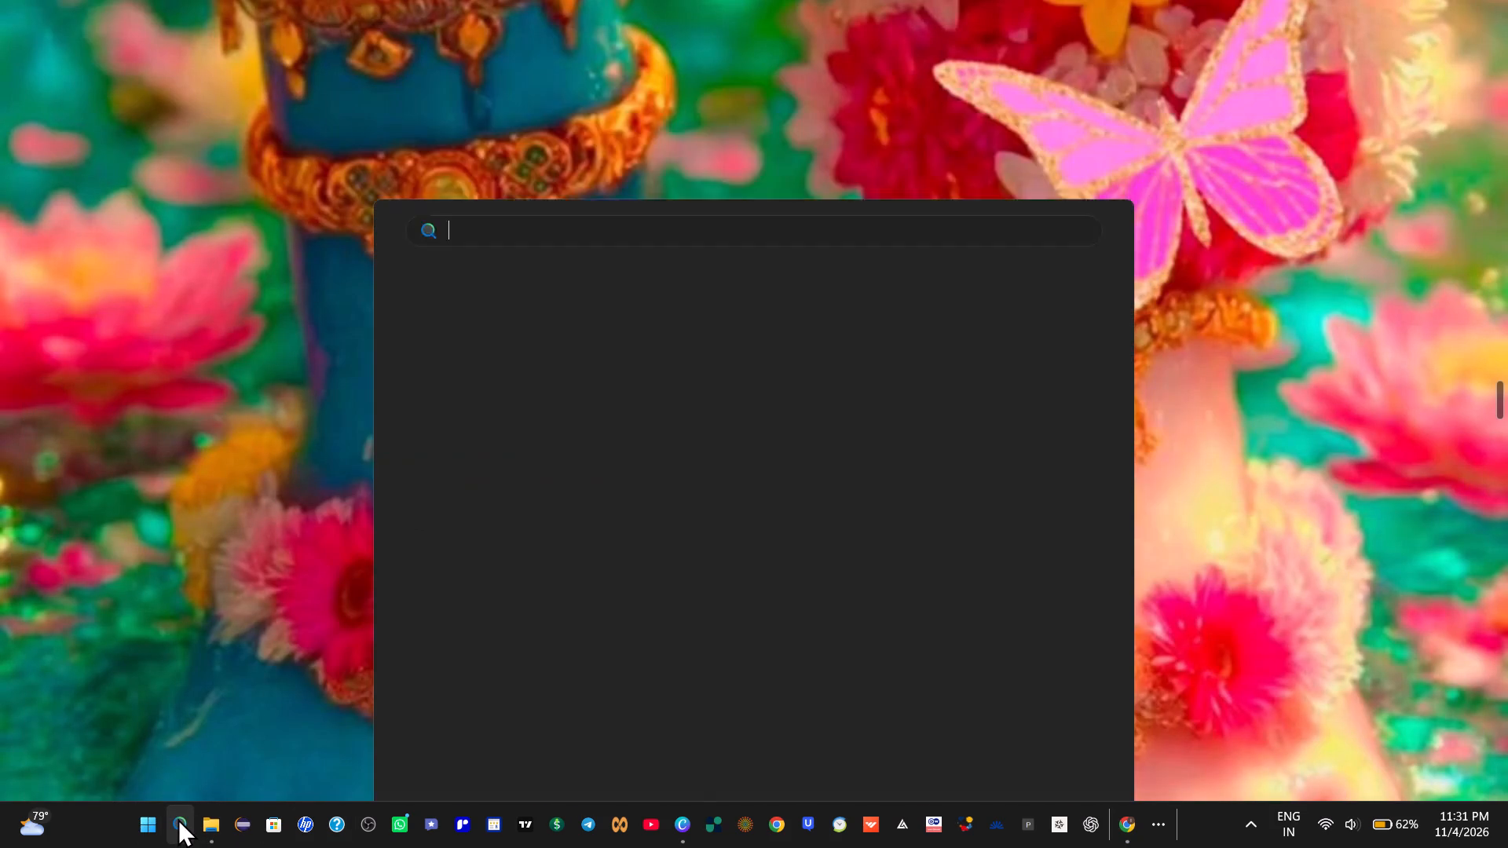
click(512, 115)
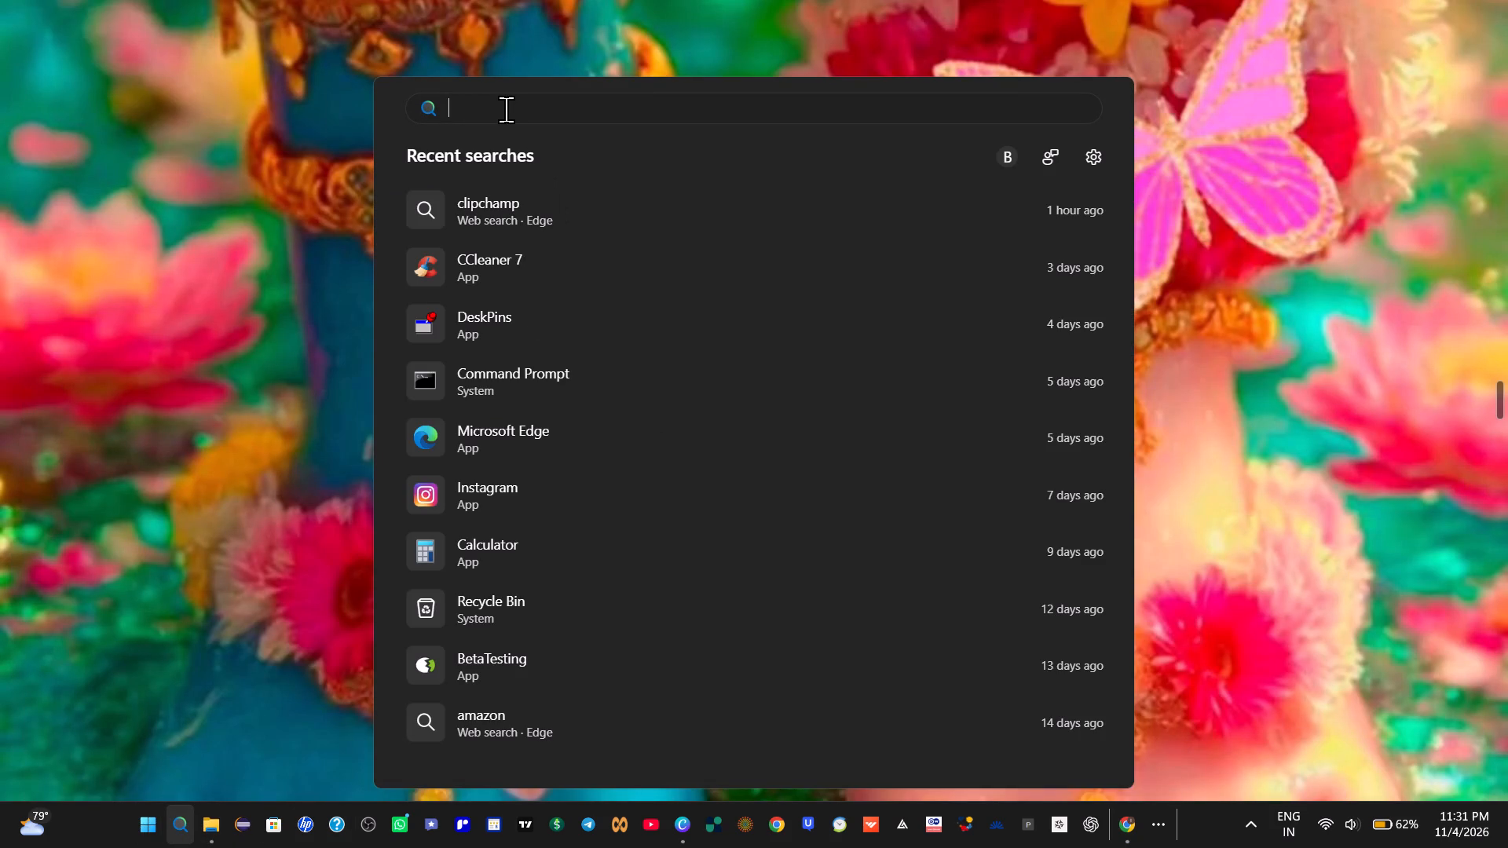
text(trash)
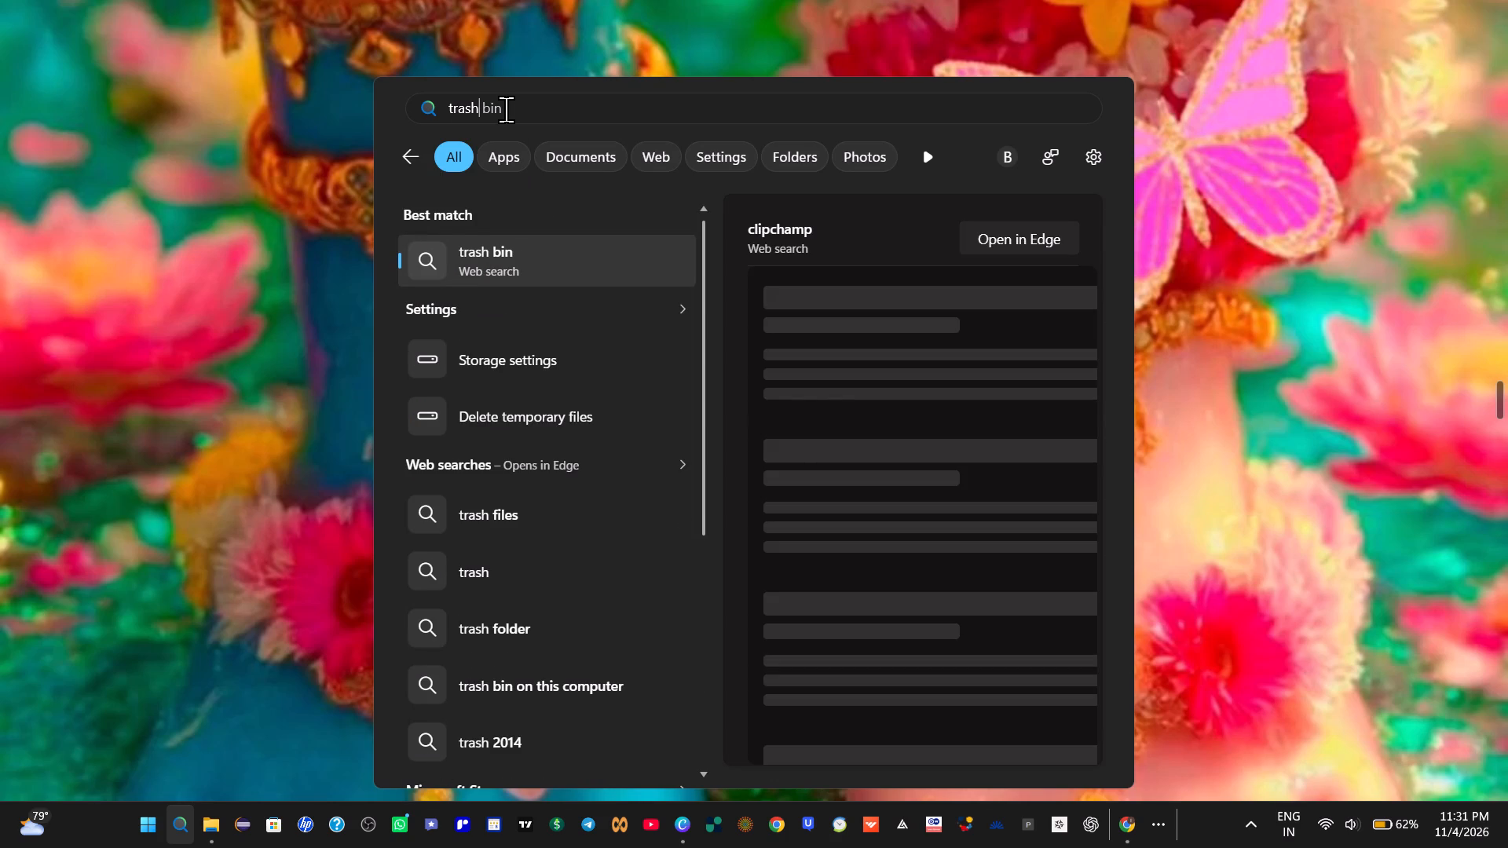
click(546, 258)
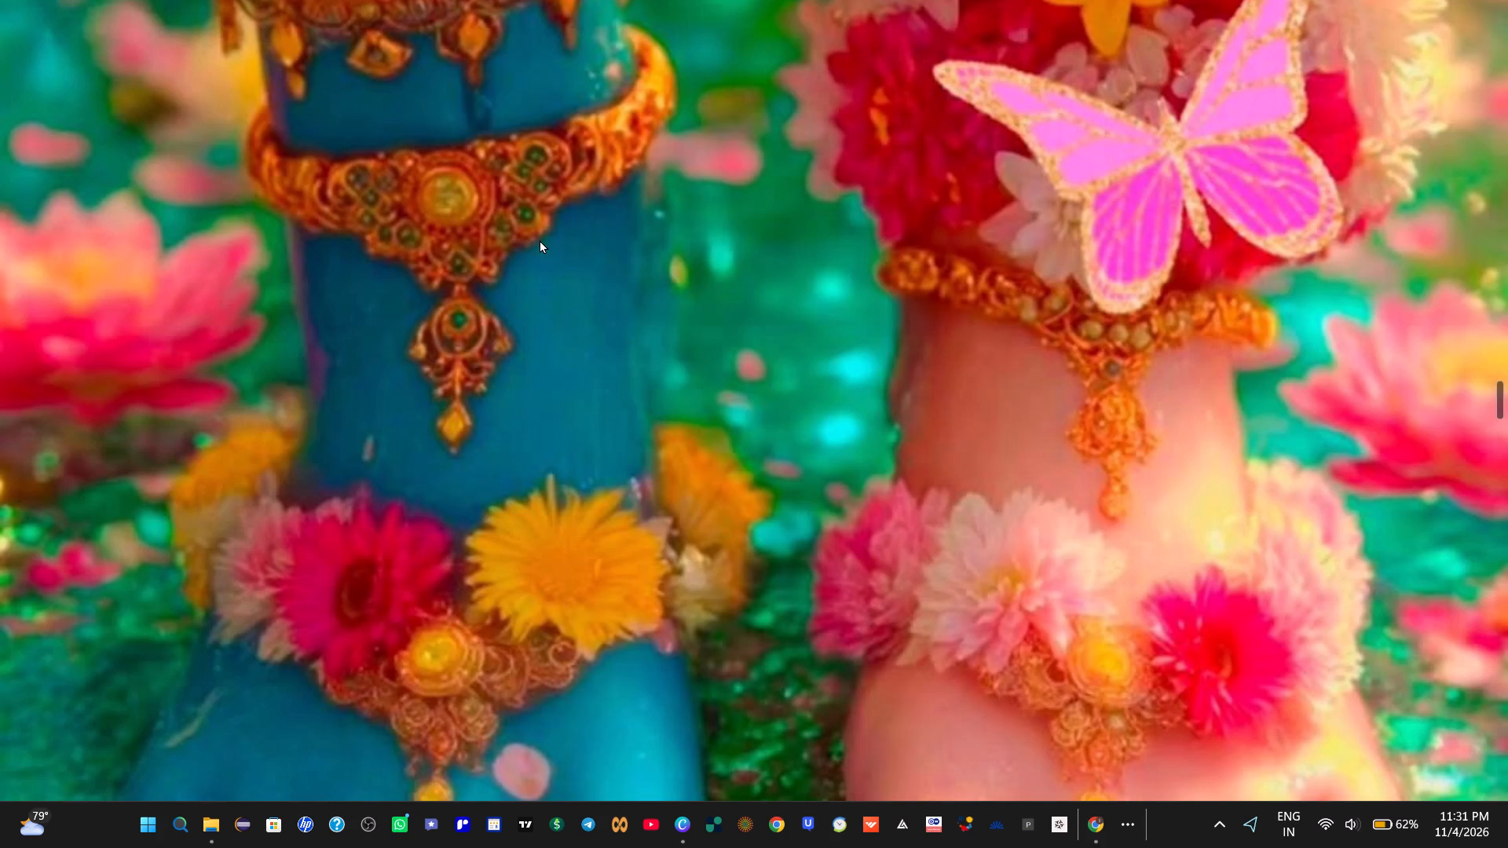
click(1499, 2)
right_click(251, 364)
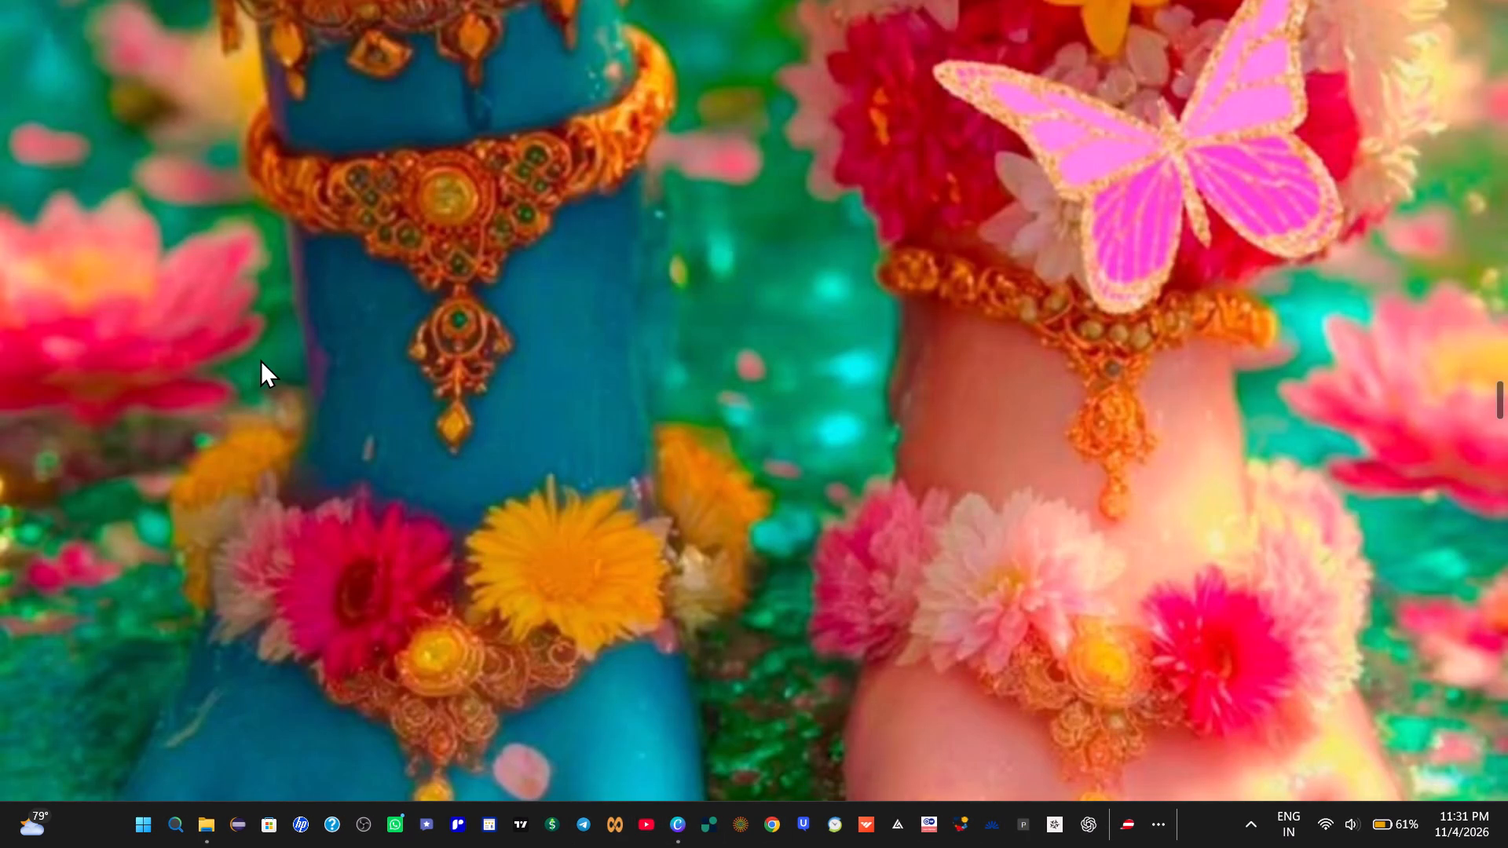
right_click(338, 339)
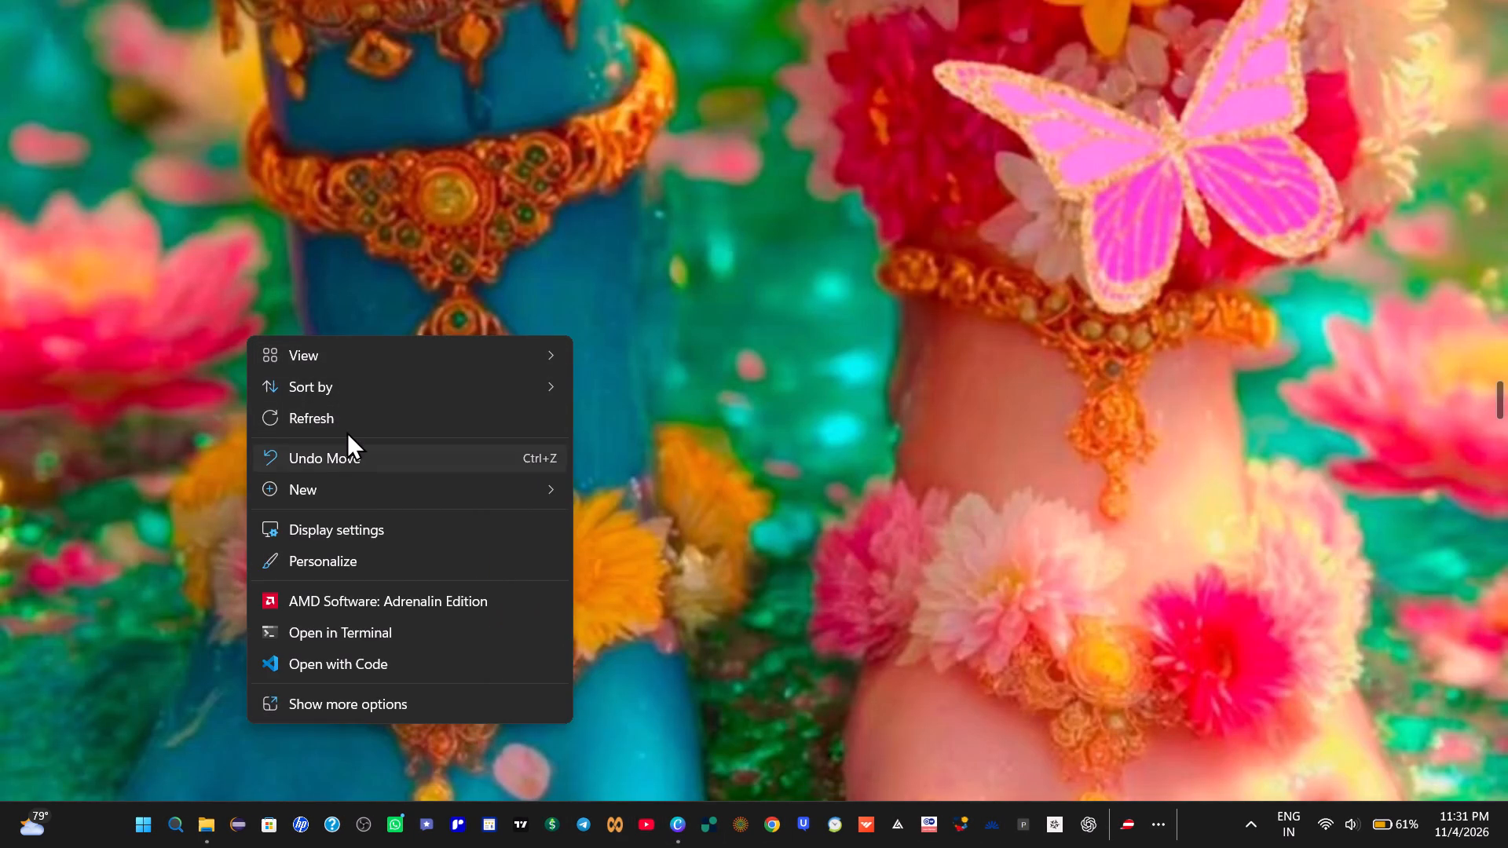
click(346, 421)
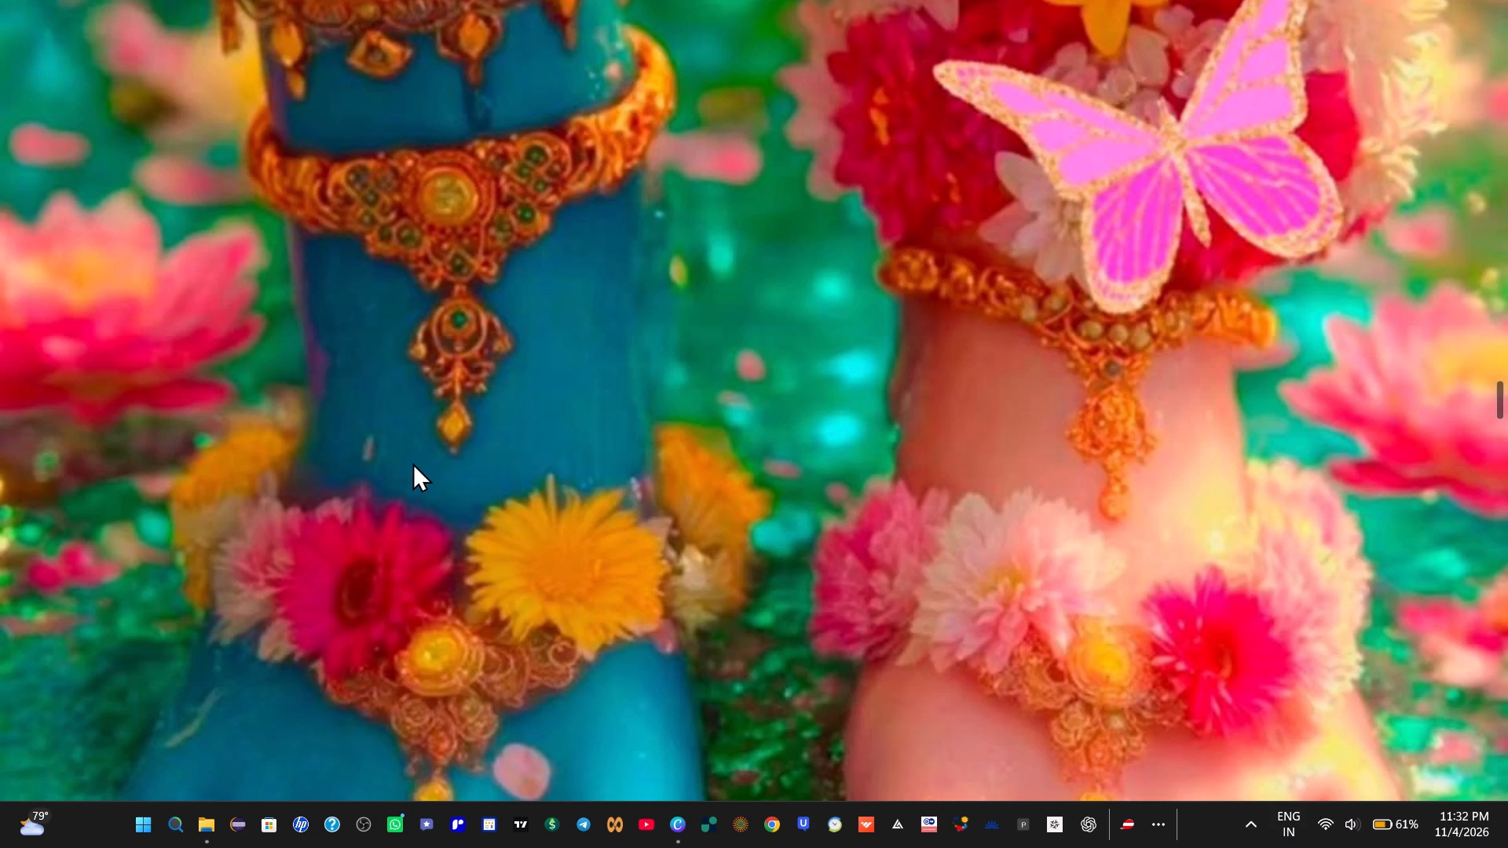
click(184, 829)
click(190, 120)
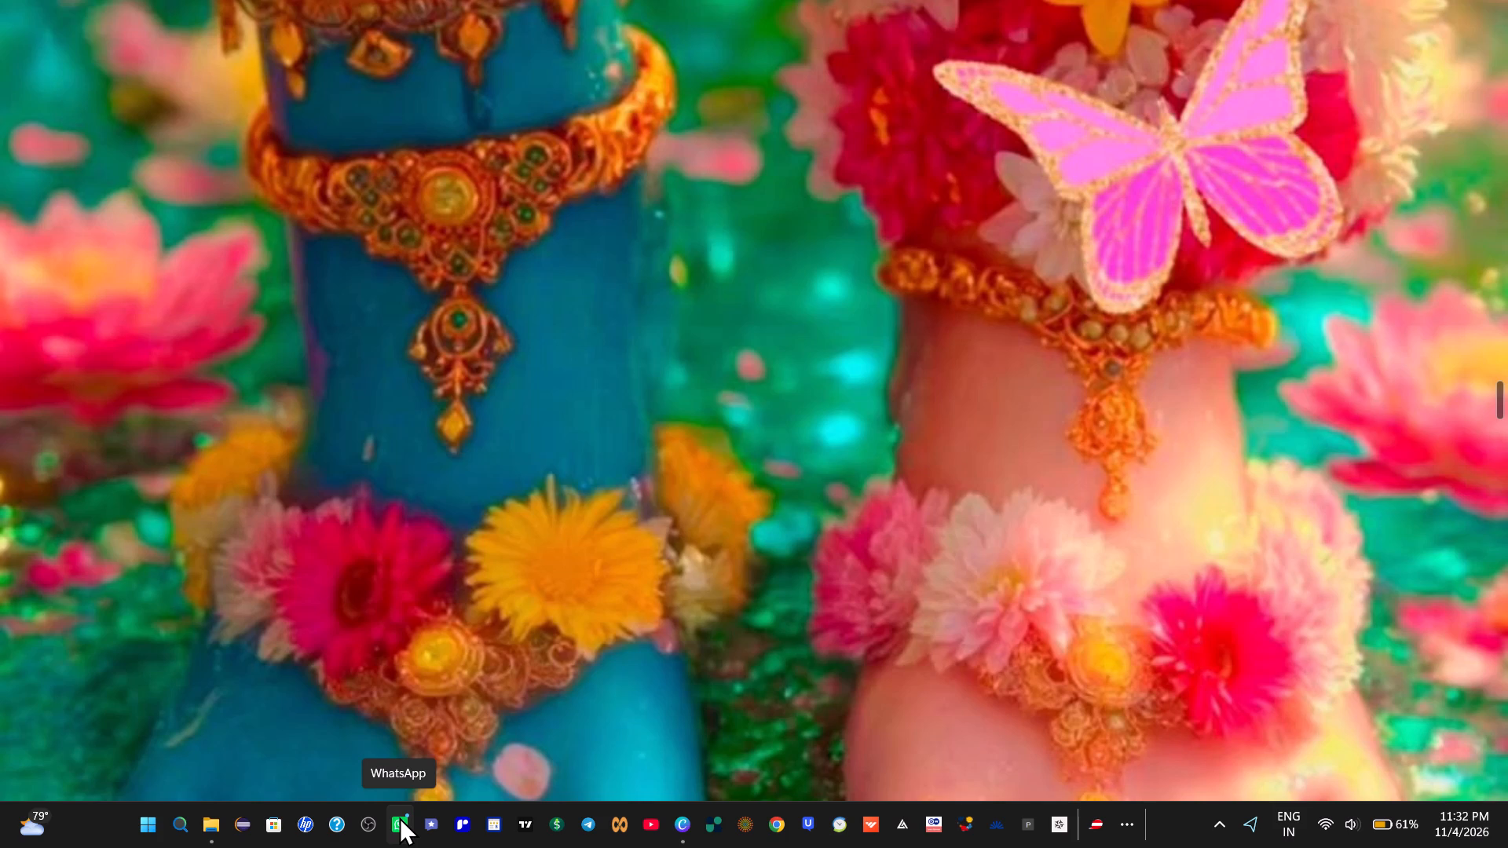
Switch back to the Canva video design and move the two dark blue night forest images from the uploads to Trash.
click(675, 815)
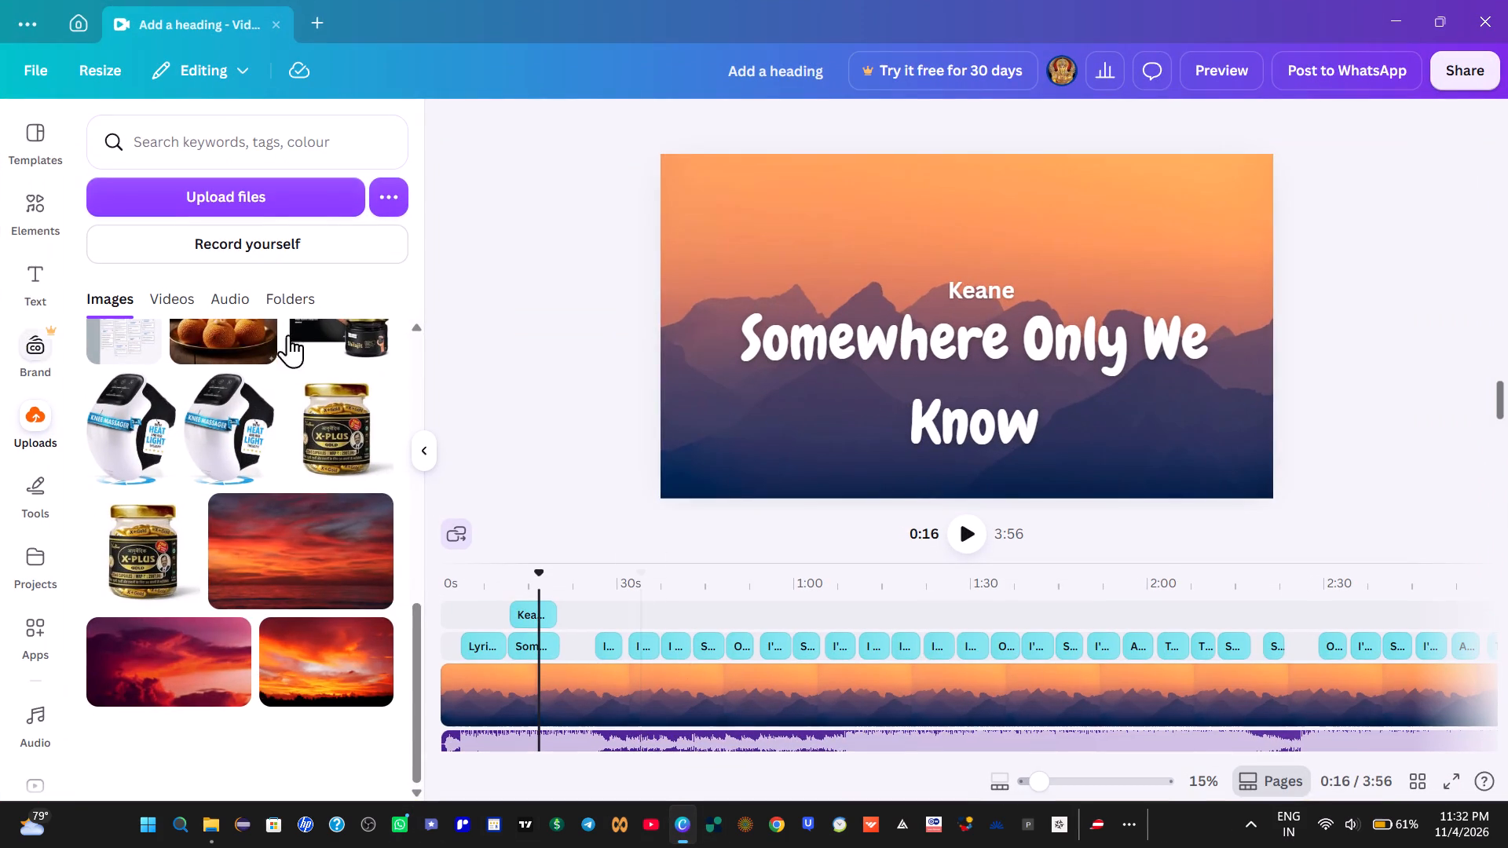
scroll(353, 527, up, 9)
scroll(209, 225, up, 2)
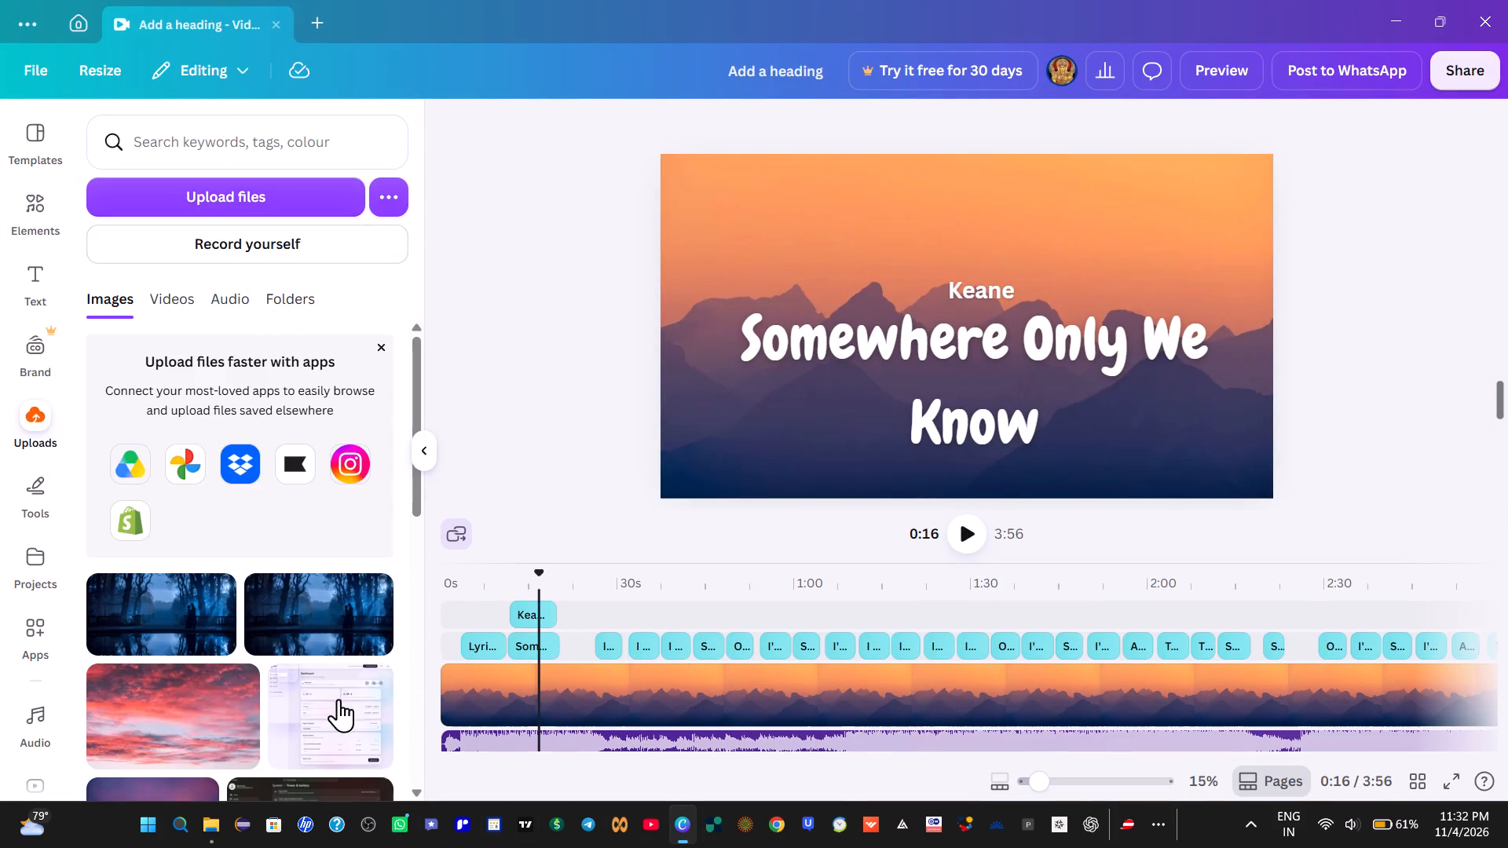
click(274, 590)
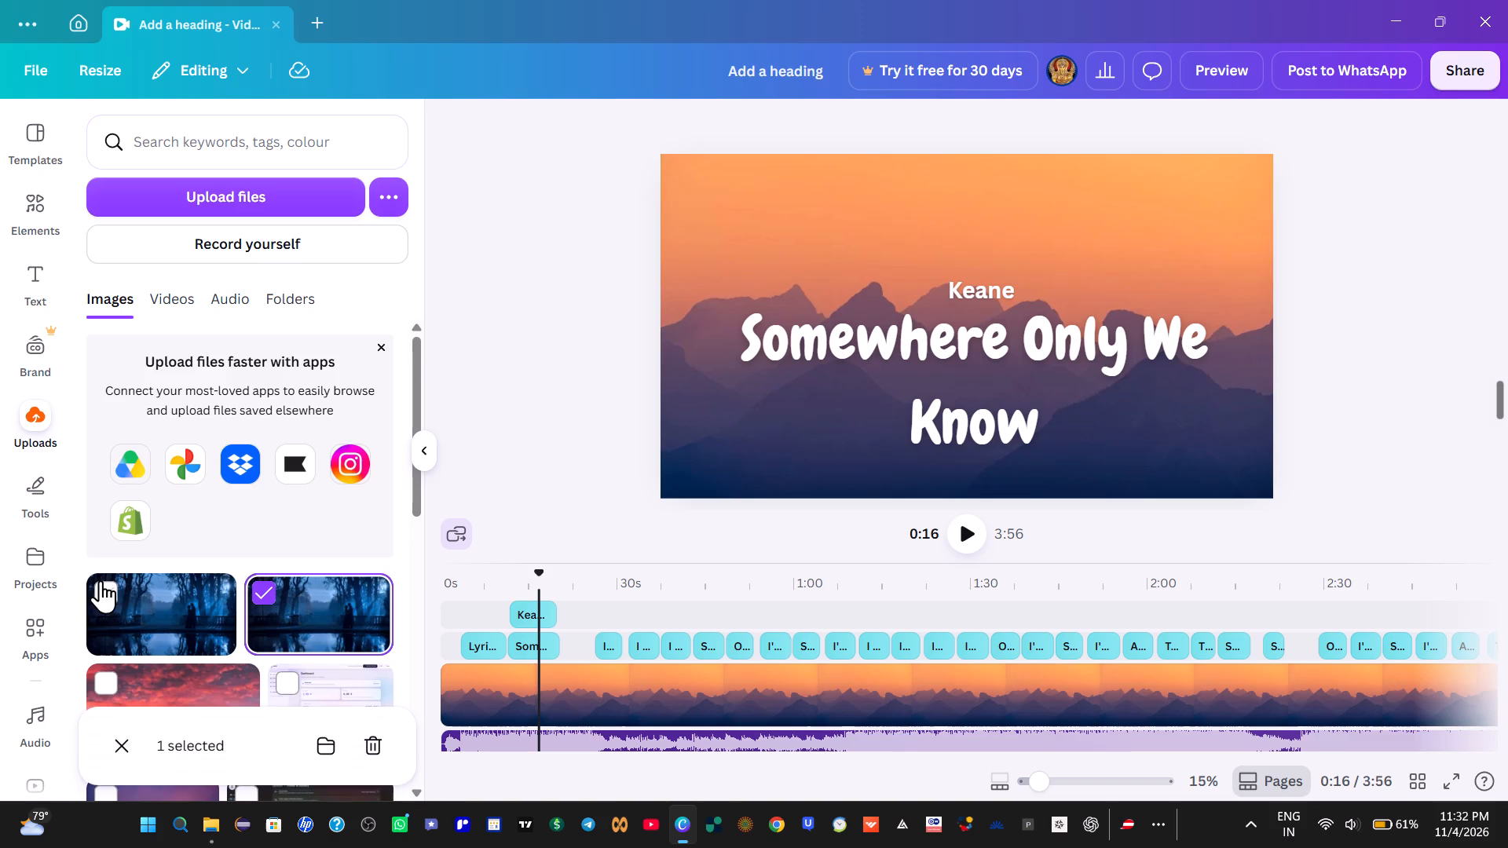
click(101, 580)
scroll(139, 585, down, 2)
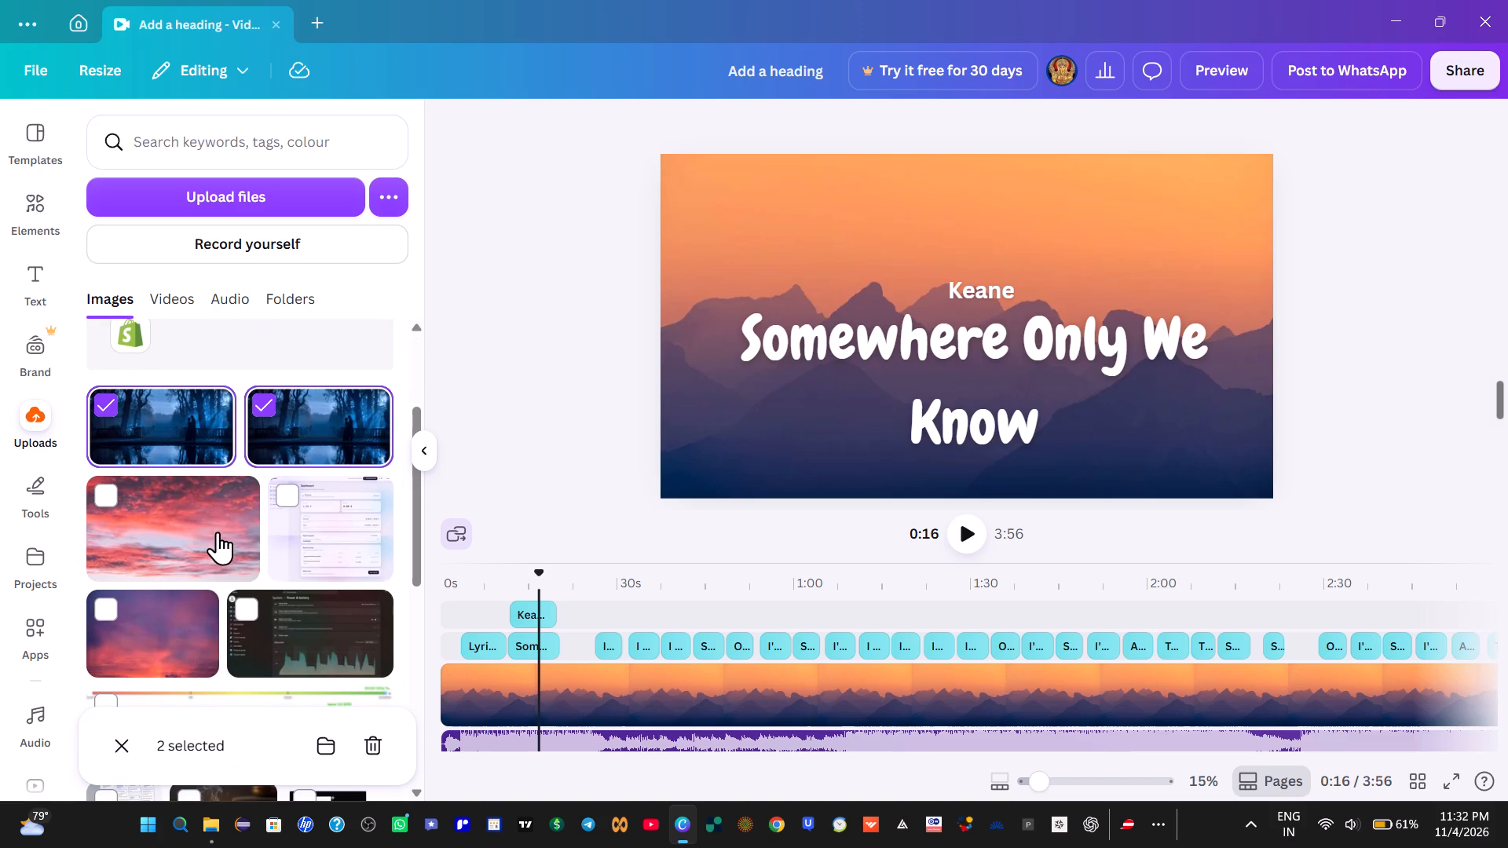
click(371, 737)
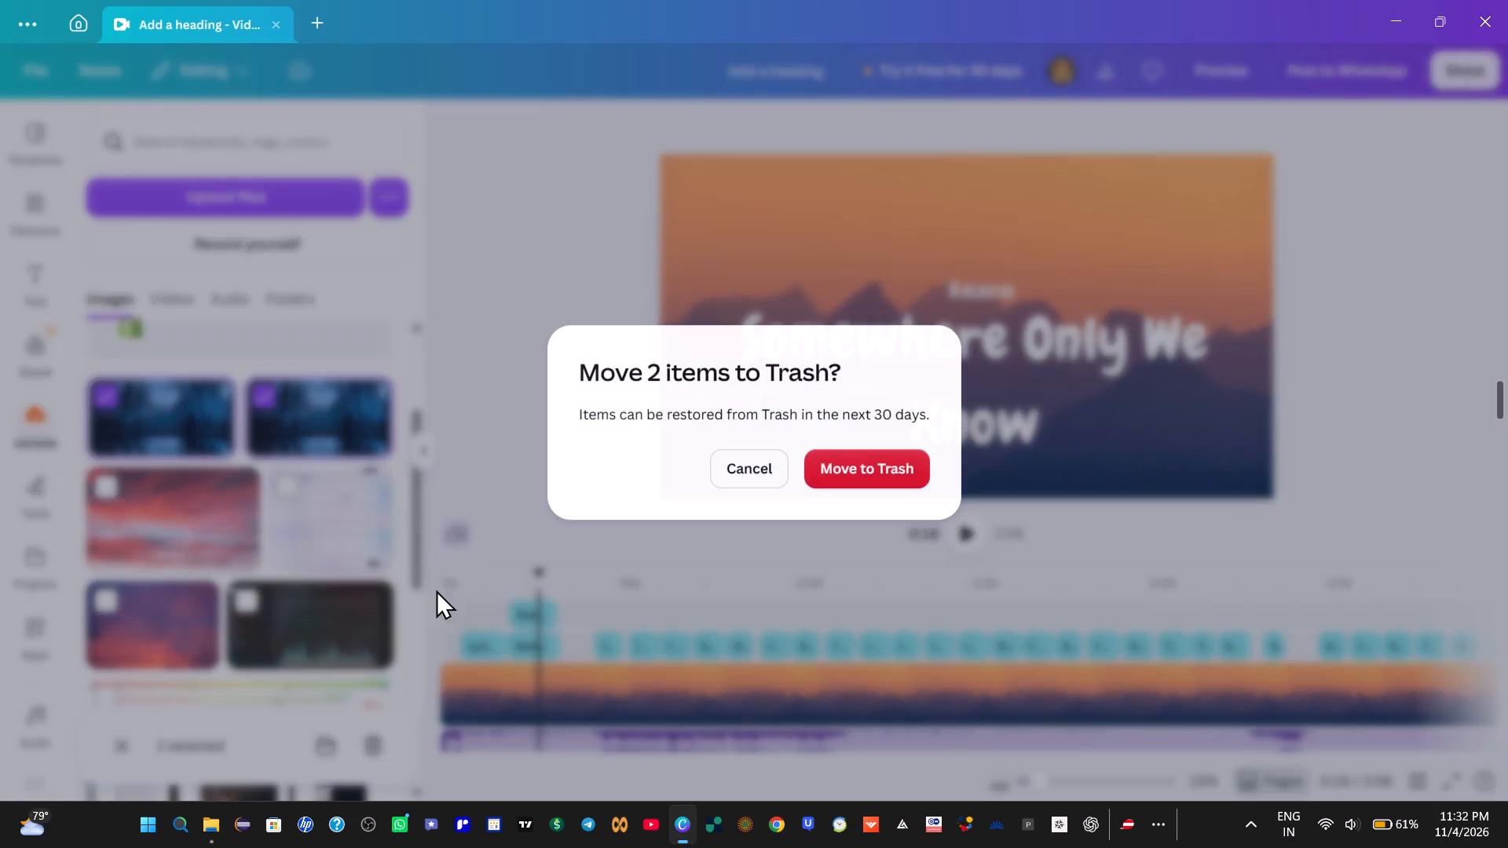
click(842, 468)
Start uploading a file to the design's uploaded media.
scroll(259, 486, up, 4)
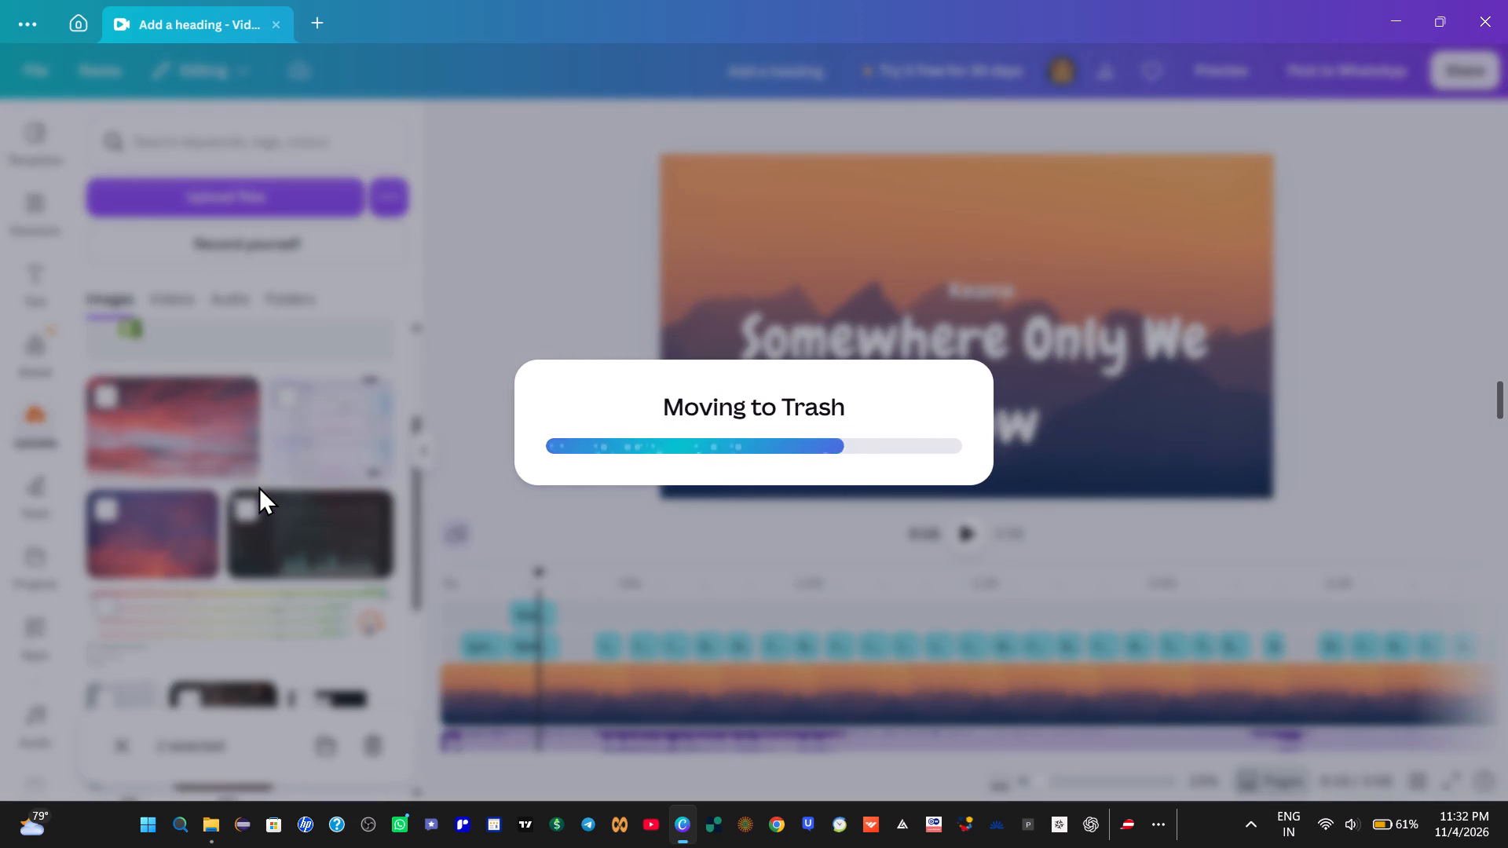
scroll(258, 486, up, 20)
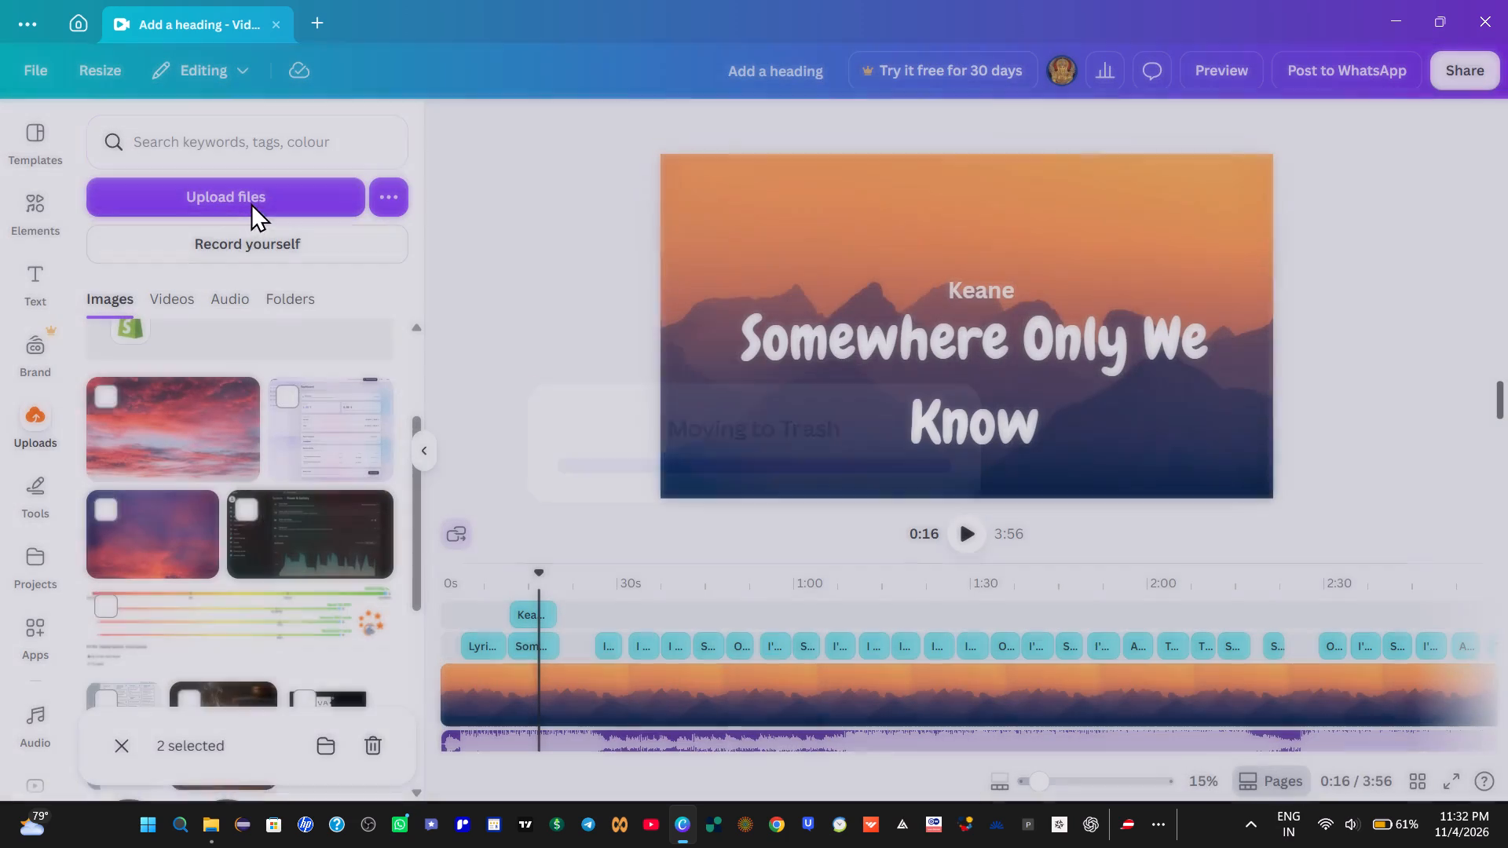
scroll(236, 361, up, 6)
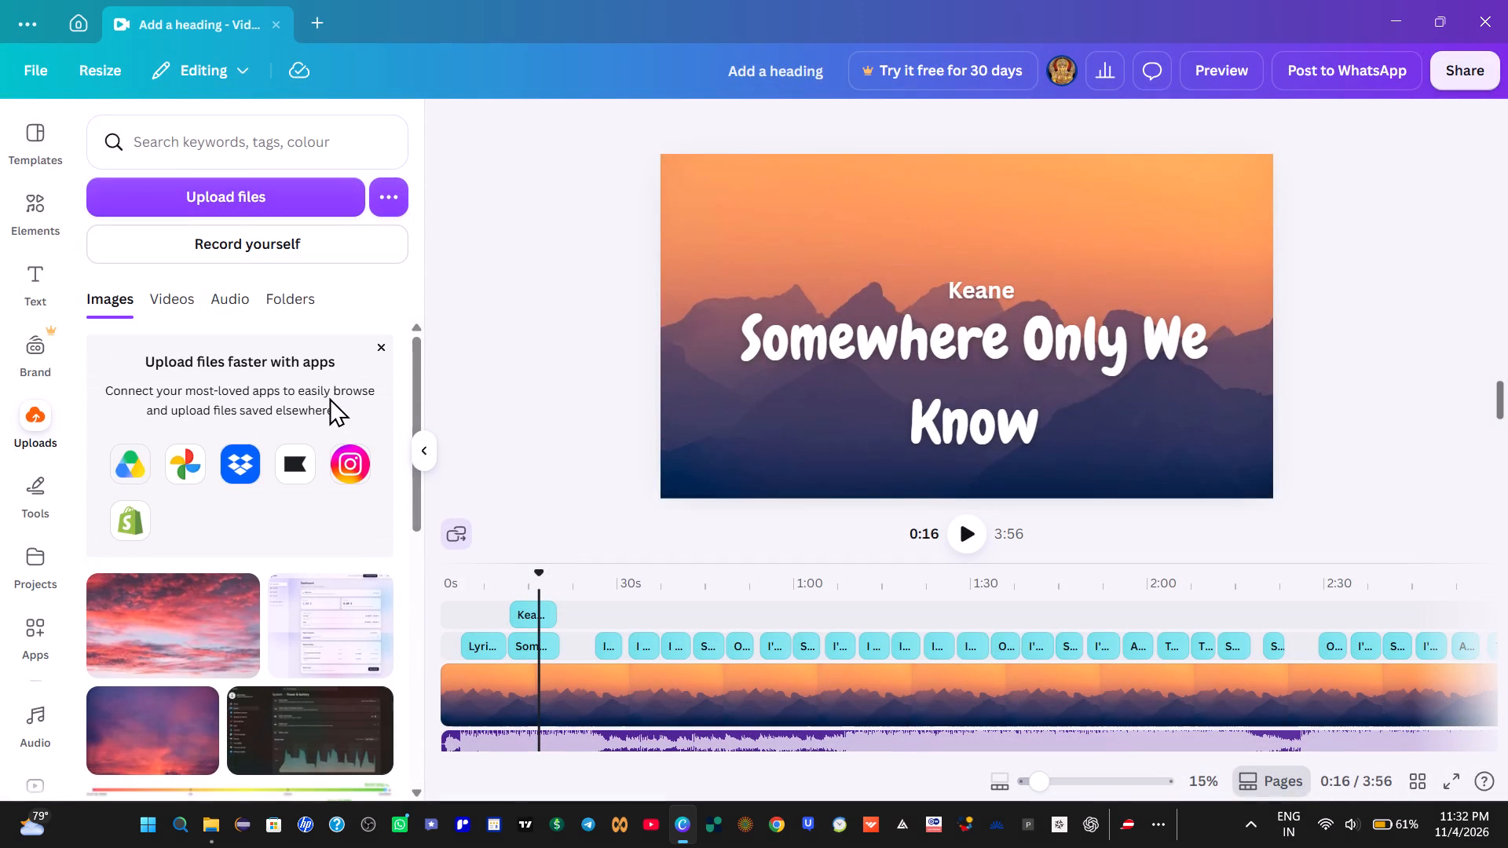
scroll(329, 397, up, 2)
click(261, 198)
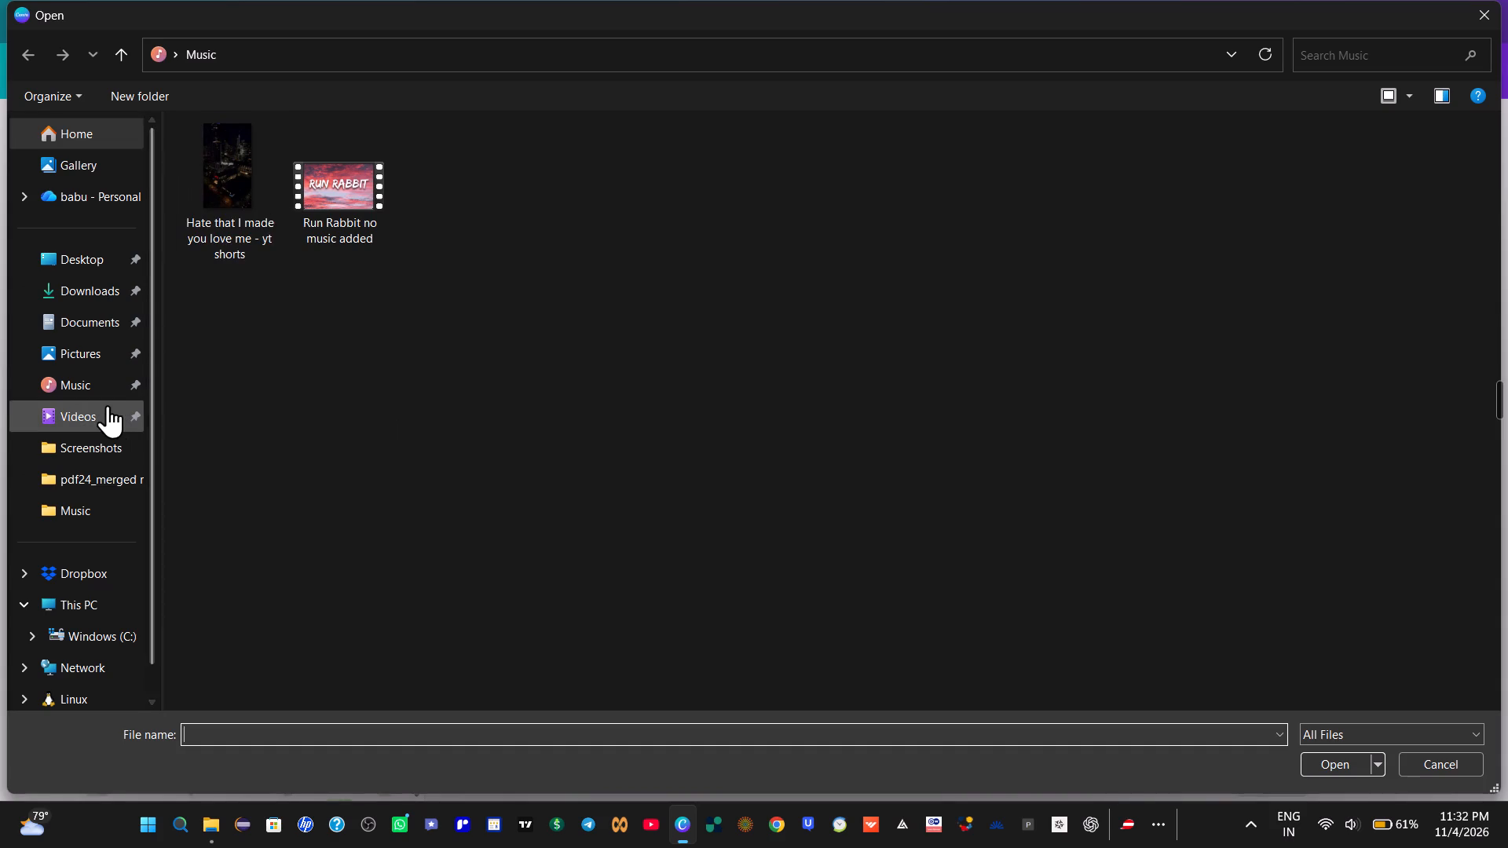
Upload the sunset image "somewhre only we know" from the Screenshots folder into the video editor.
click(96, 446)
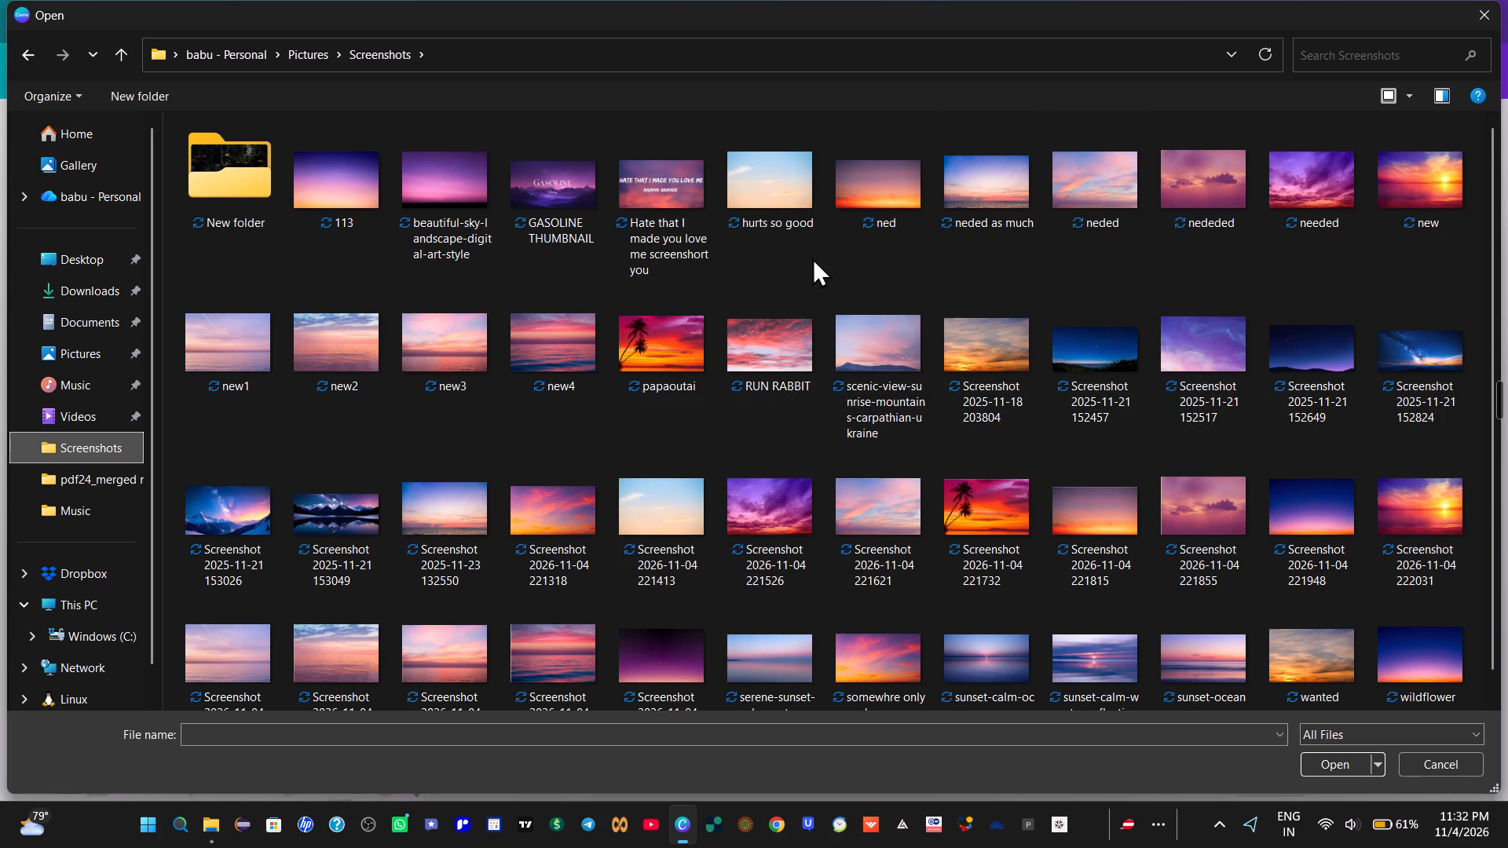
scroll(1177, 225, down, 1)
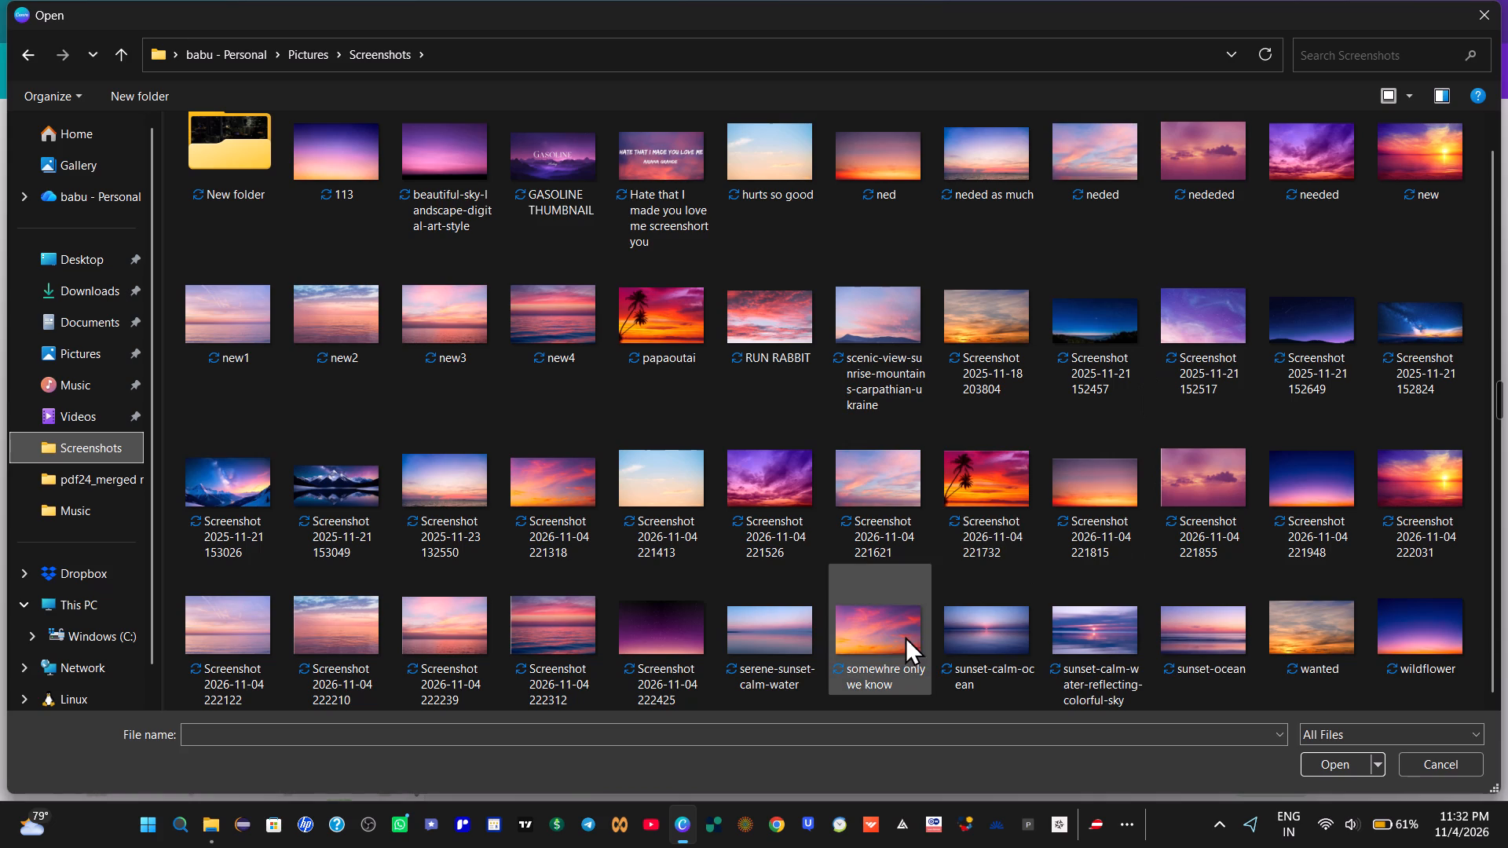
click(881, 636)
click(1330, 755)
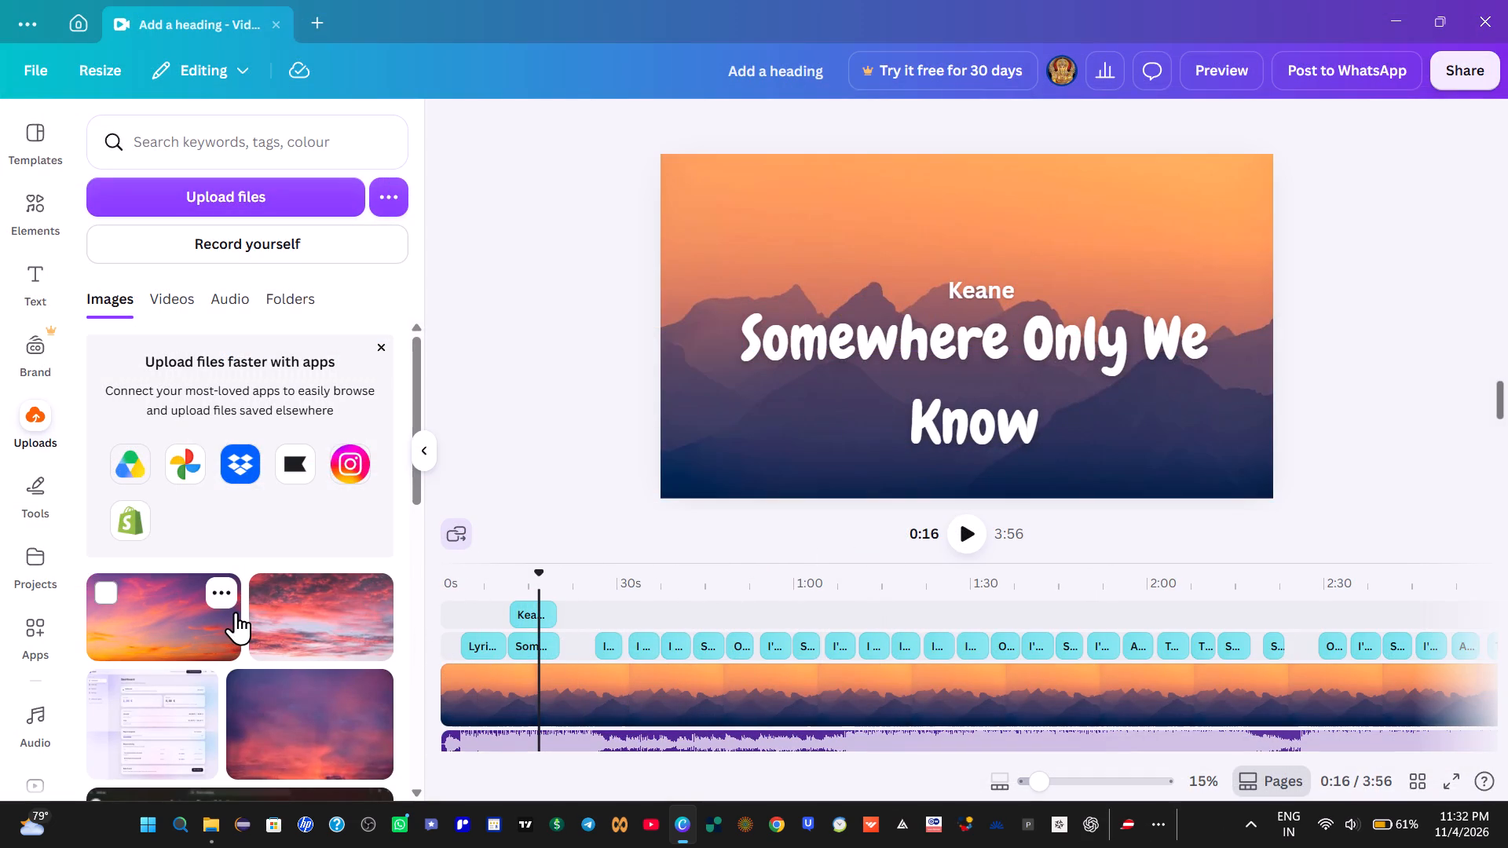
Add the newly uploaded orange and pink sunset sky image to the video as a 5.0 s clip at the start.
click(190, 607)
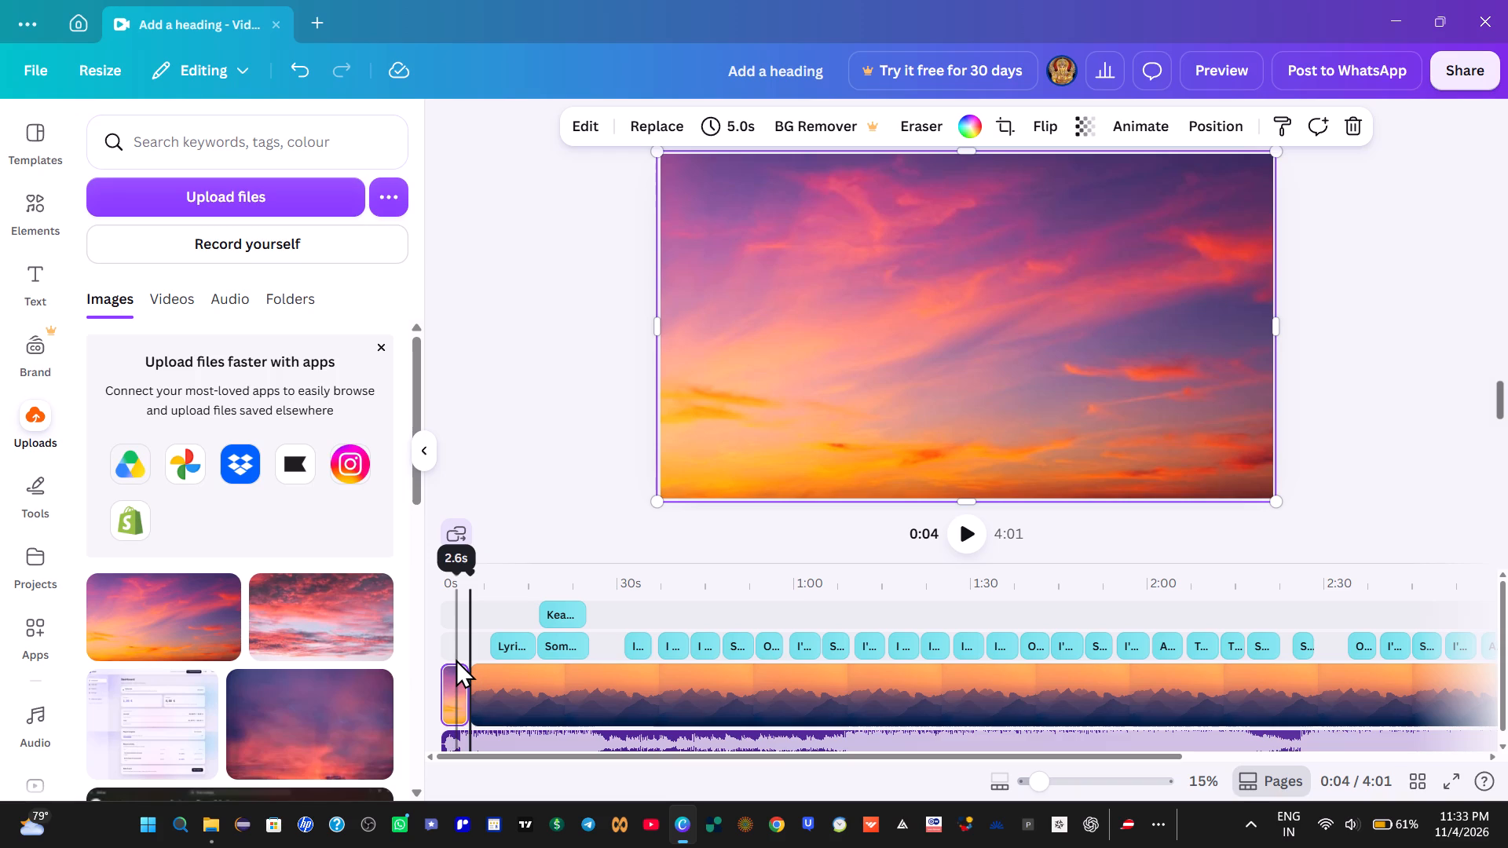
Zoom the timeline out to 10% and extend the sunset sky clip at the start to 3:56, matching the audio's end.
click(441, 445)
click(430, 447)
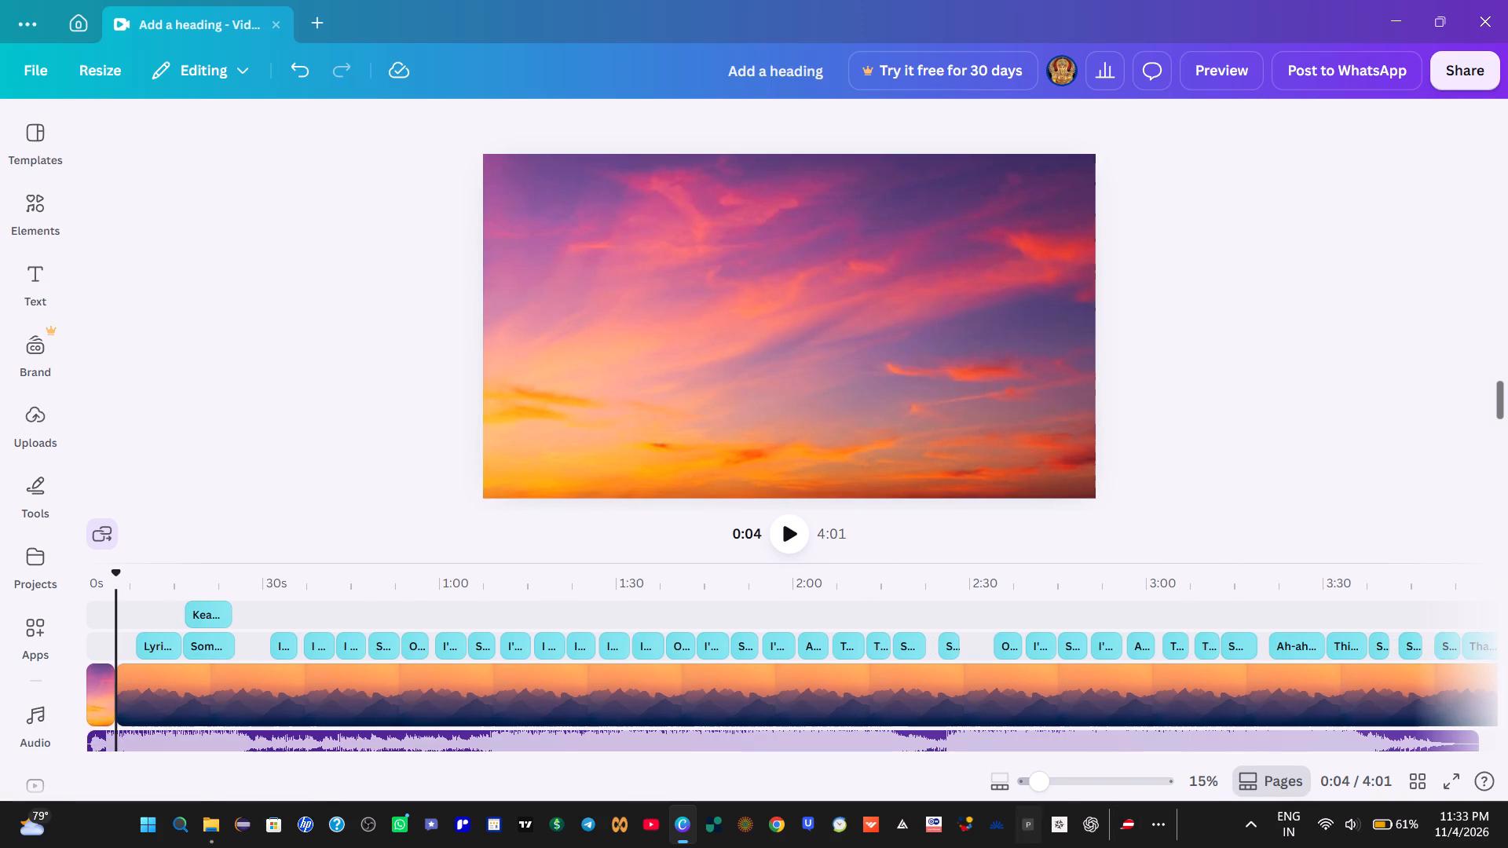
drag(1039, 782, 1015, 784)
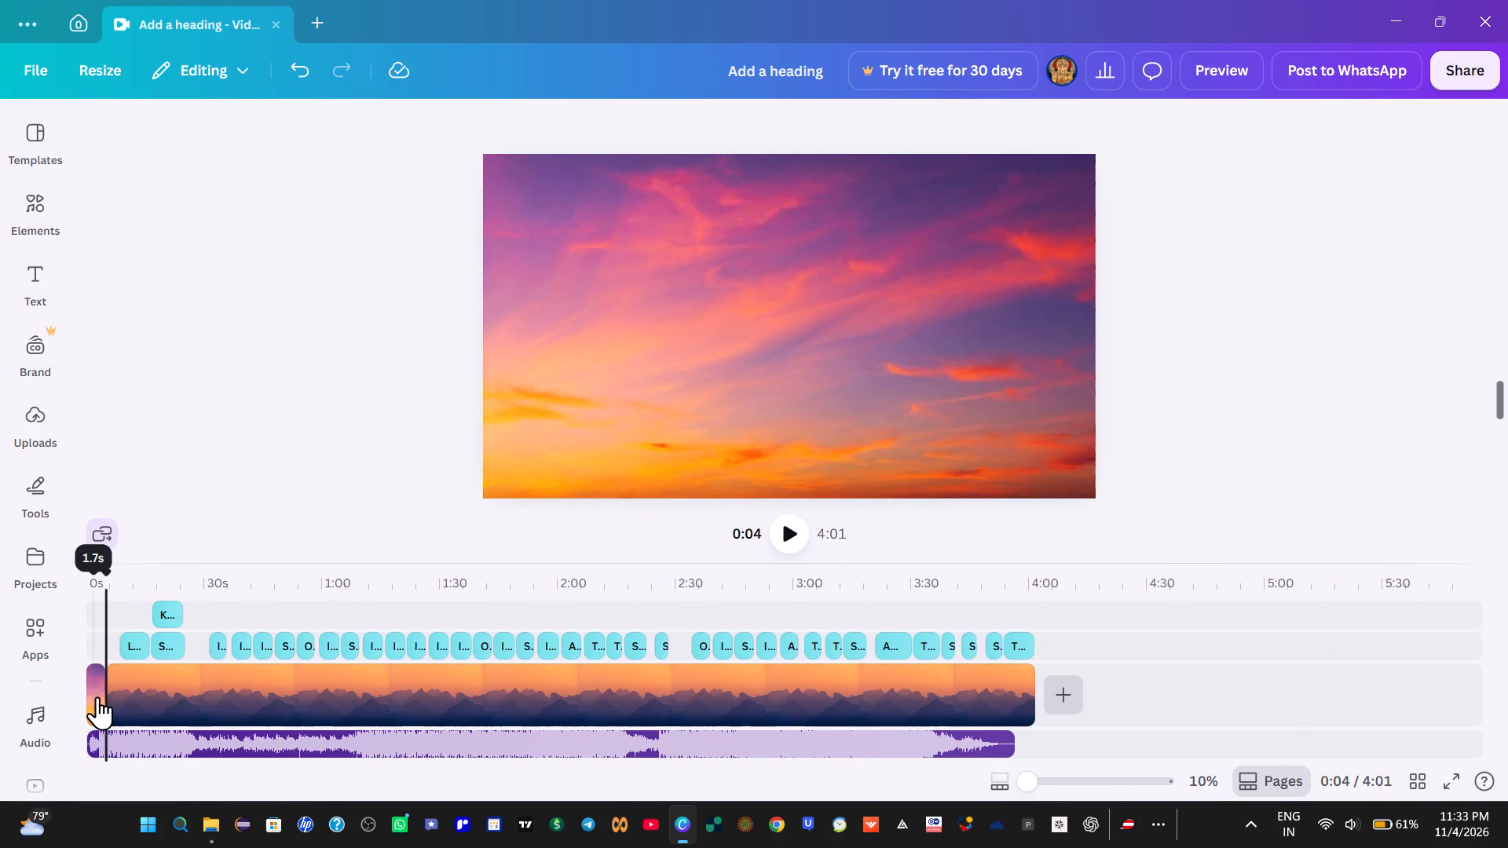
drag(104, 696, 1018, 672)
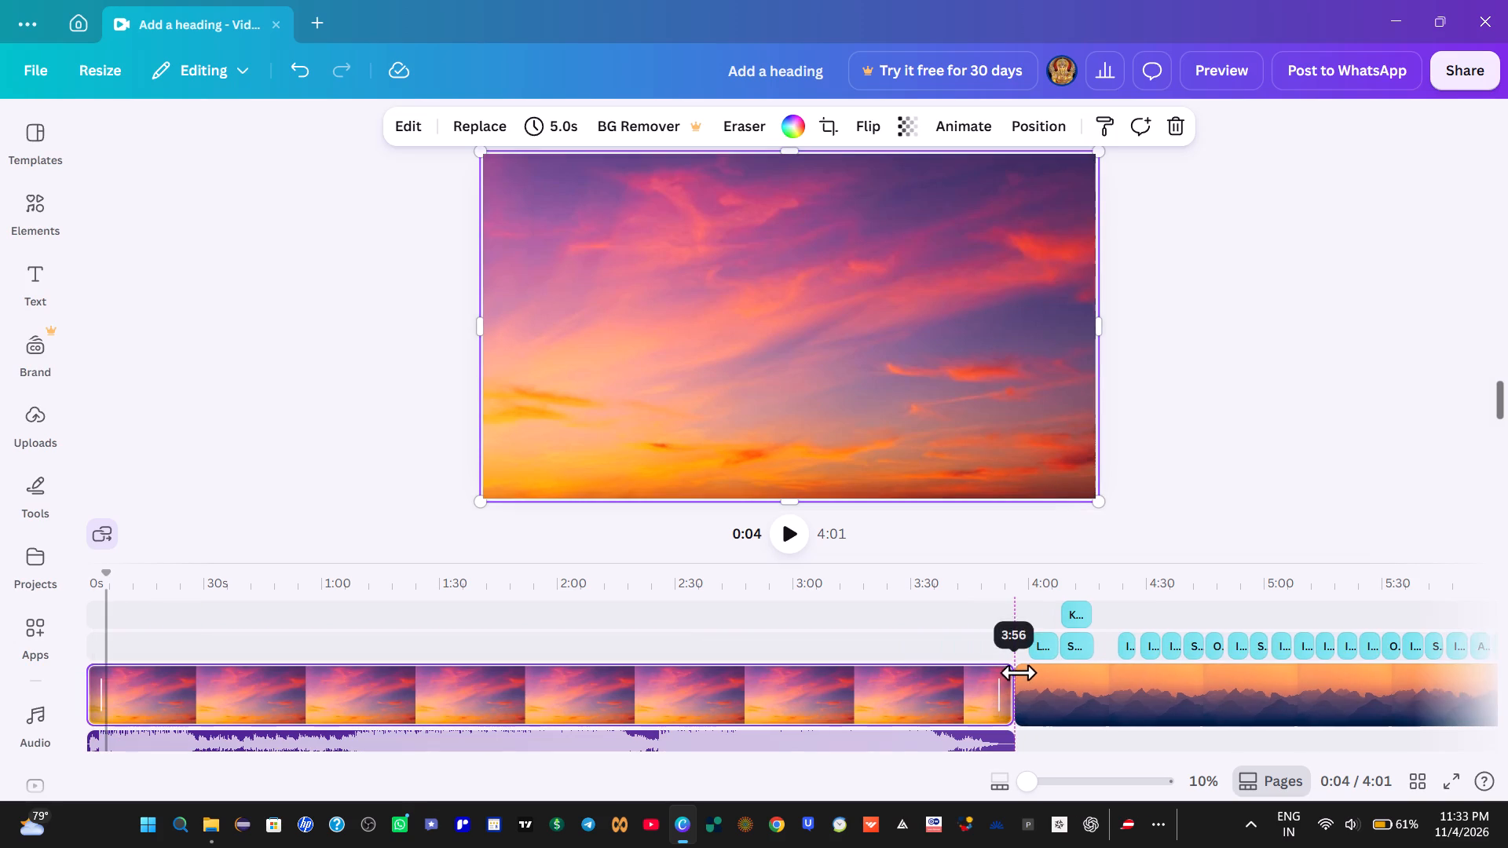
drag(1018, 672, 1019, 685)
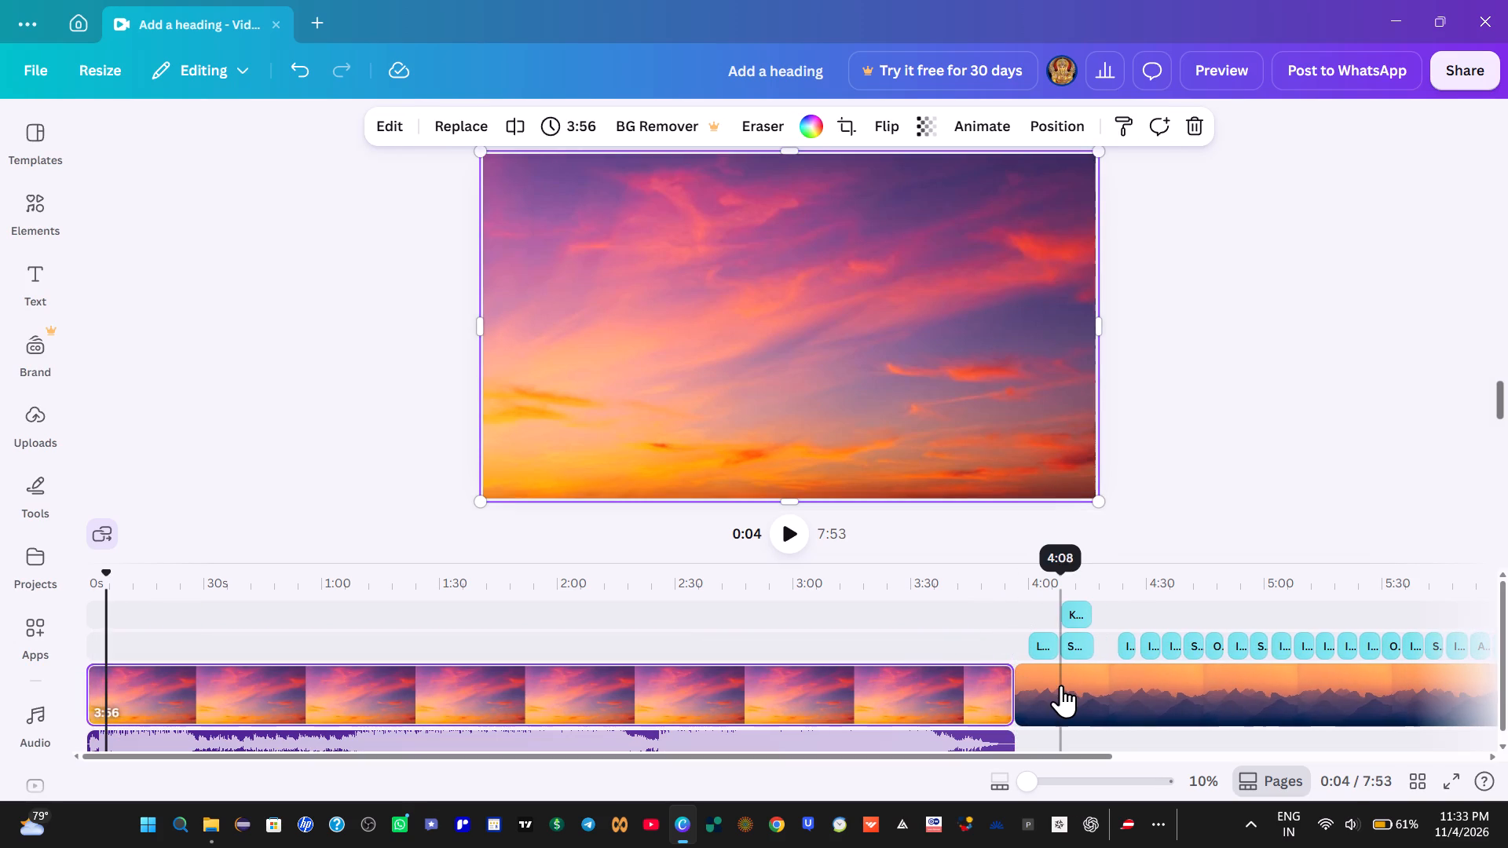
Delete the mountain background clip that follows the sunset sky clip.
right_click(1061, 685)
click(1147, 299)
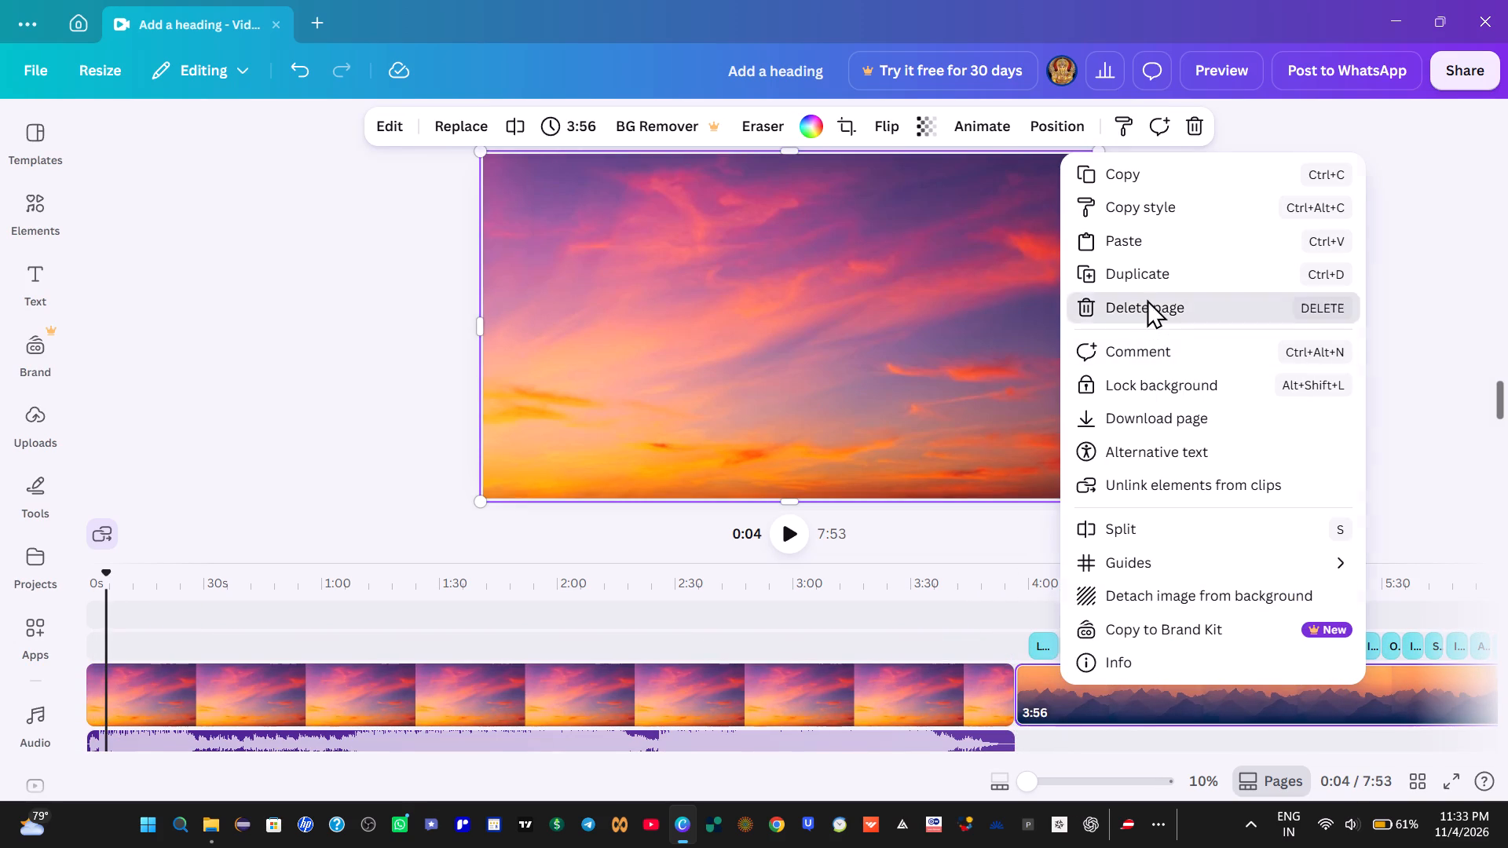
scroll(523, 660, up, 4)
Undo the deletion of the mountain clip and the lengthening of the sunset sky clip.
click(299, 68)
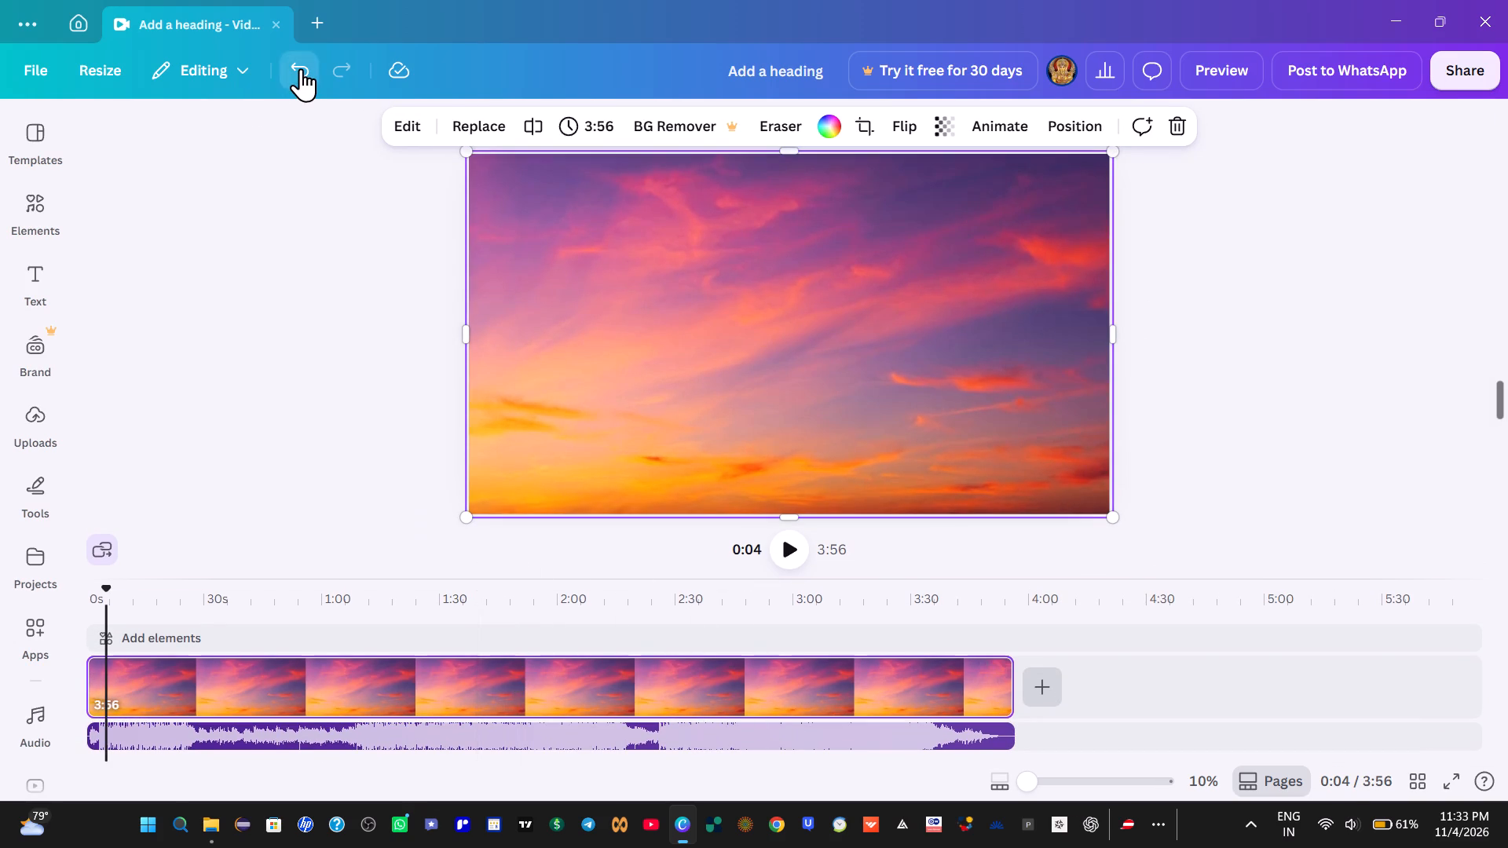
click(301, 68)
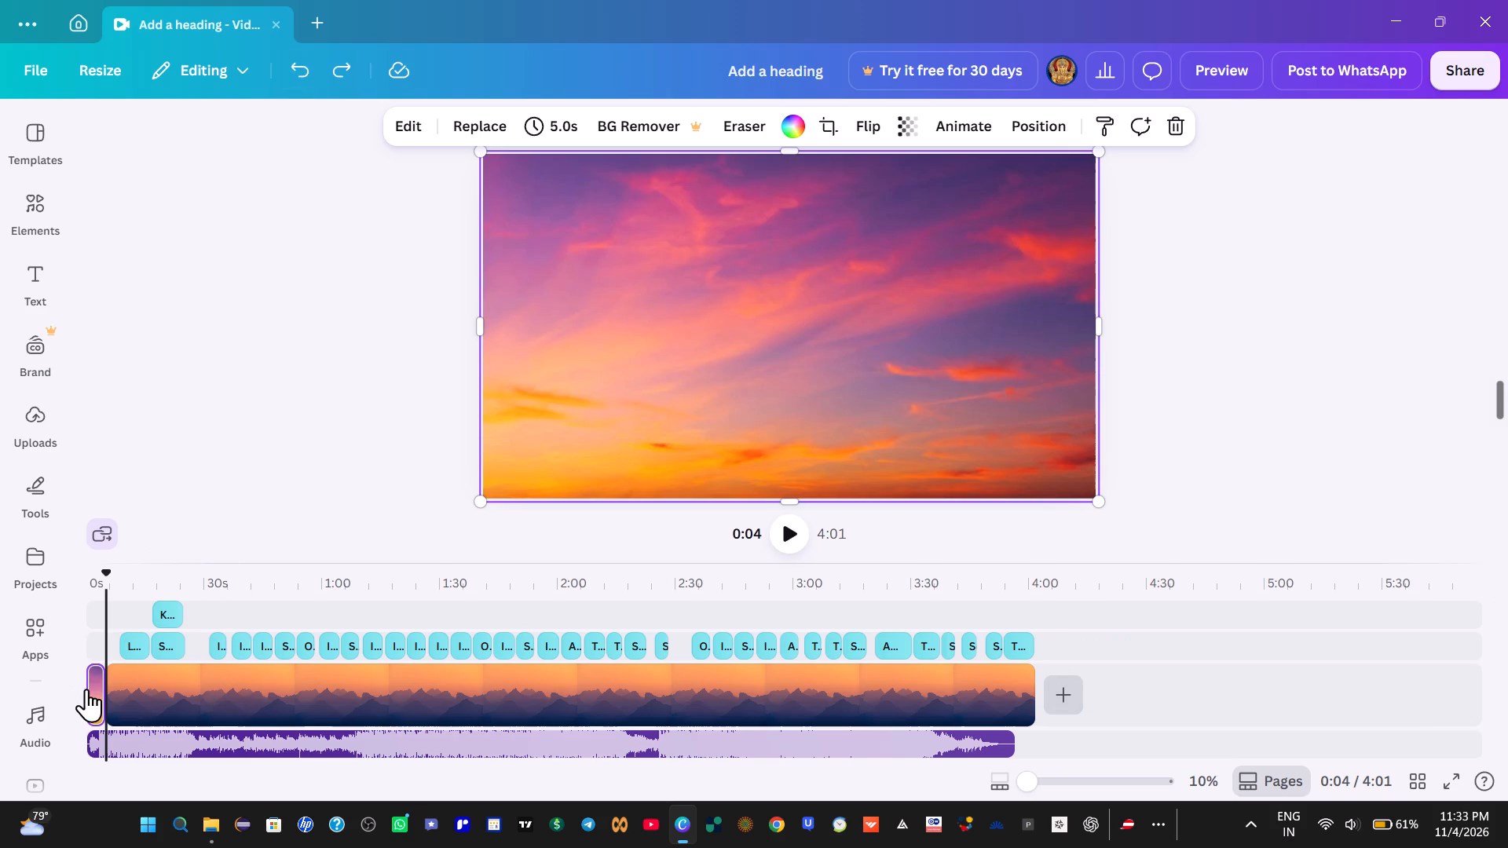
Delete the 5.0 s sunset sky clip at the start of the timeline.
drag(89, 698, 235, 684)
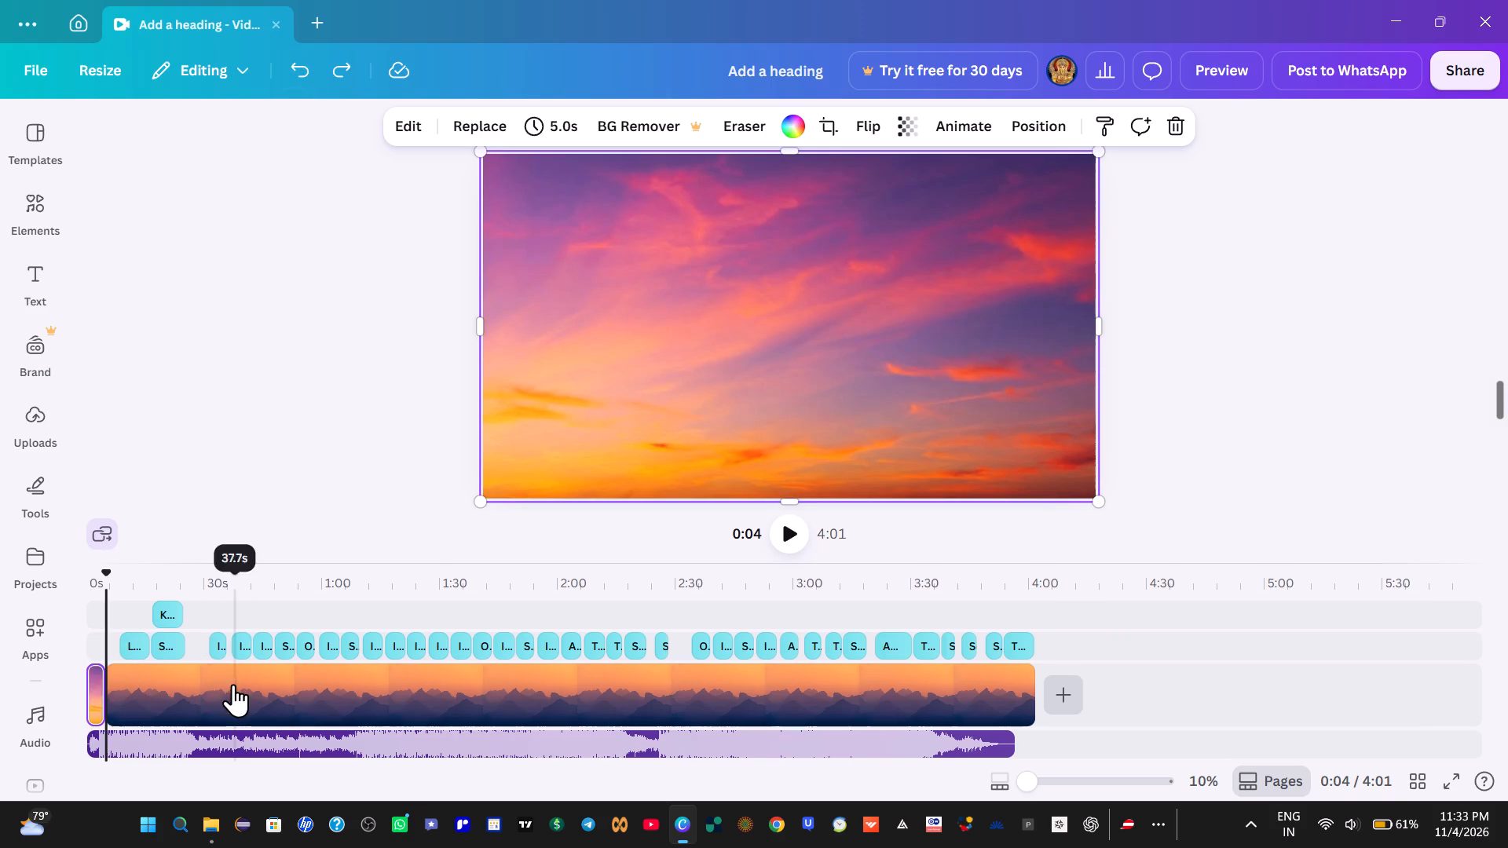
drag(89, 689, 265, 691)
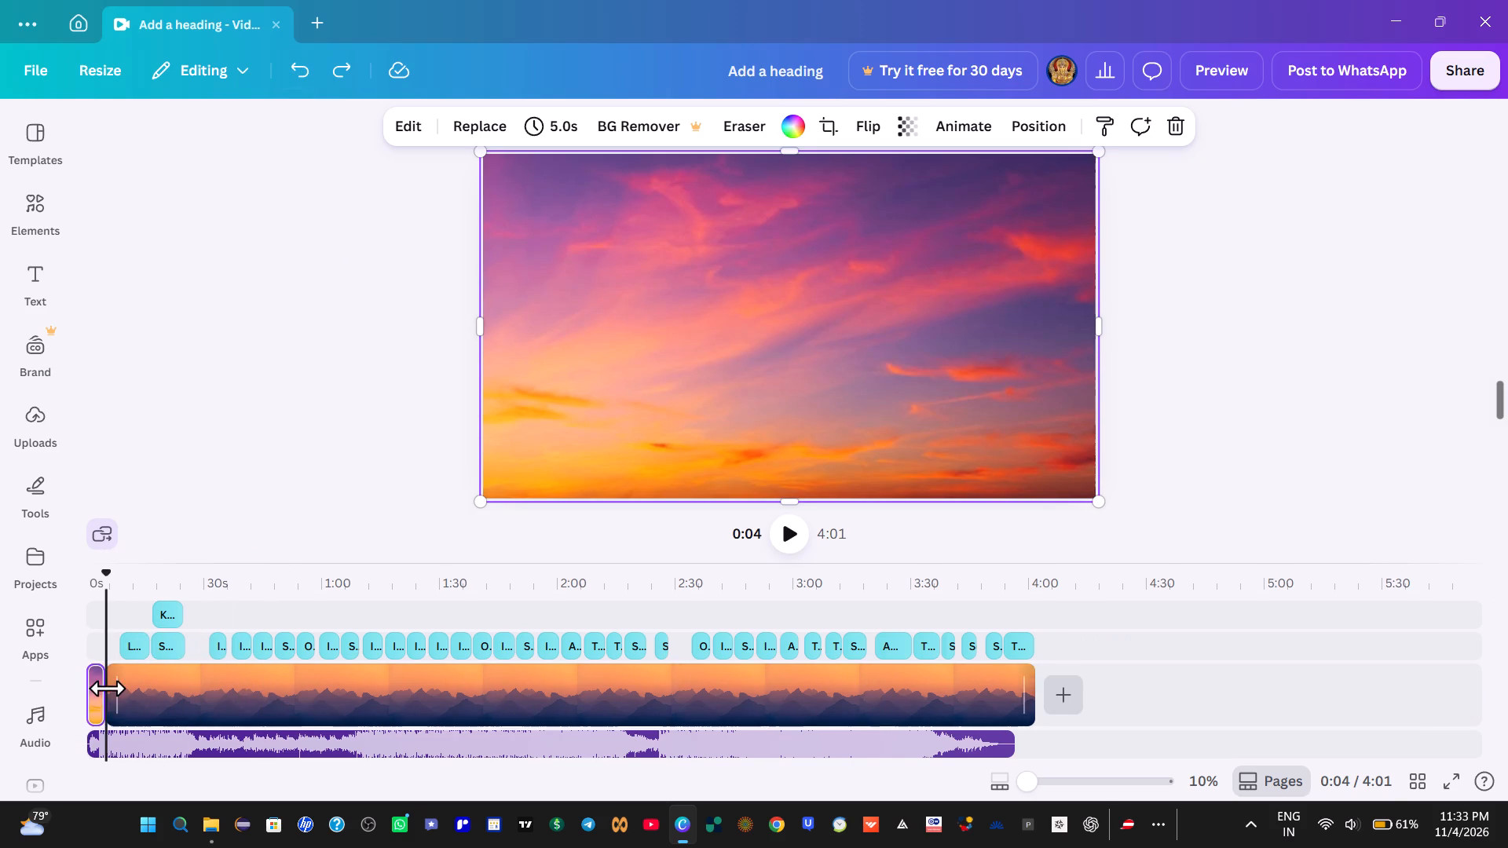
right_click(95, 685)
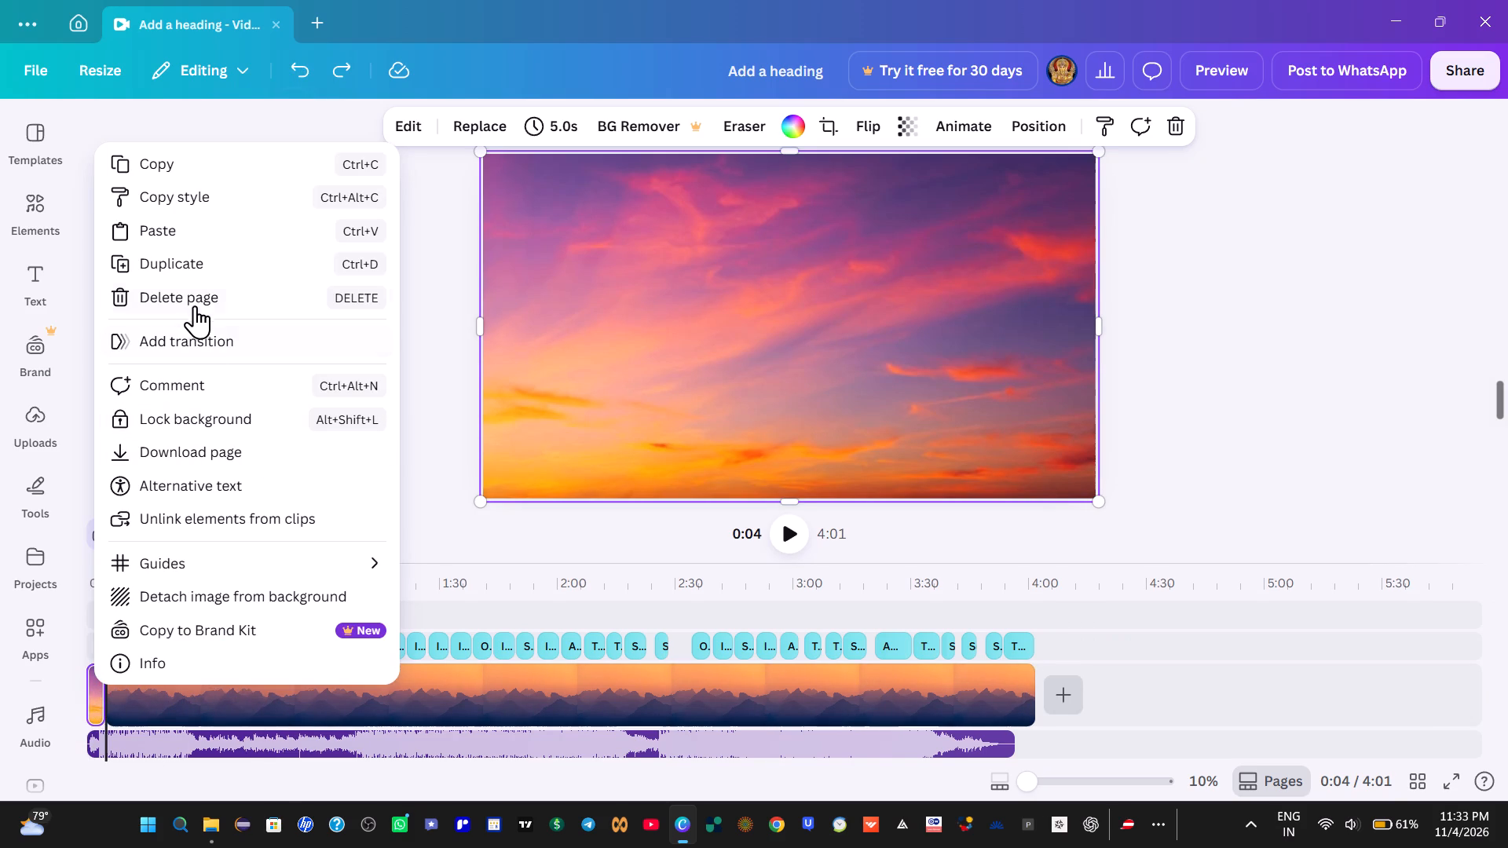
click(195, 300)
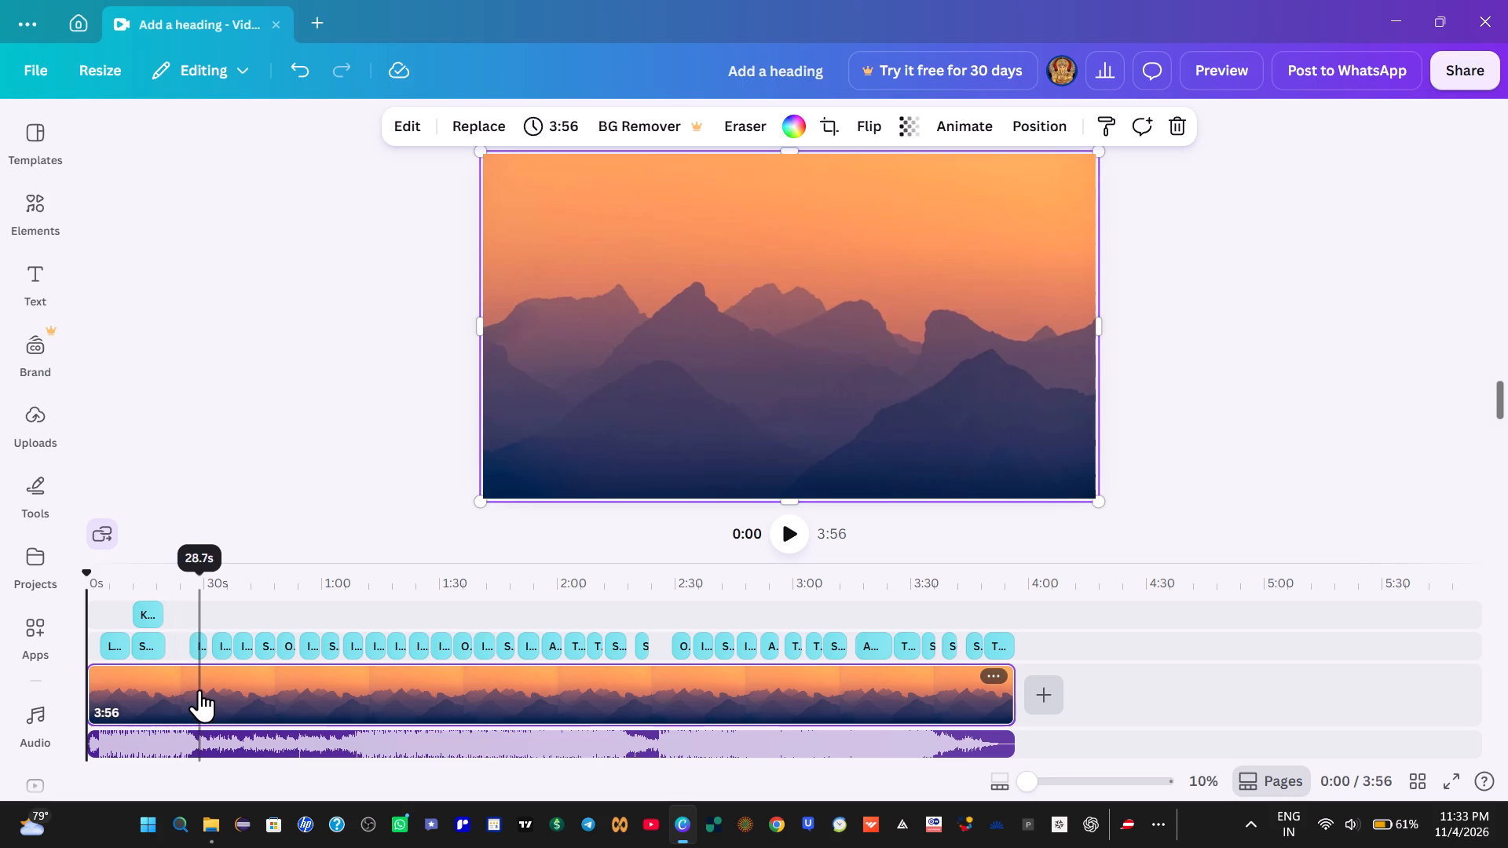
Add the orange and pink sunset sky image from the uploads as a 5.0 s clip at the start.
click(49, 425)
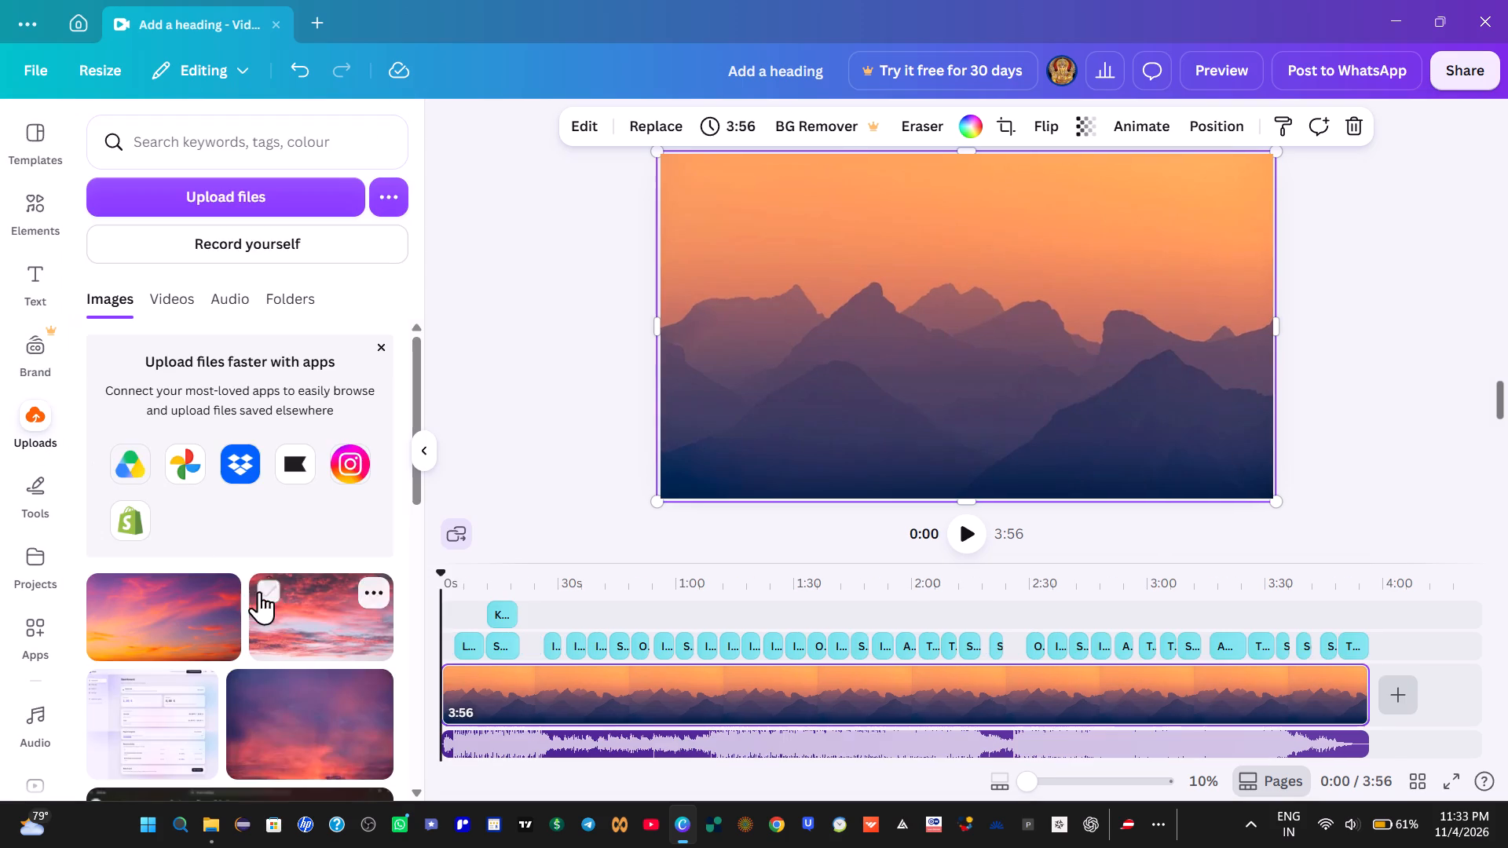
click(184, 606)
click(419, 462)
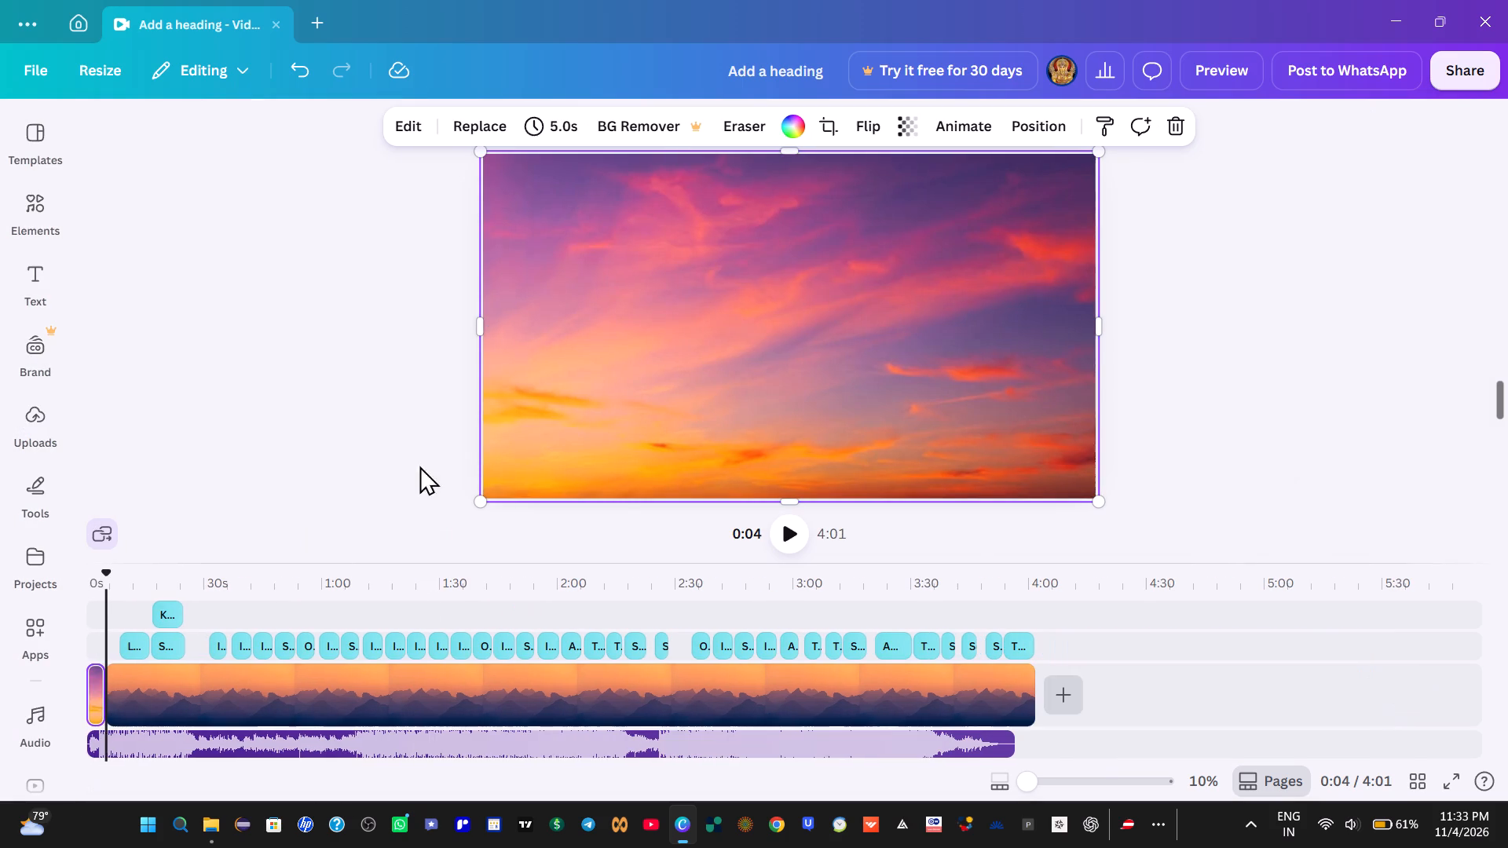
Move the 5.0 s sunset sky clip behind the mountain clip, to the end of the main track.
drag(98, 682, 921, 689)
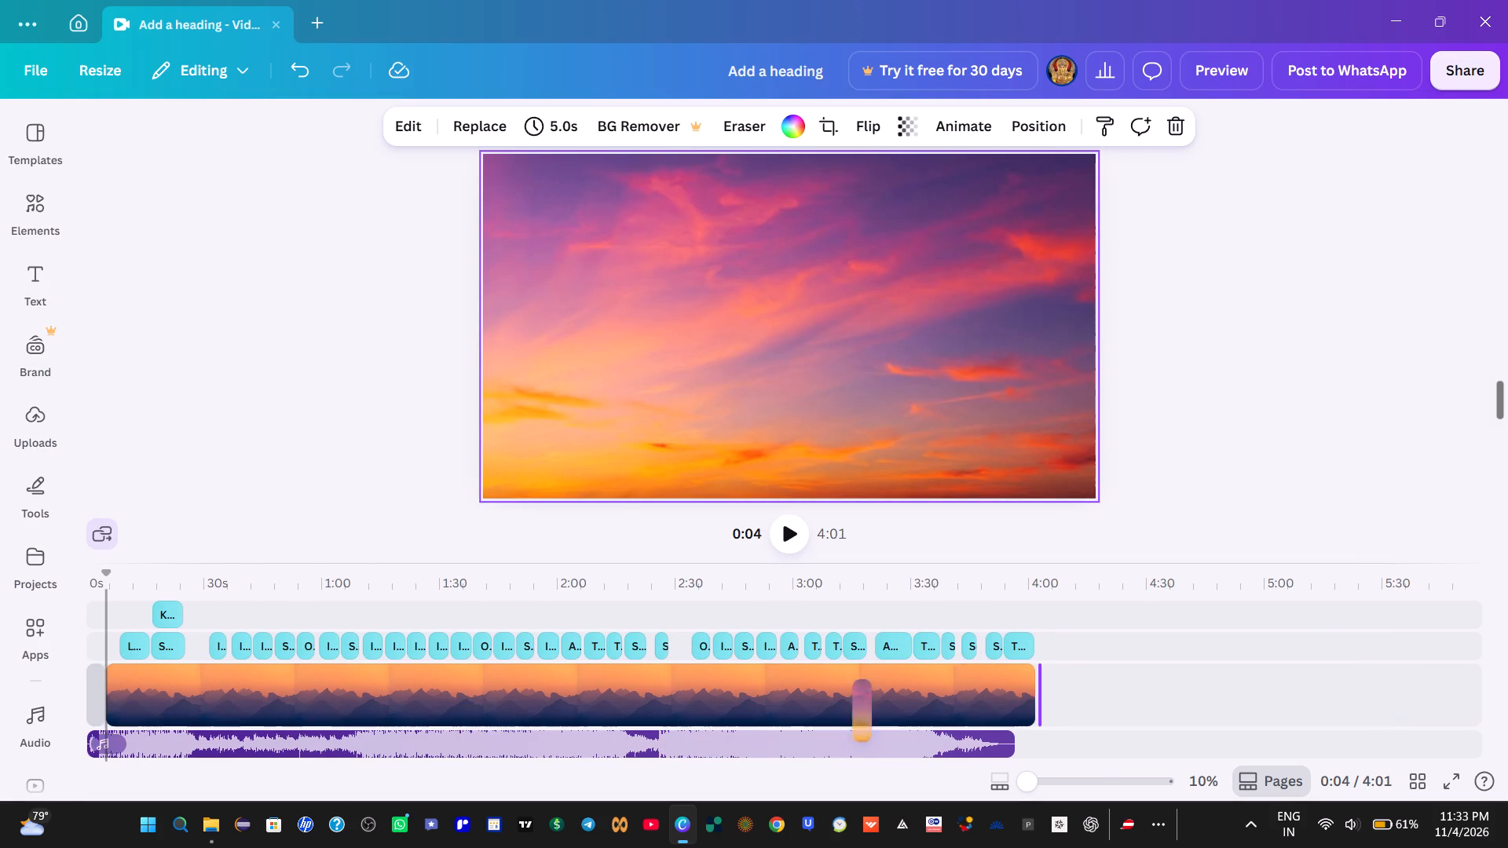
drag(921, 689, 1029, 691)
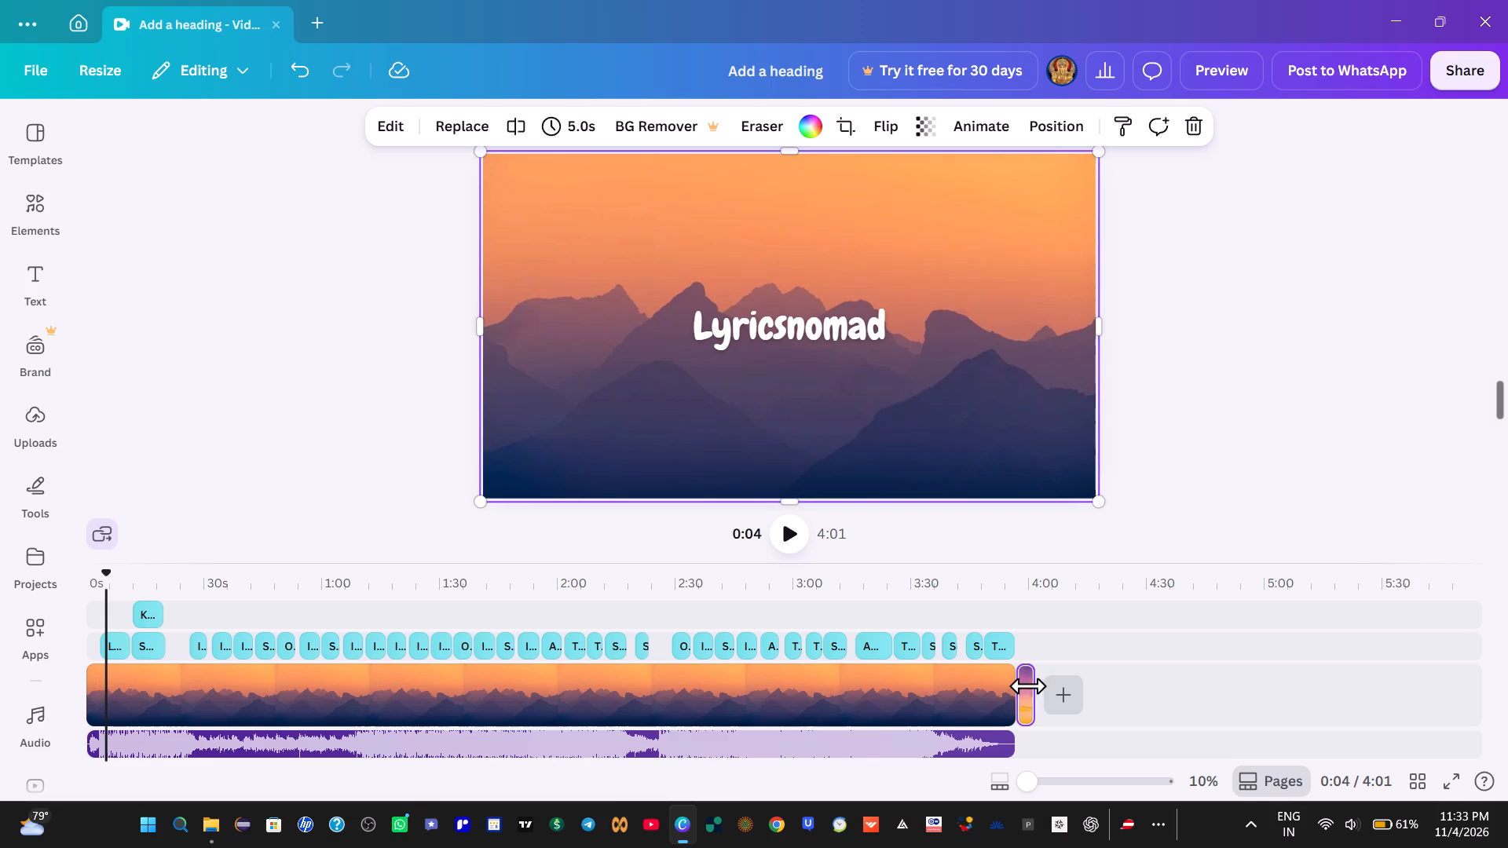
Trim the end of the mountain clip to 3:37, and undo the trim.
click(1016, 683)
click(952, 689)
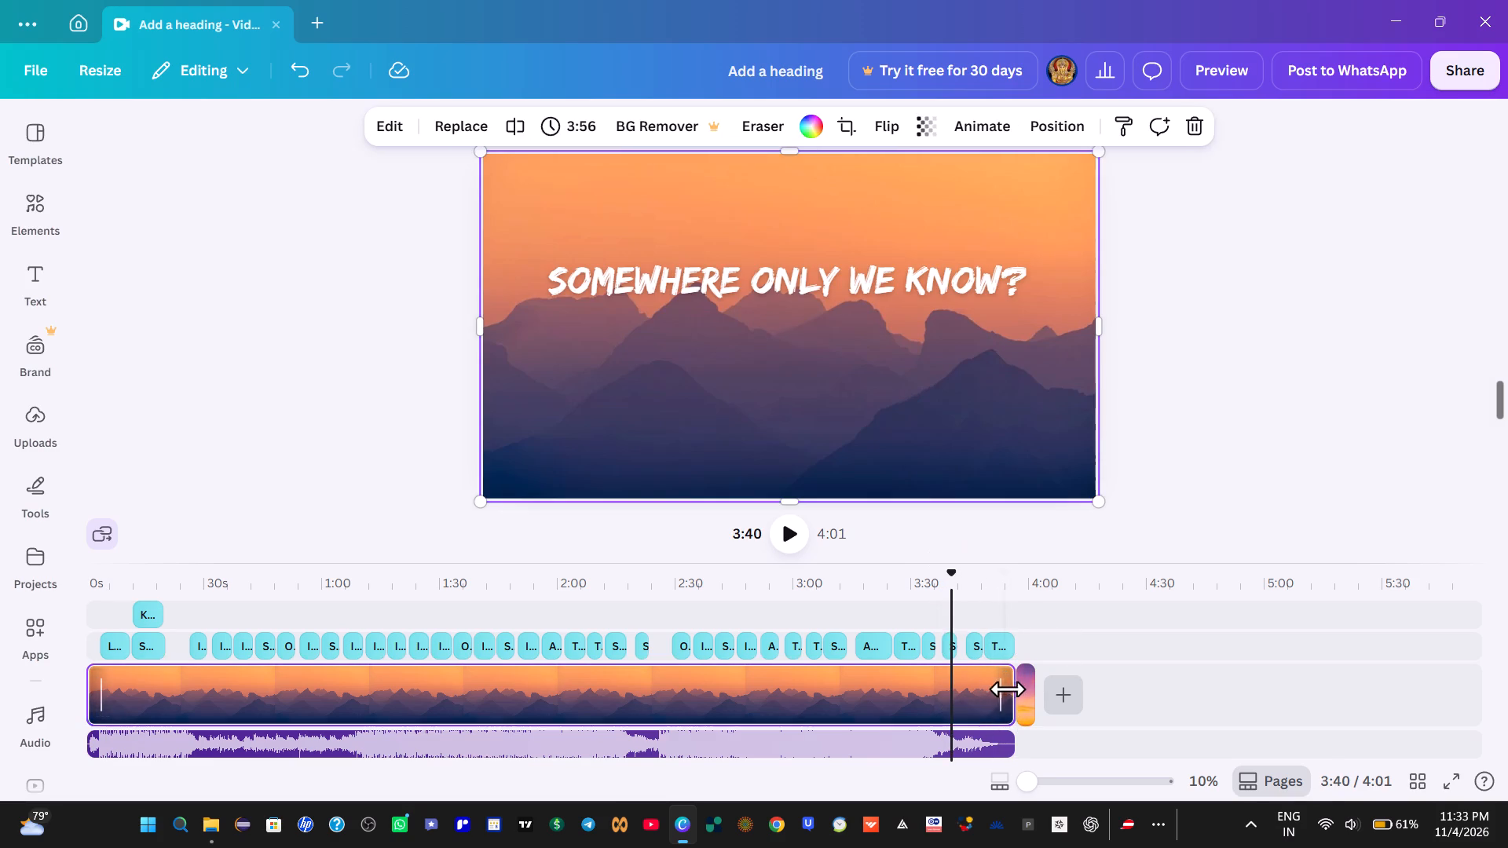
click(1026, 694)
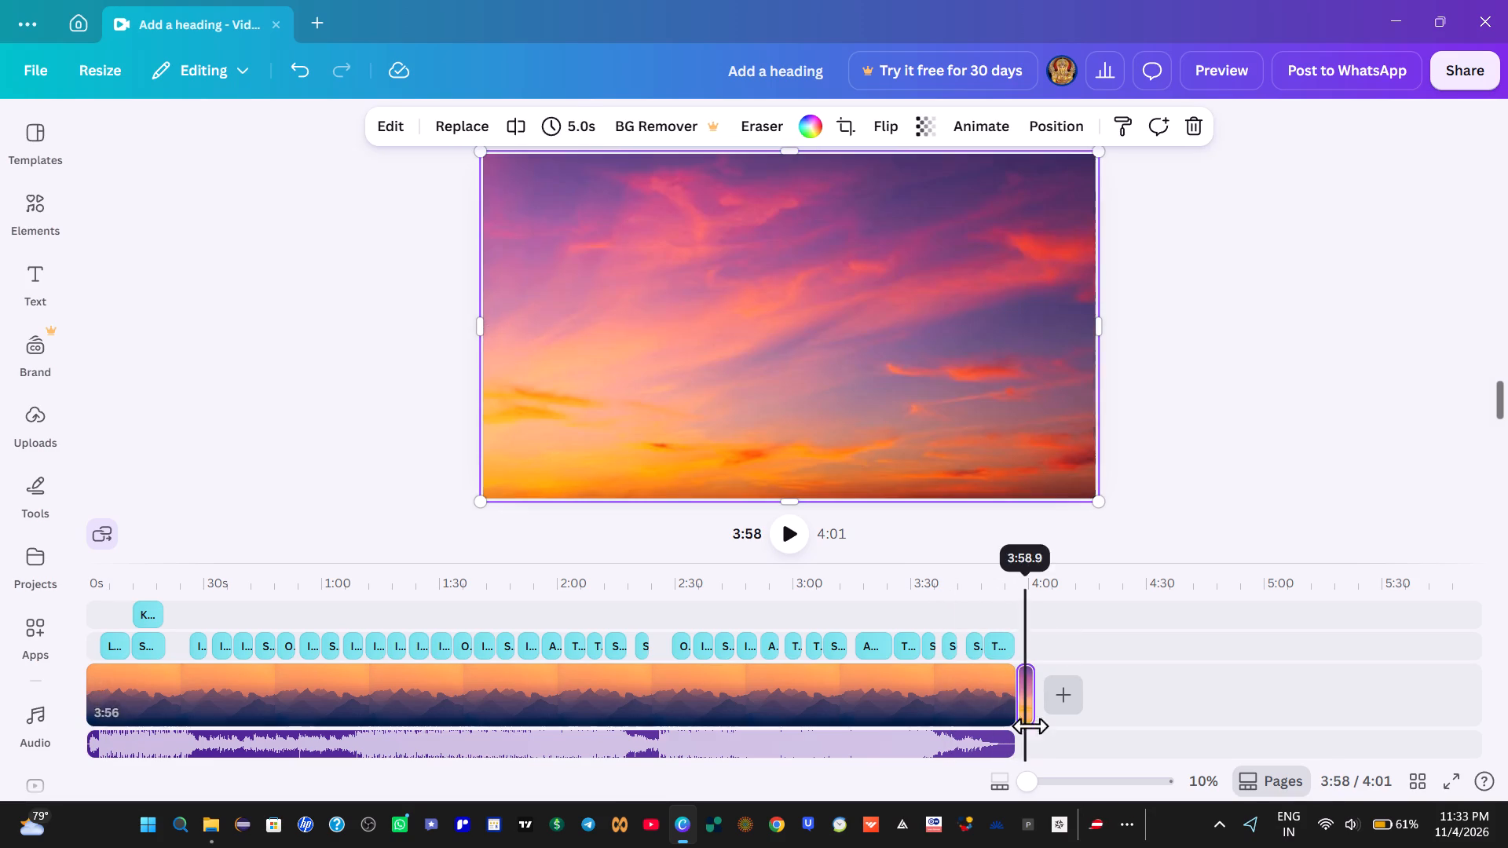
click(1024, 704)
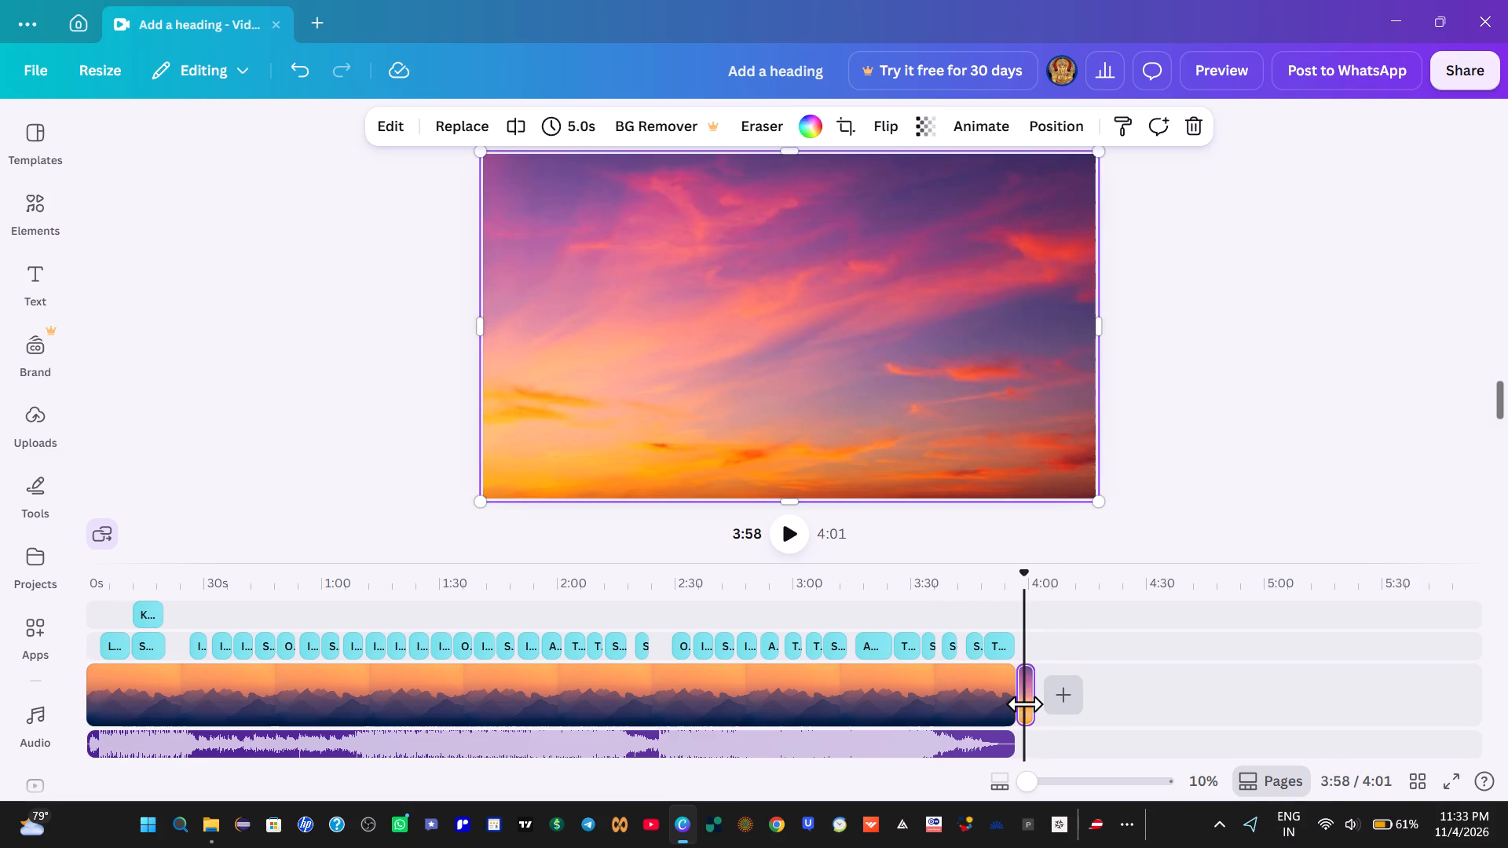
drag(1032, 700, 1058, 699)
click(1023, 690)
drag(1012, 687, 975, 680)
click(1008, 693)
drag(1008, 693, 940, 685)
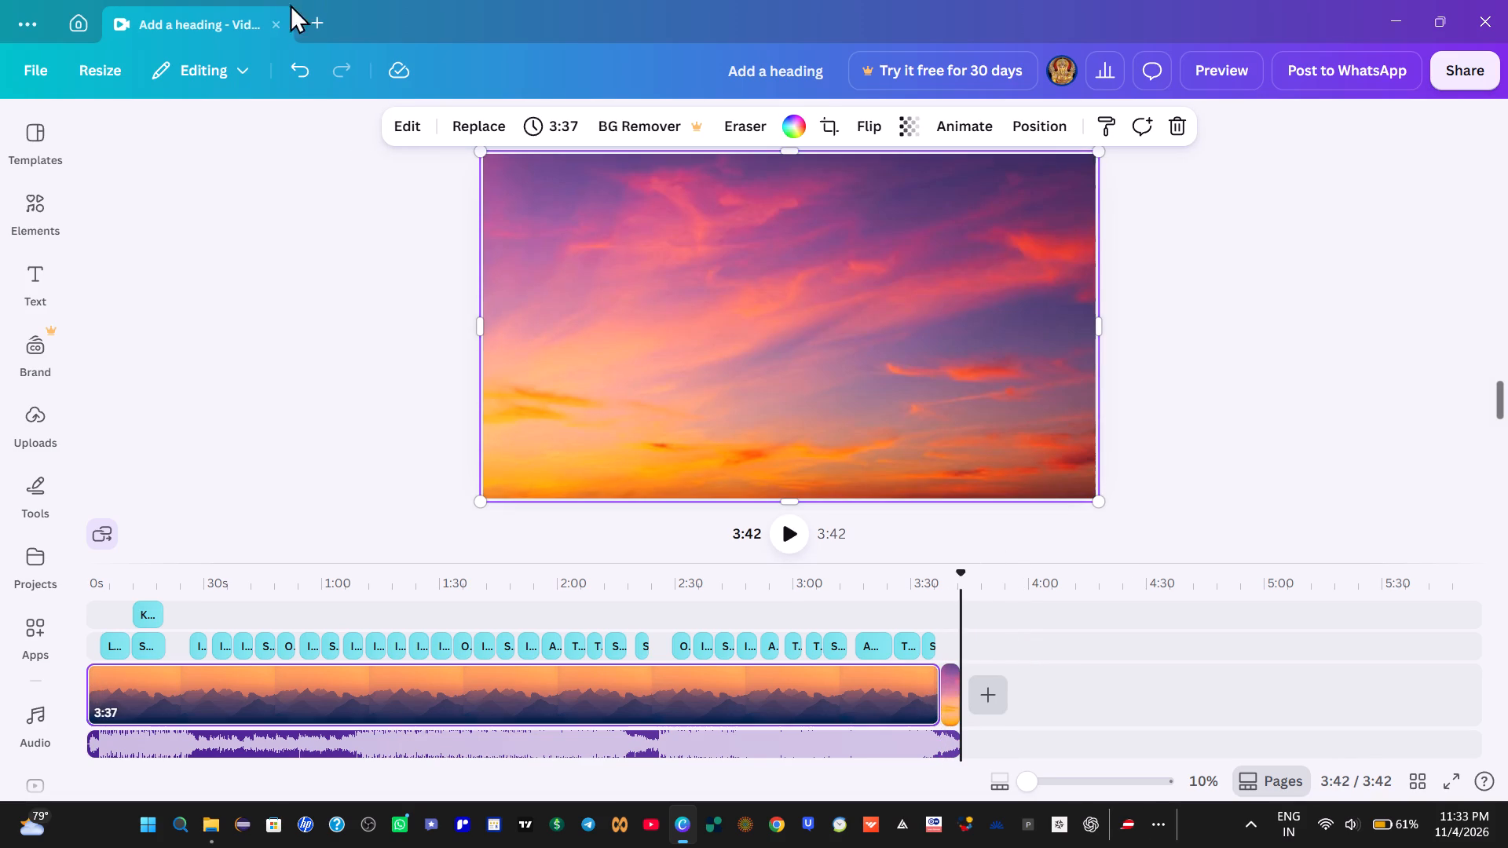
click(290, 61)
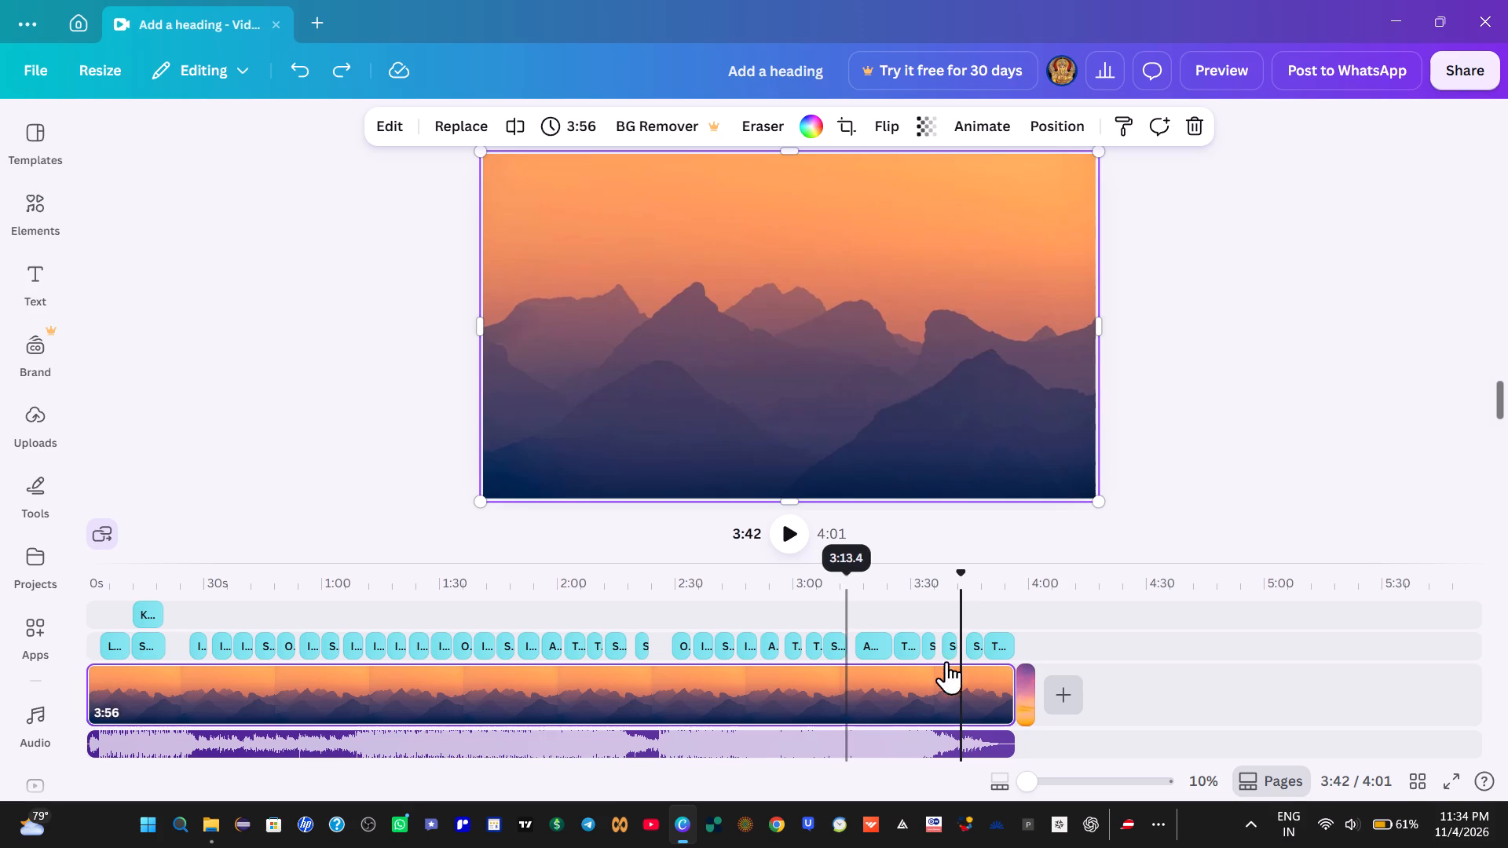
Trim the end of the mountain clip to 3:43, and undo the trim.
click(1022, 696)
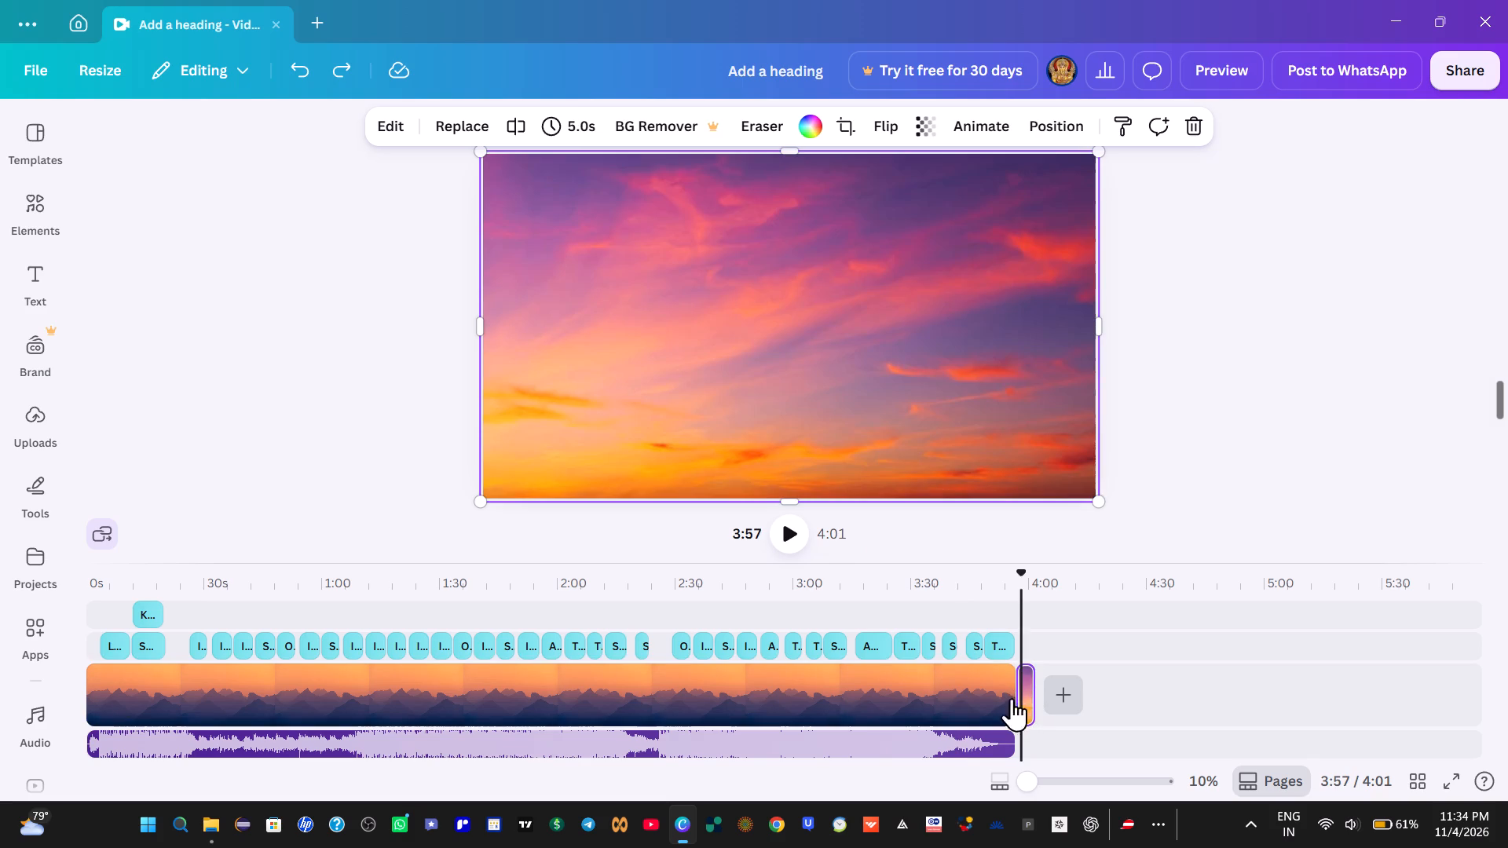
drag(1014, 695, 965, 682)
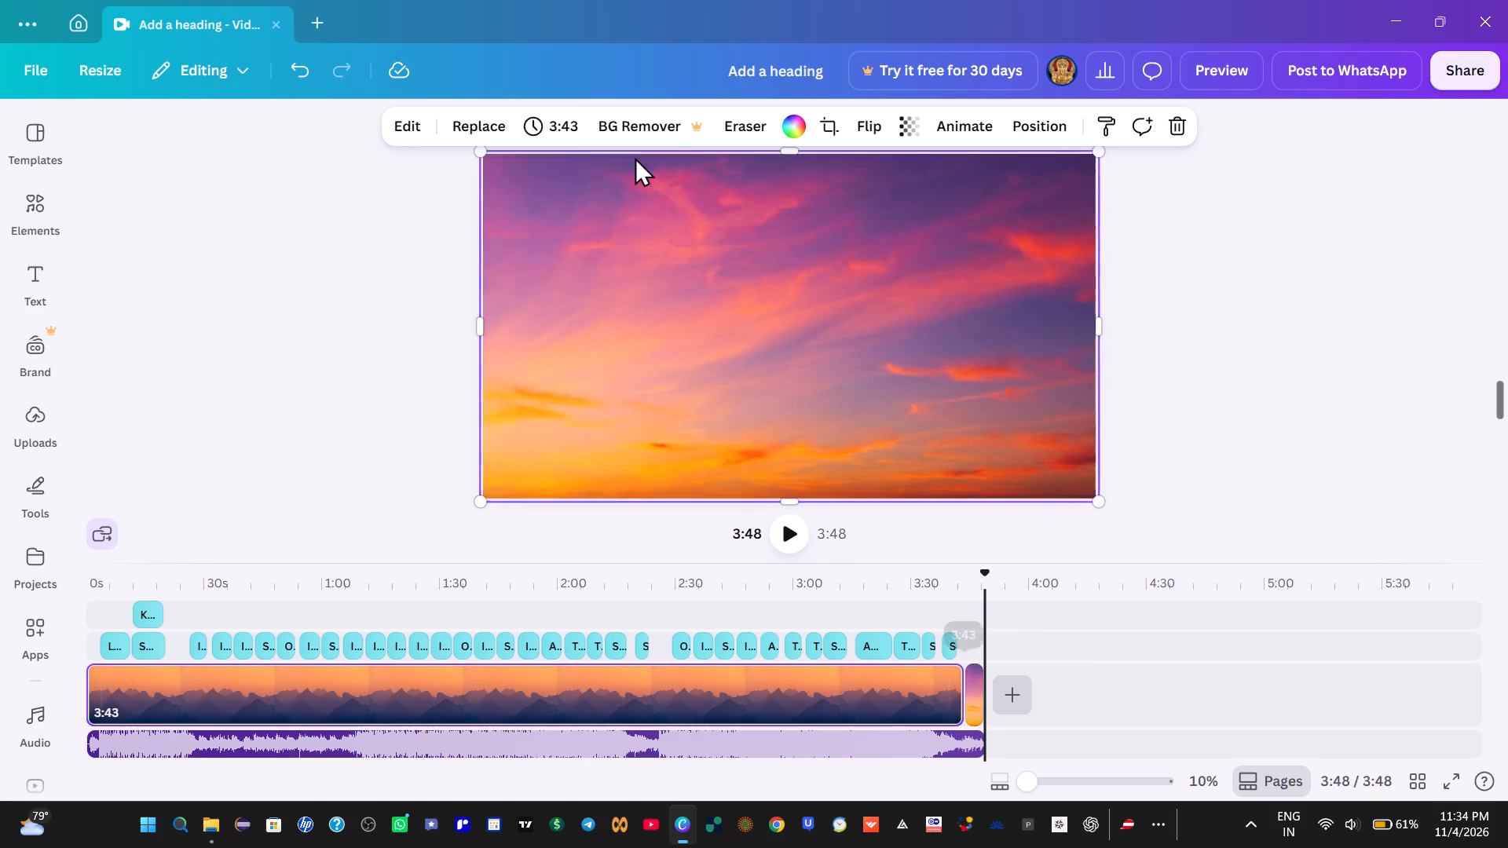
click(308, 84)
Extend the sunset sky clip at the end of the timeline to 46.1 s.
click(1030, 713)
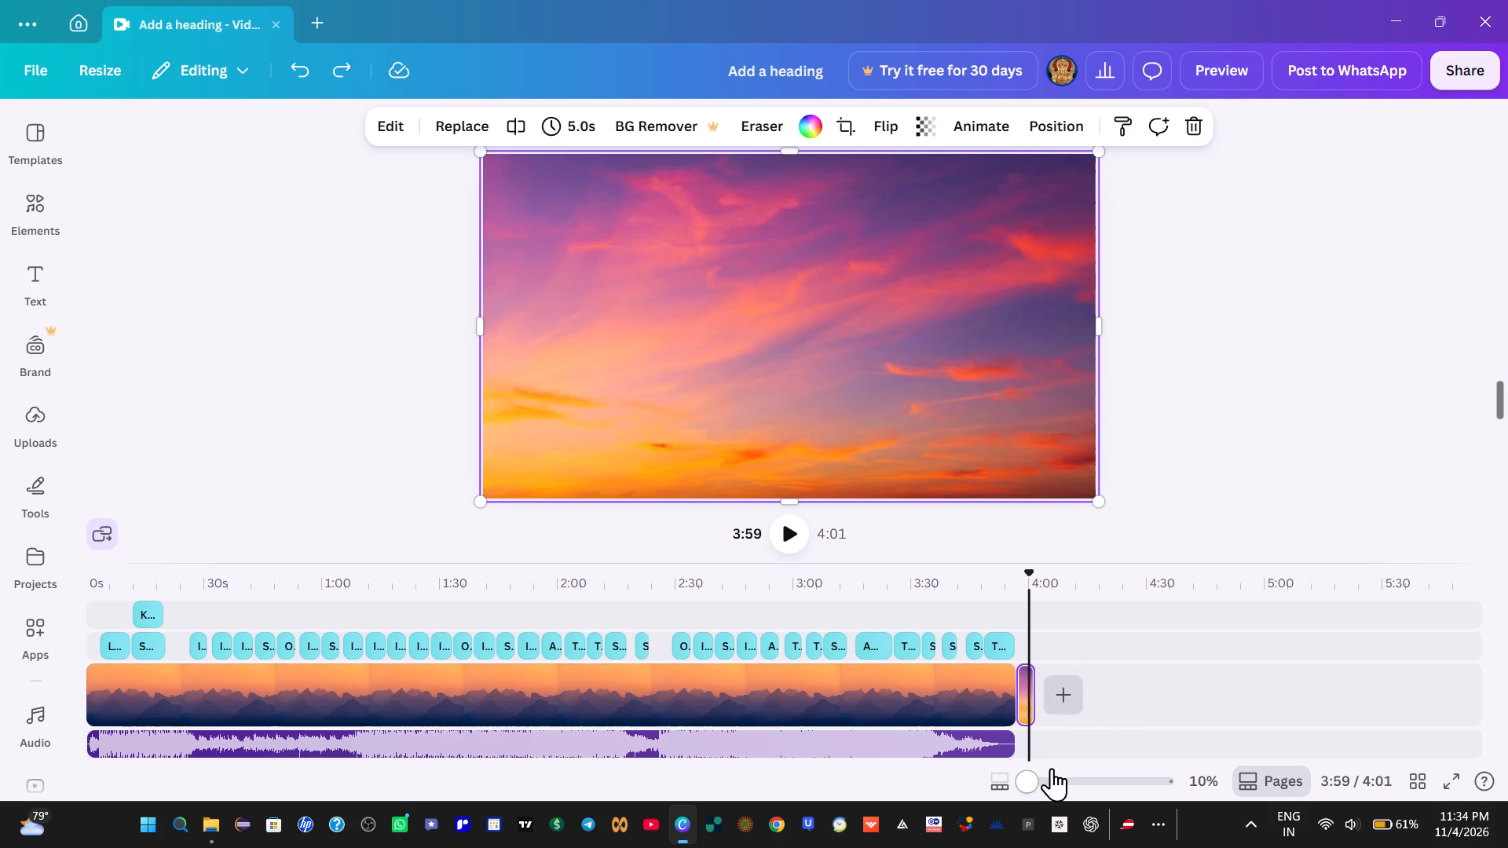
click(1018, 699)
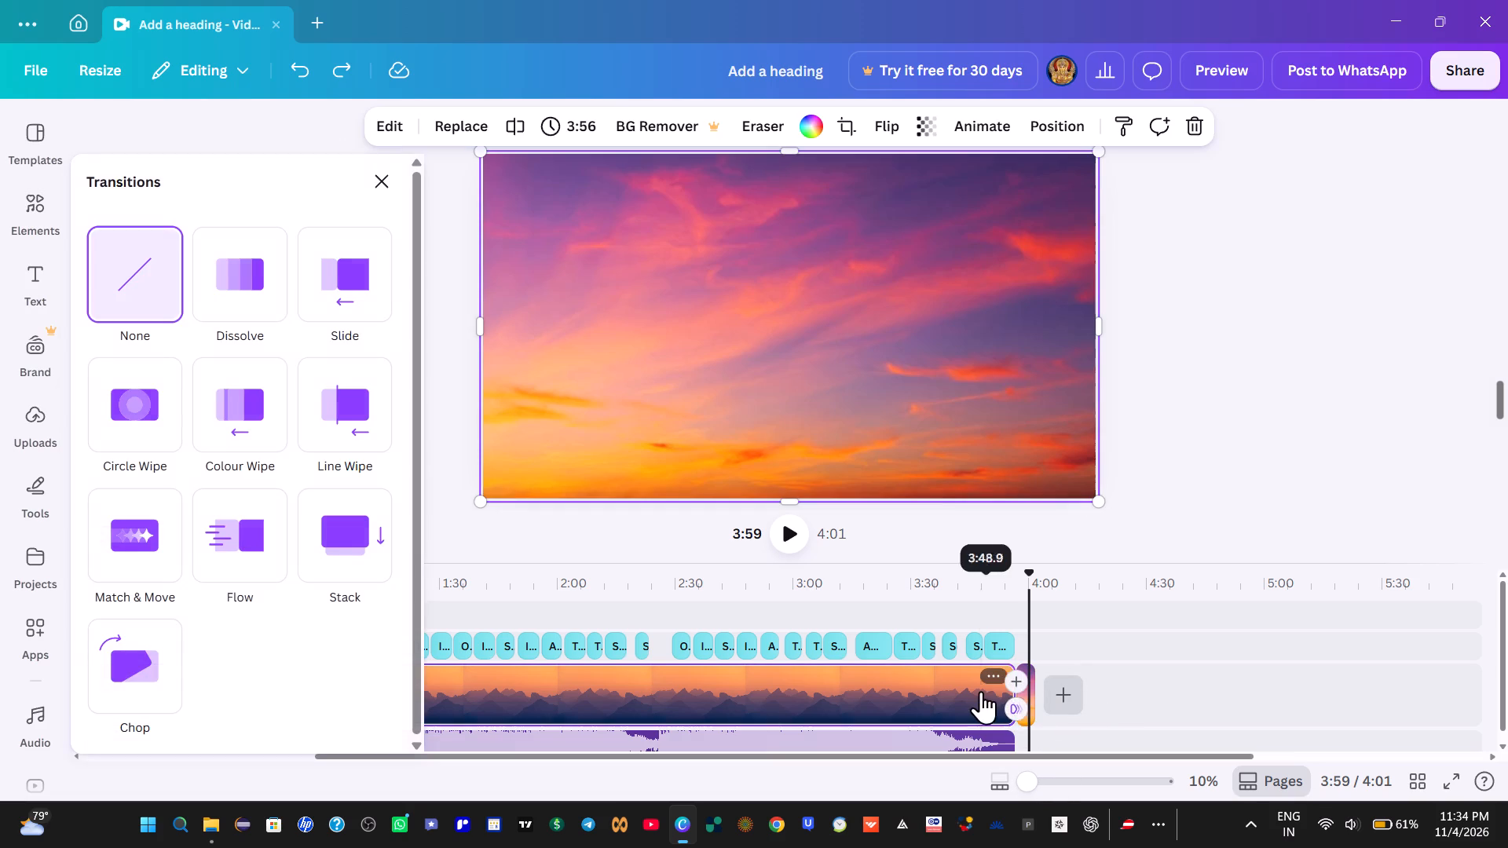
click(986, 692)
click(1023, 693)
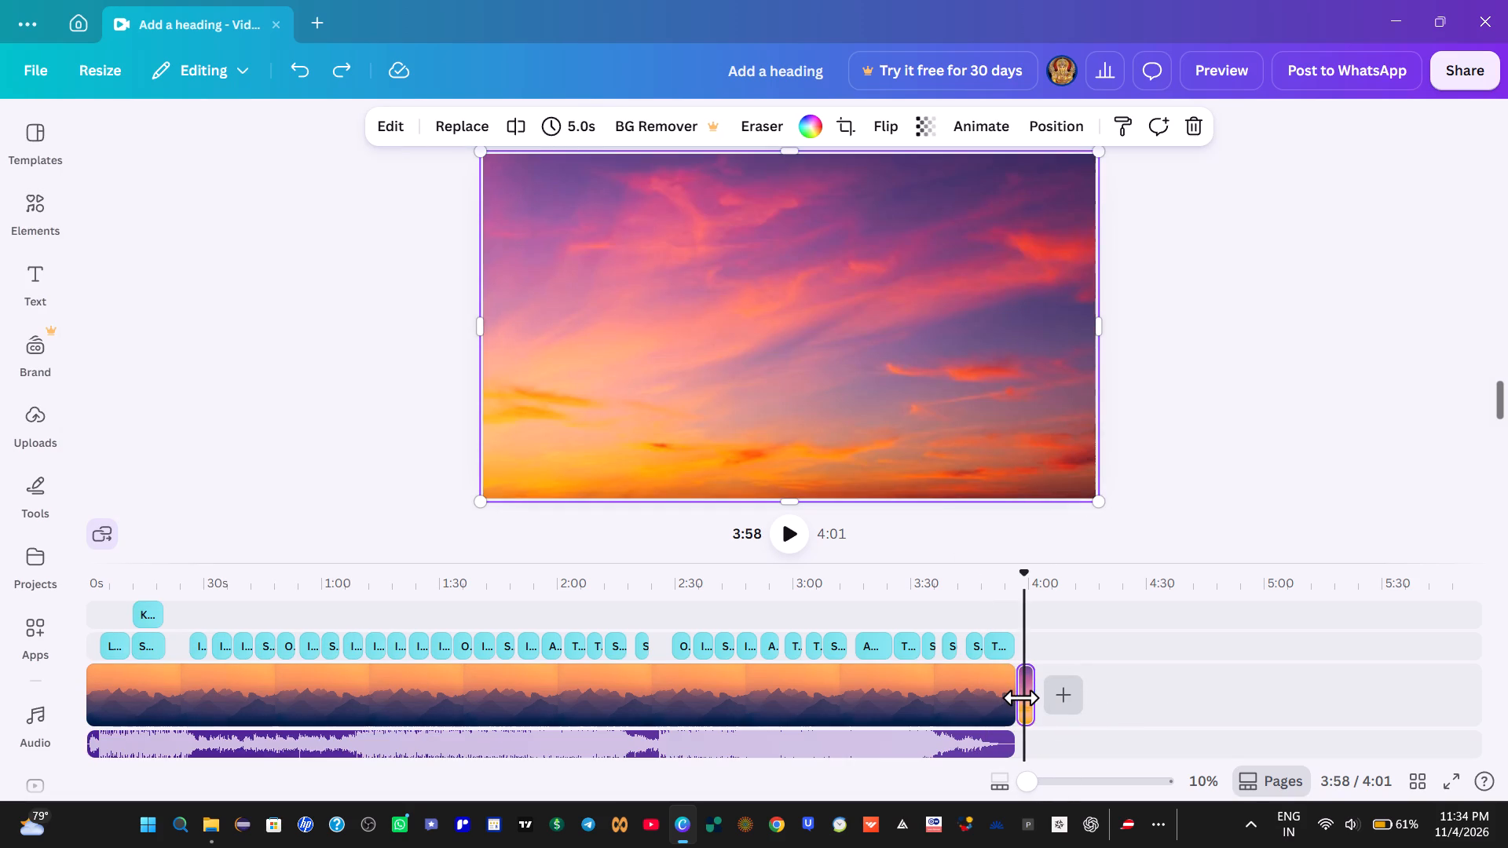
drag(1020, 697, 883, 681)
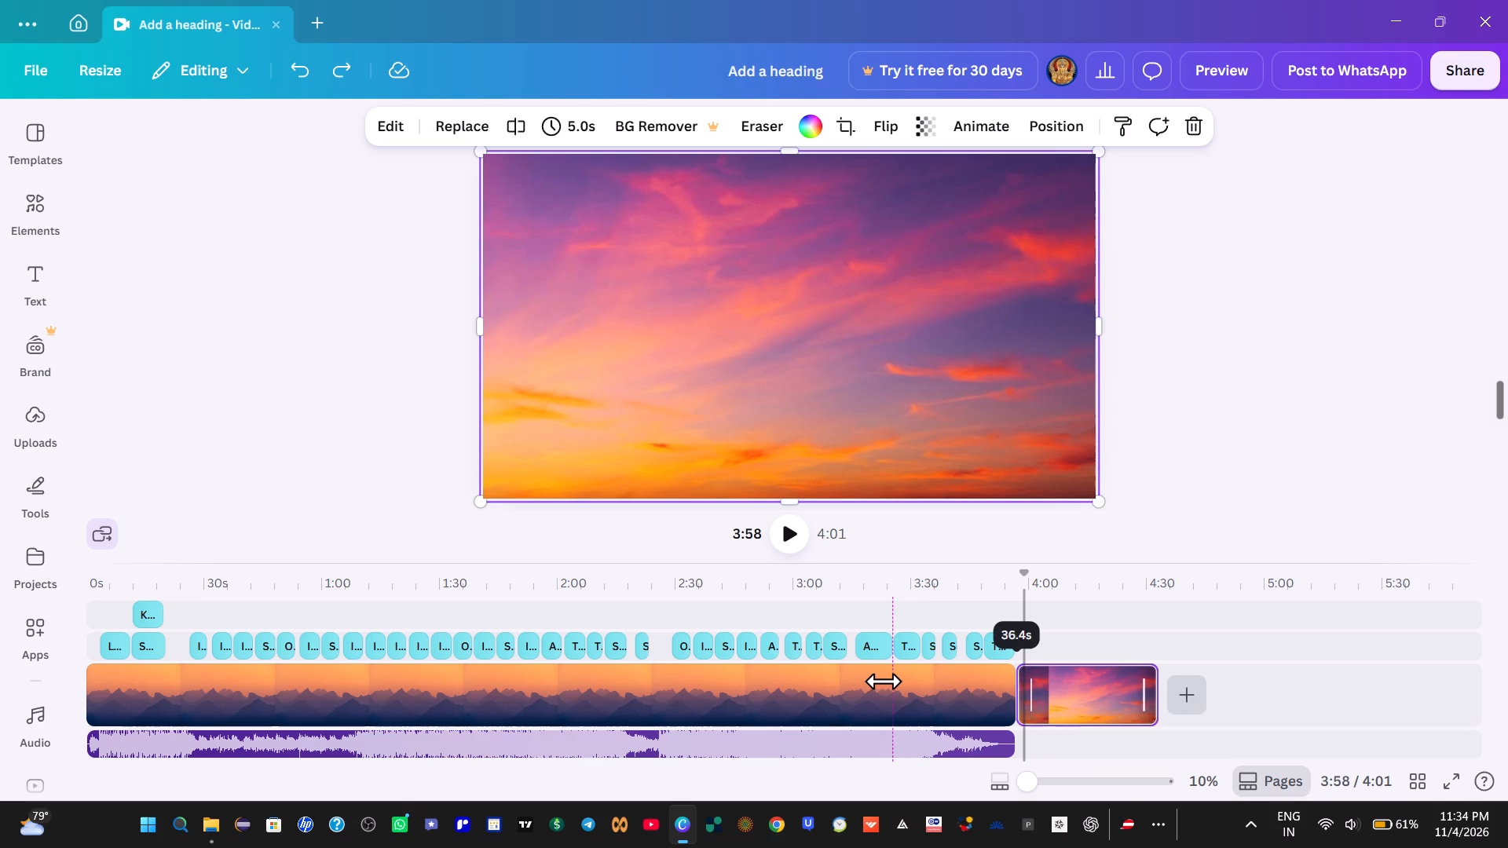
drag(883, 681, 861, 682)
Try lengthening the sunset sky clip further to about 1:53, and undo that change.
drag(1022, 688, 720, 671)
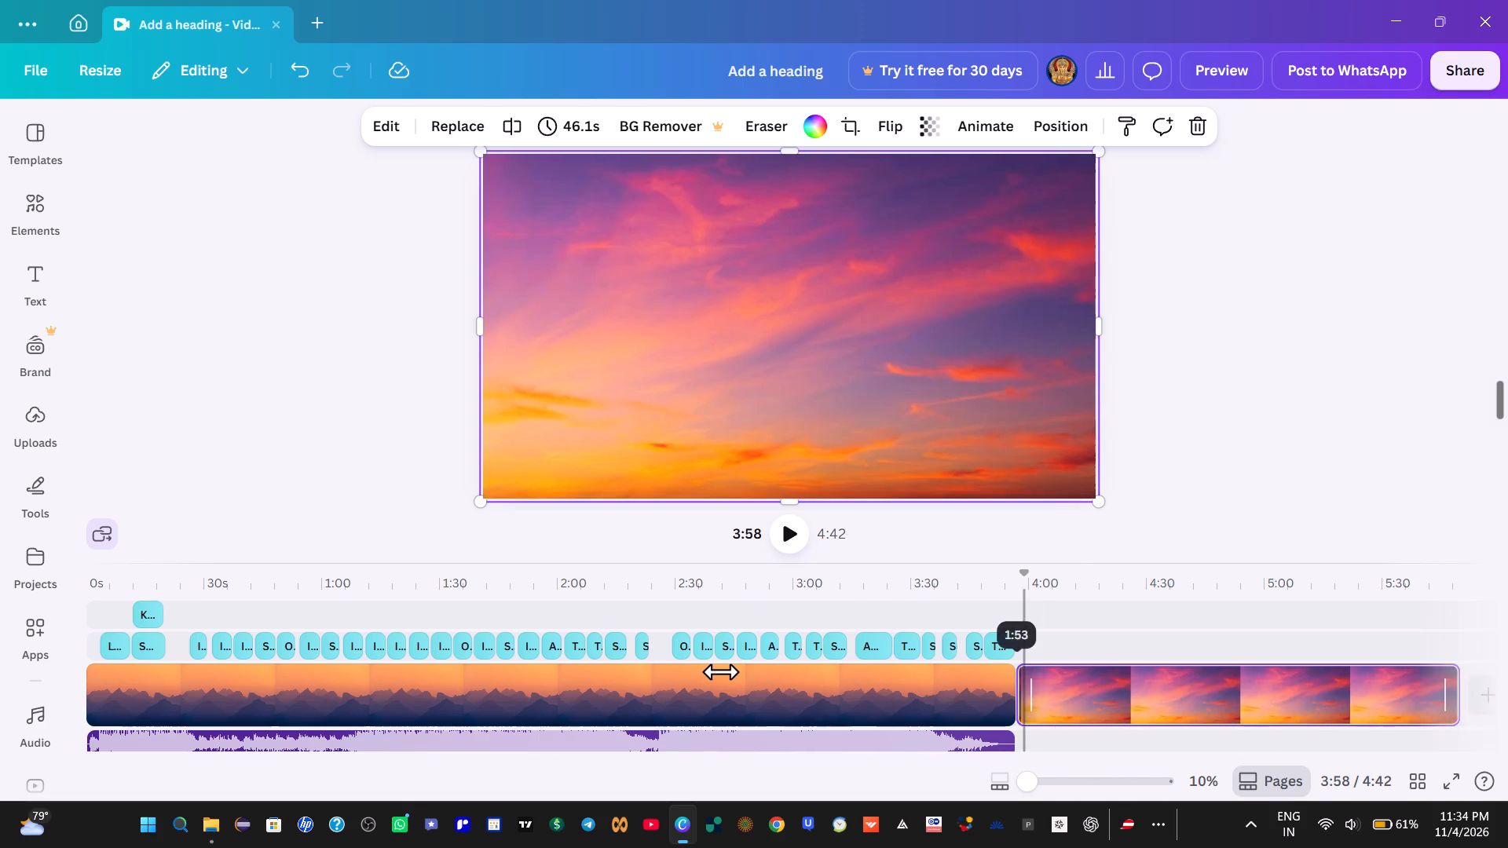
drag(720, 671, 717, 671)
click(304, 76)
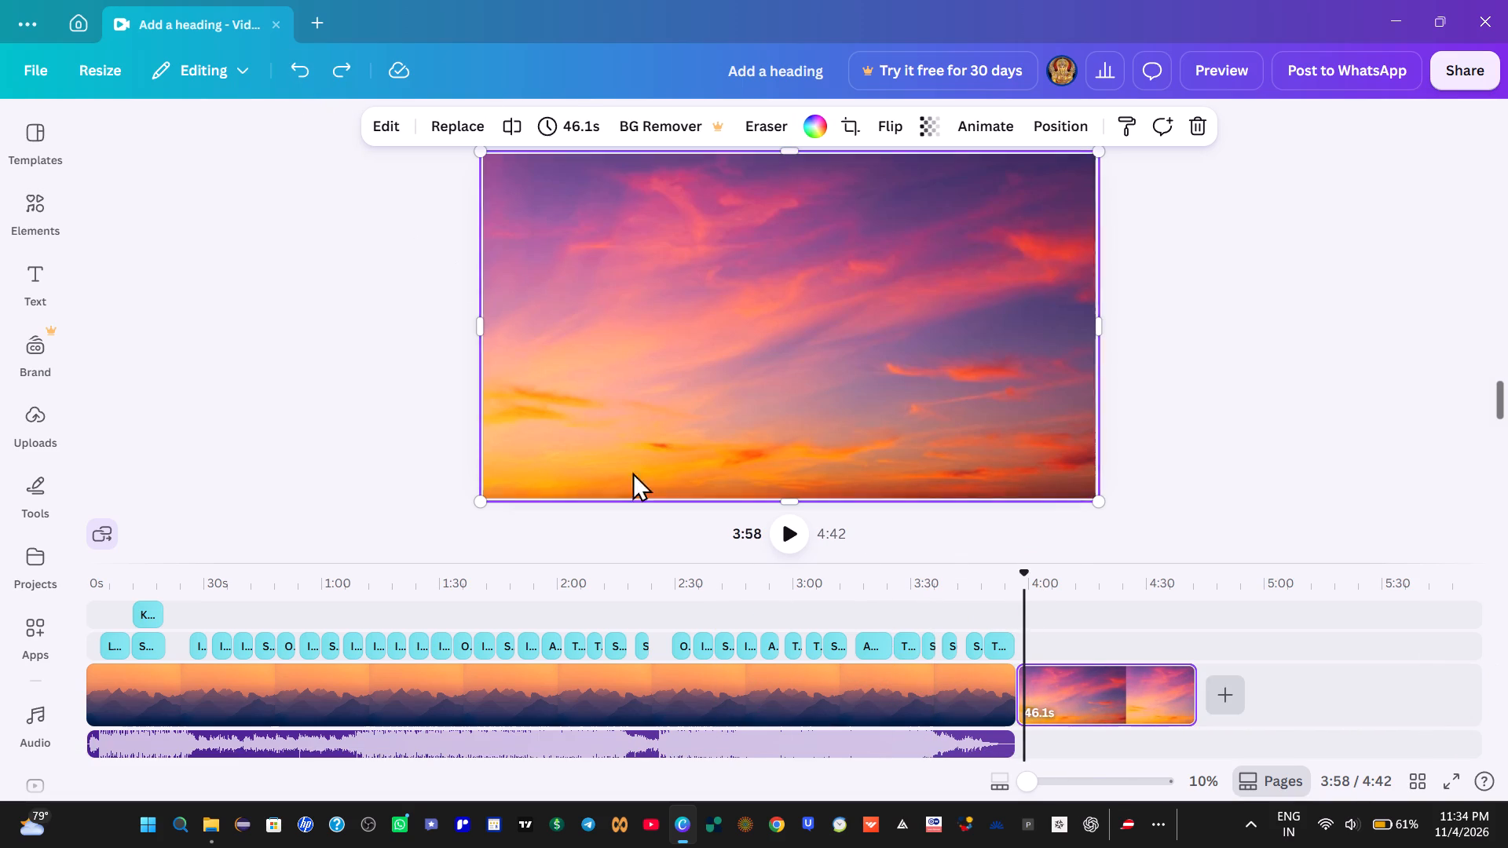
Move the sunset sky clip onto its own layer above the text tracks, starting at 0s.
drag(1078, 704, 557, 594)
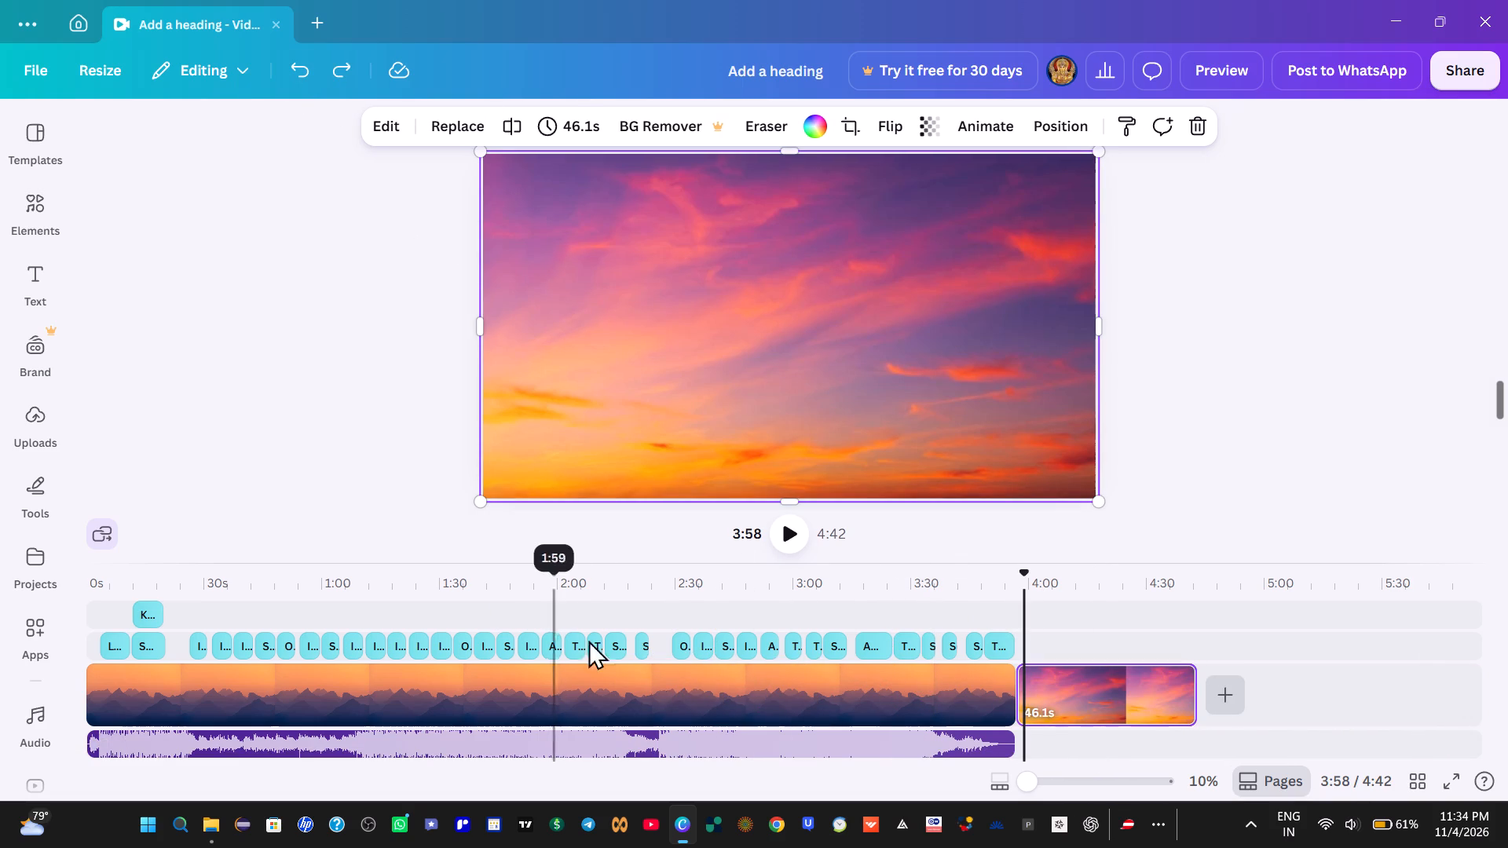
drag(1063, 696, 125, 609)
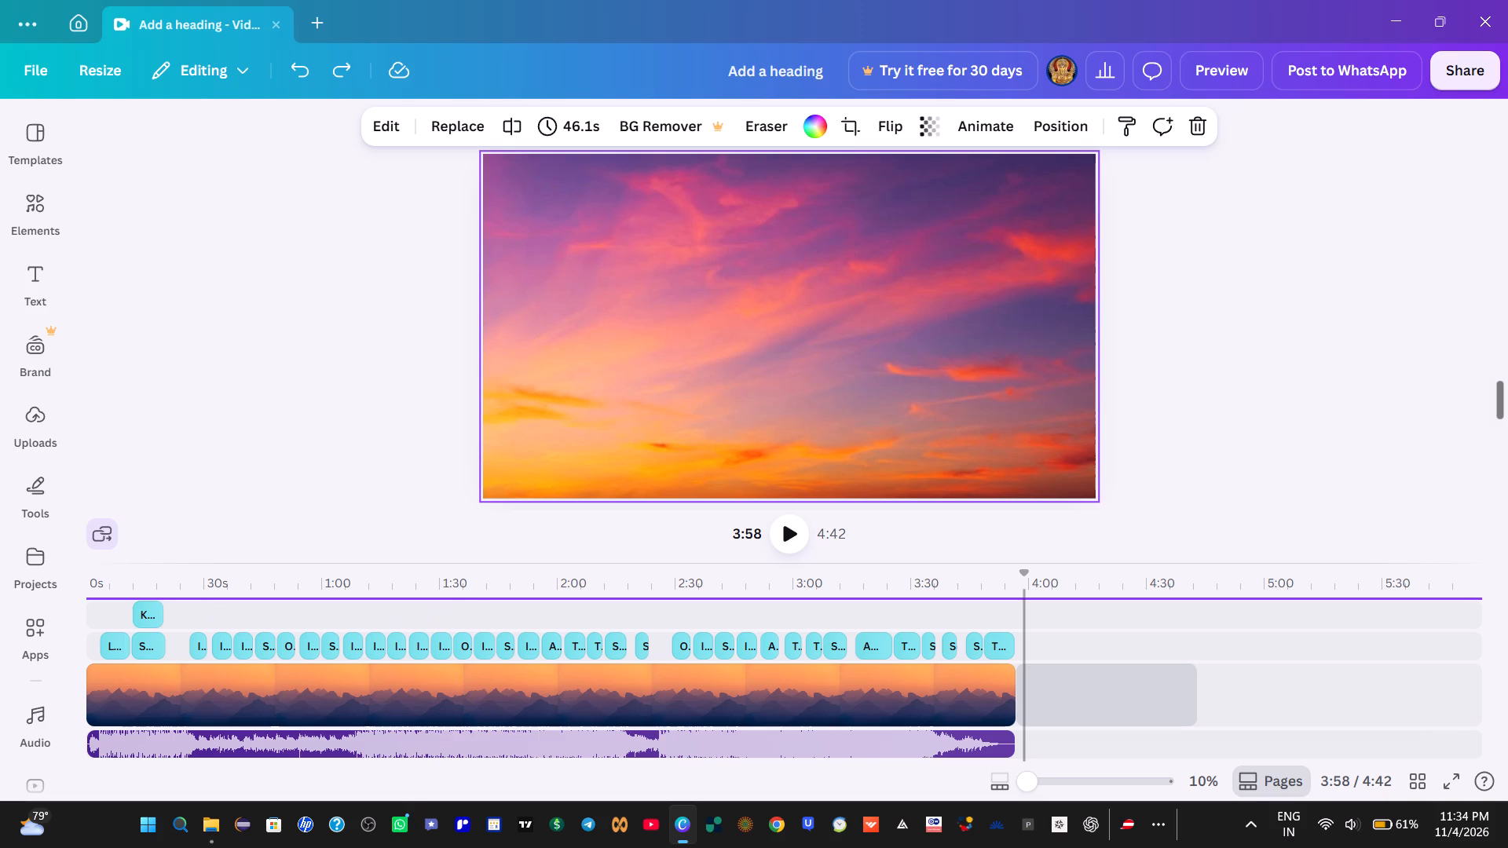
drag(125, 609, 111, 610)
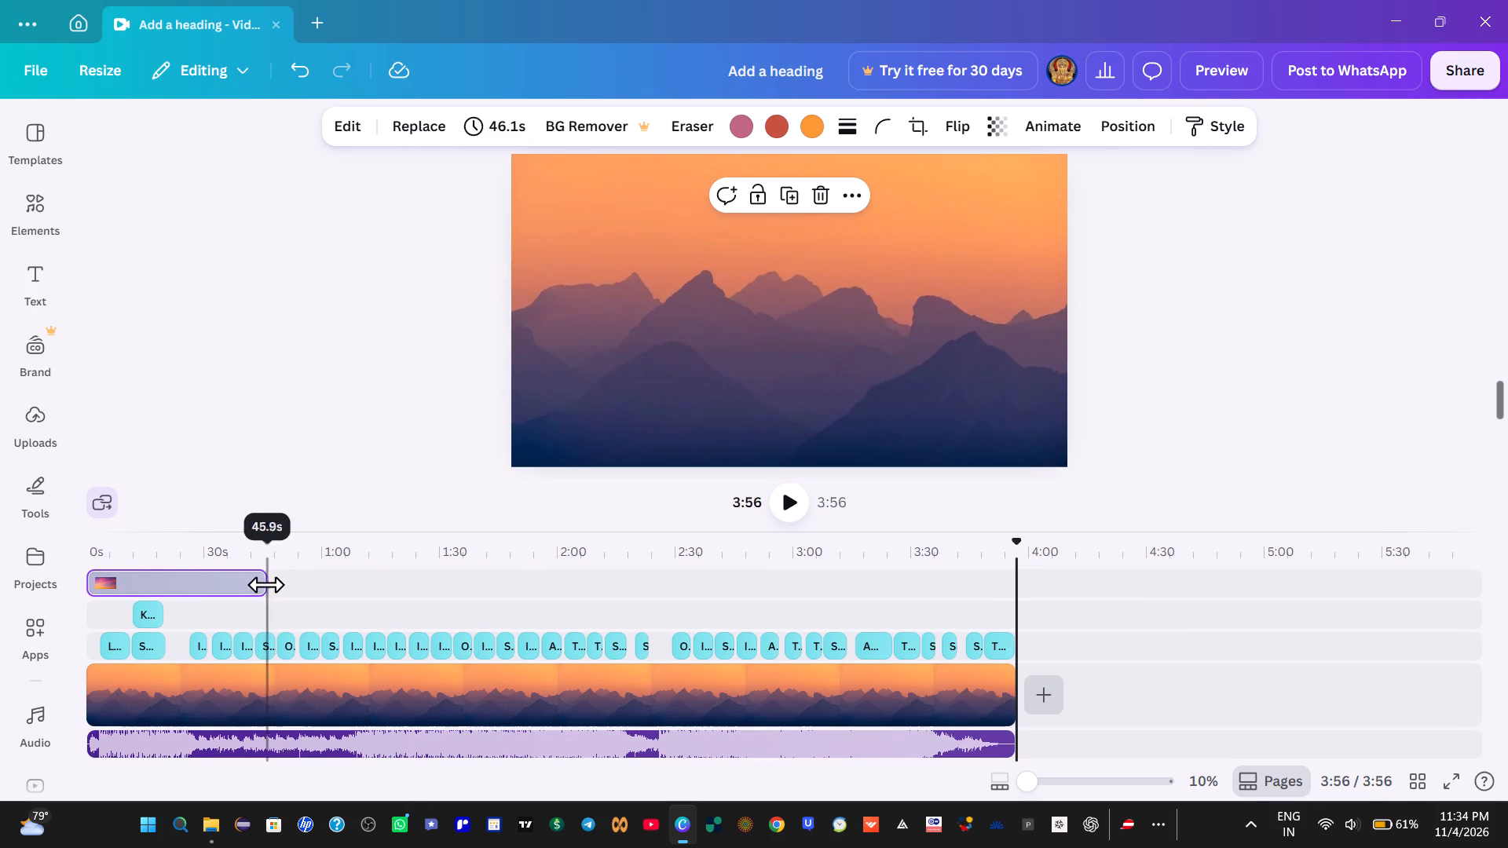
Extend the sunset sky layer to 3:56 so it spans the whole video.
drag(263, 583, 1007, 587)
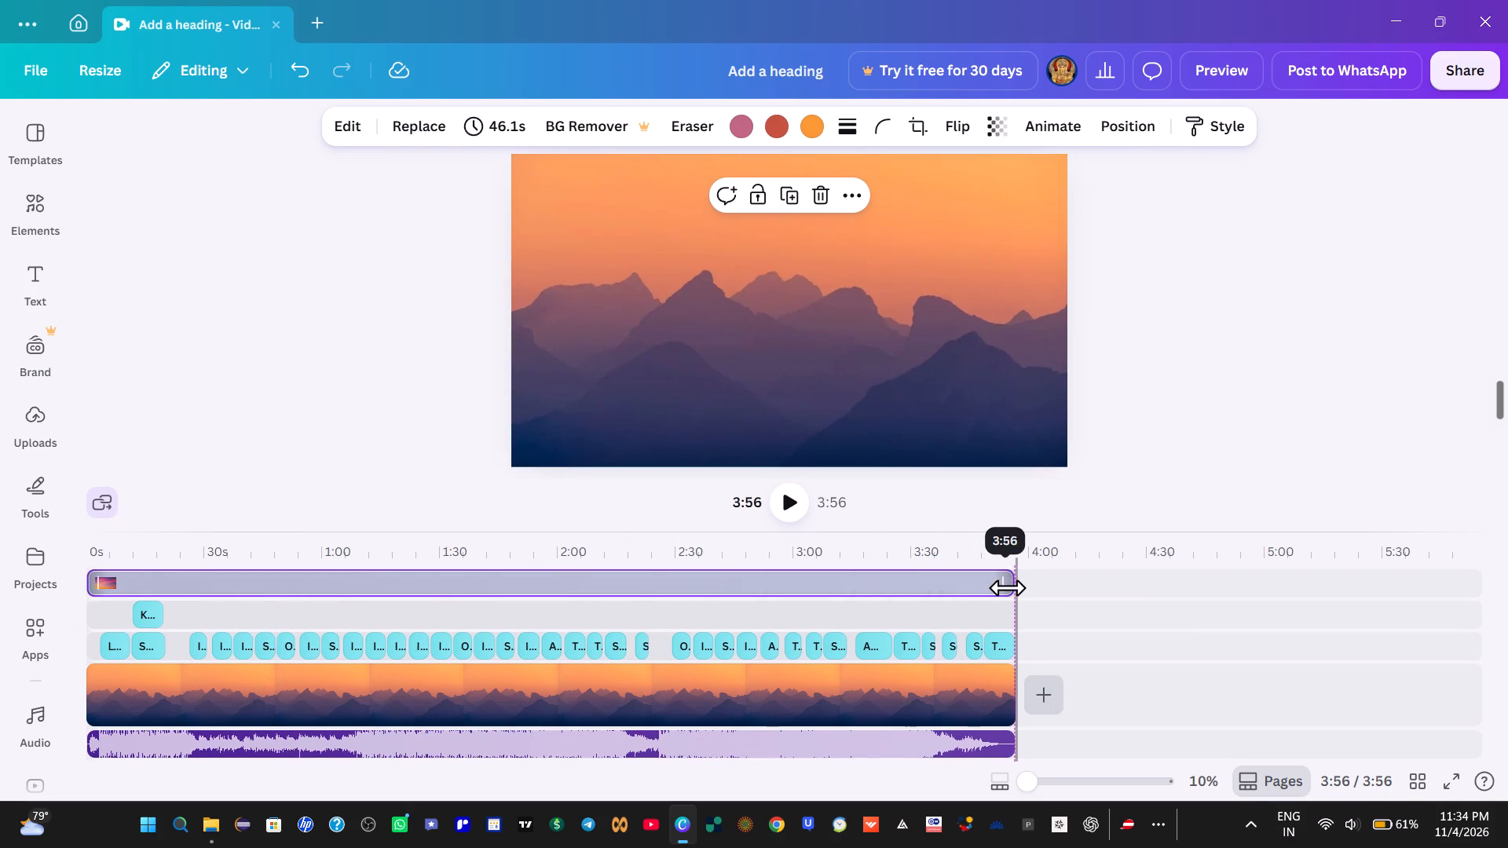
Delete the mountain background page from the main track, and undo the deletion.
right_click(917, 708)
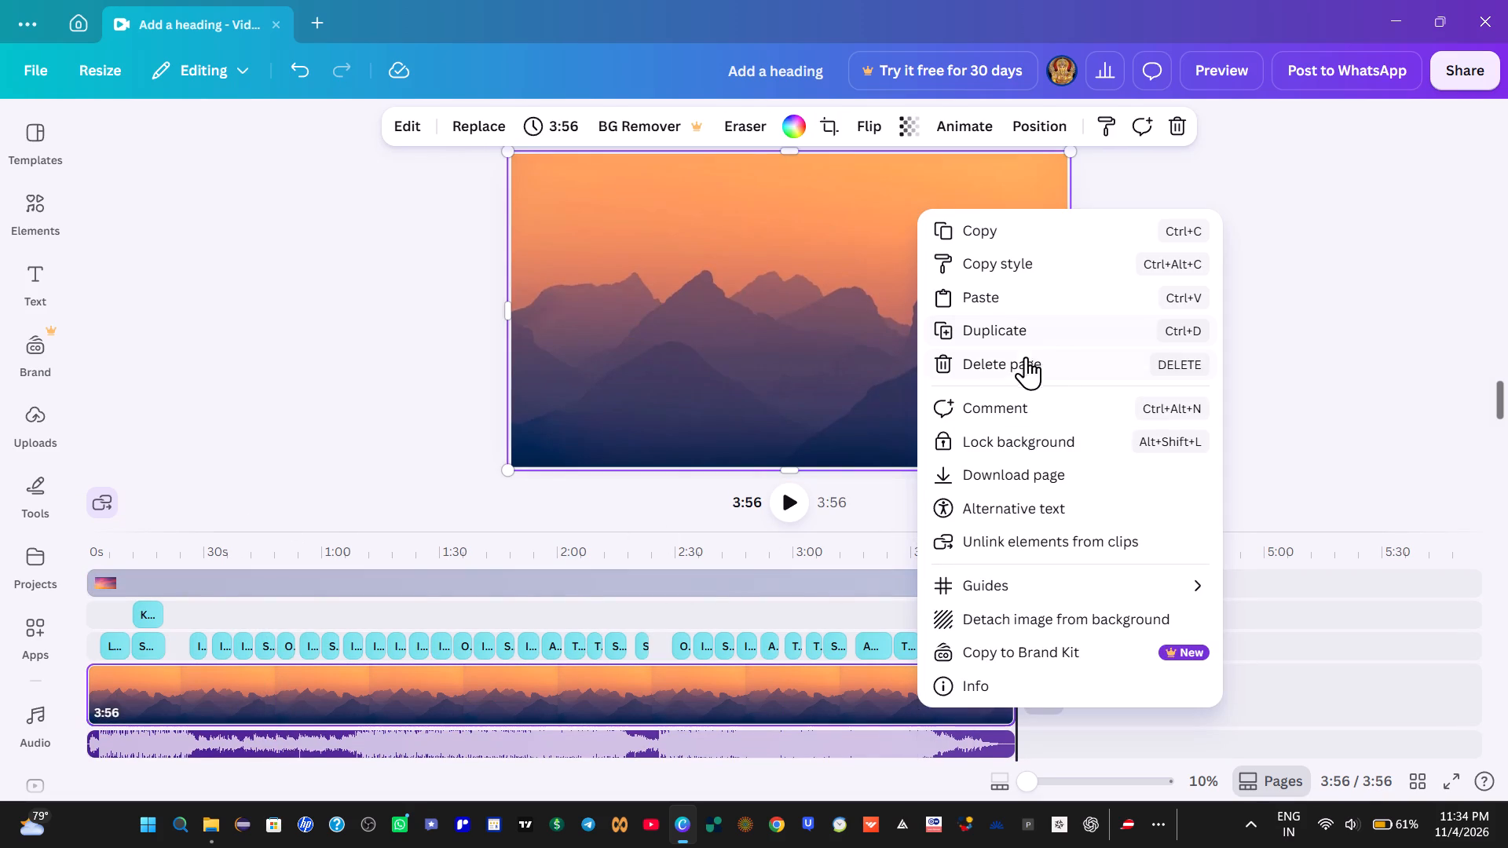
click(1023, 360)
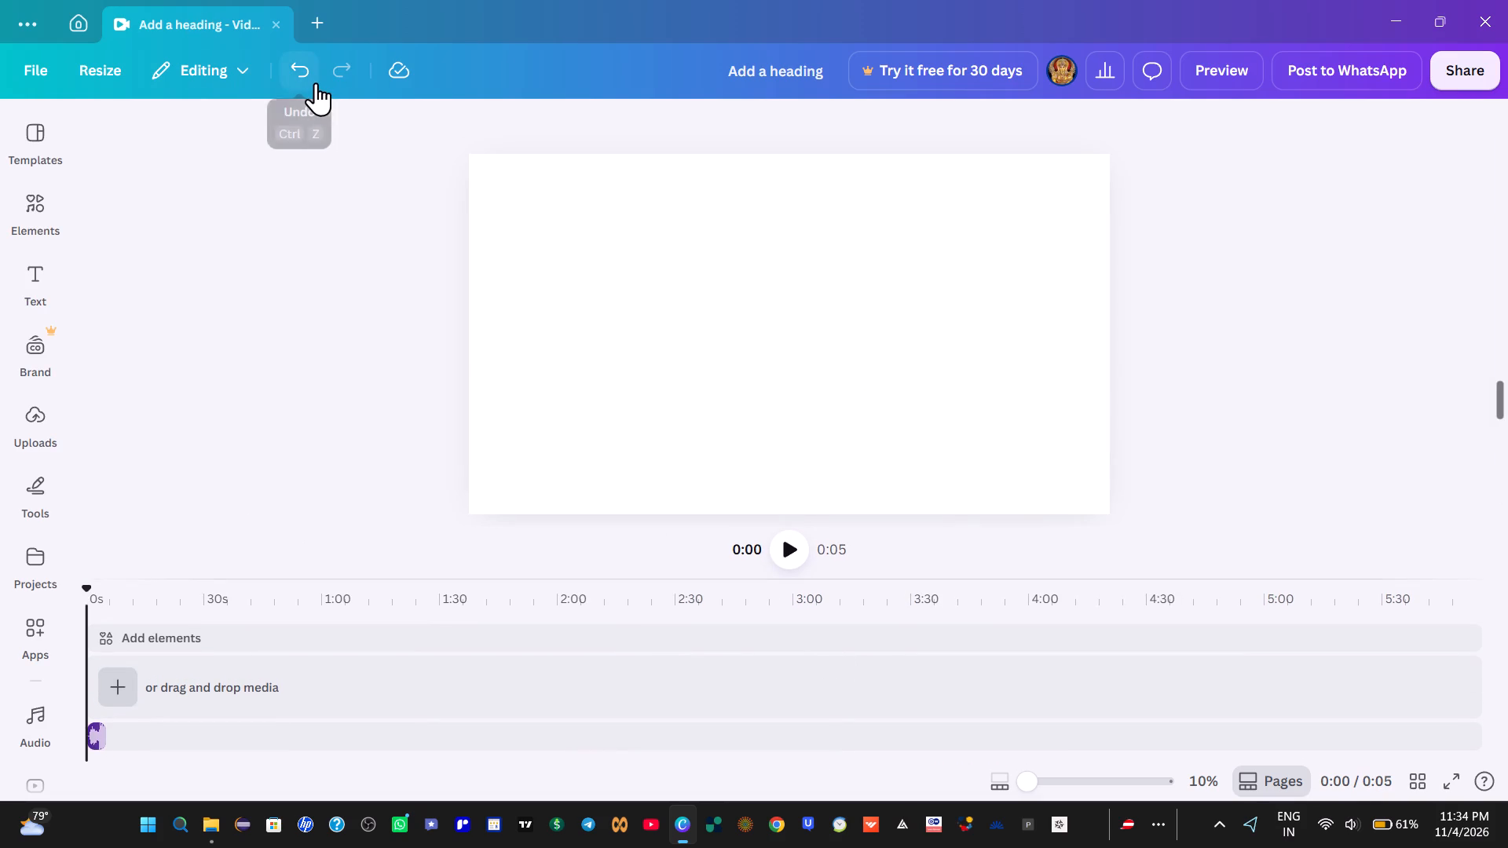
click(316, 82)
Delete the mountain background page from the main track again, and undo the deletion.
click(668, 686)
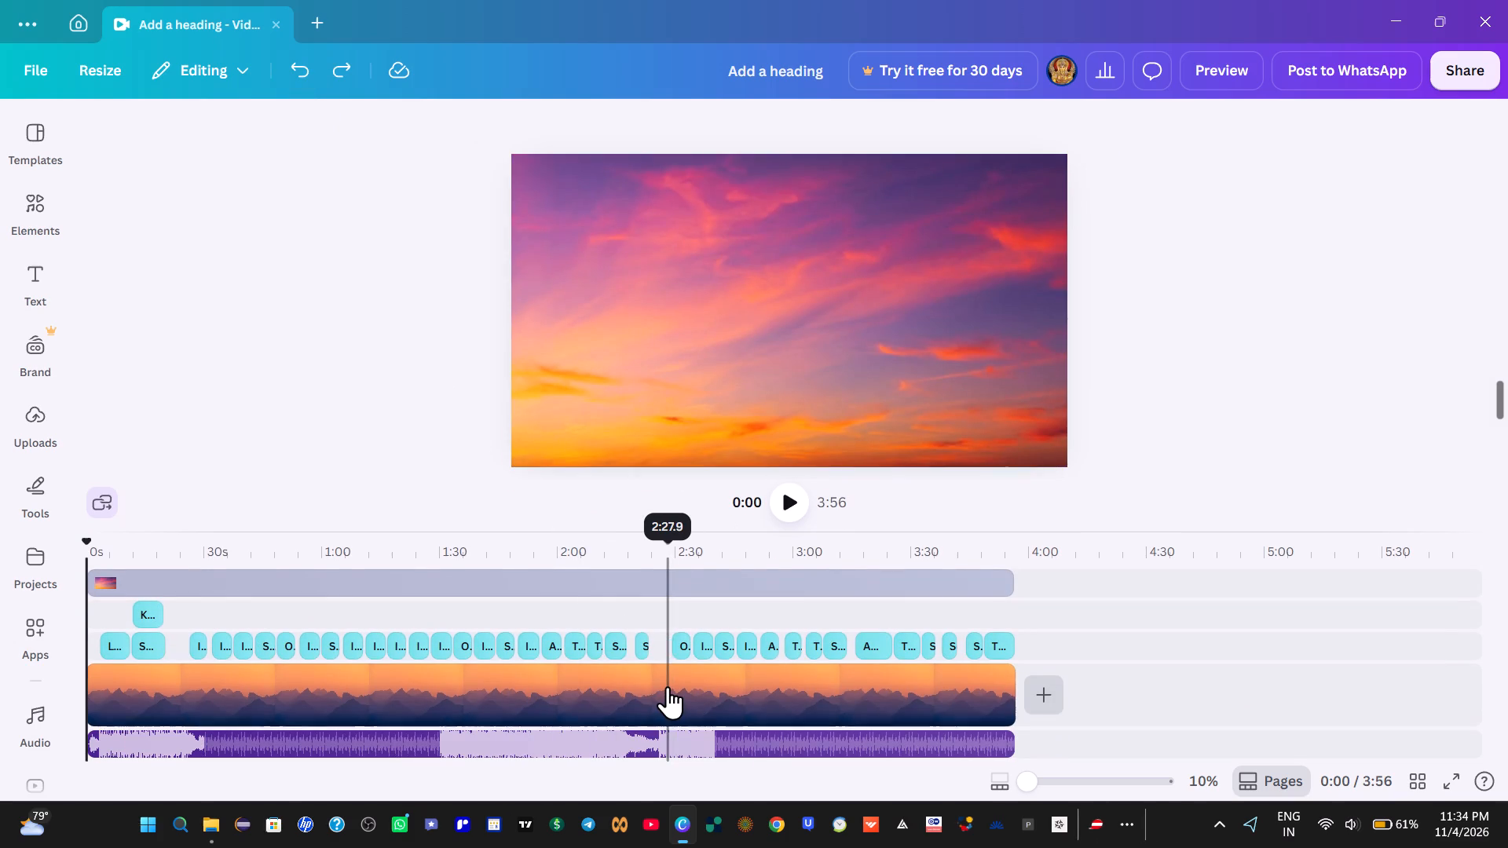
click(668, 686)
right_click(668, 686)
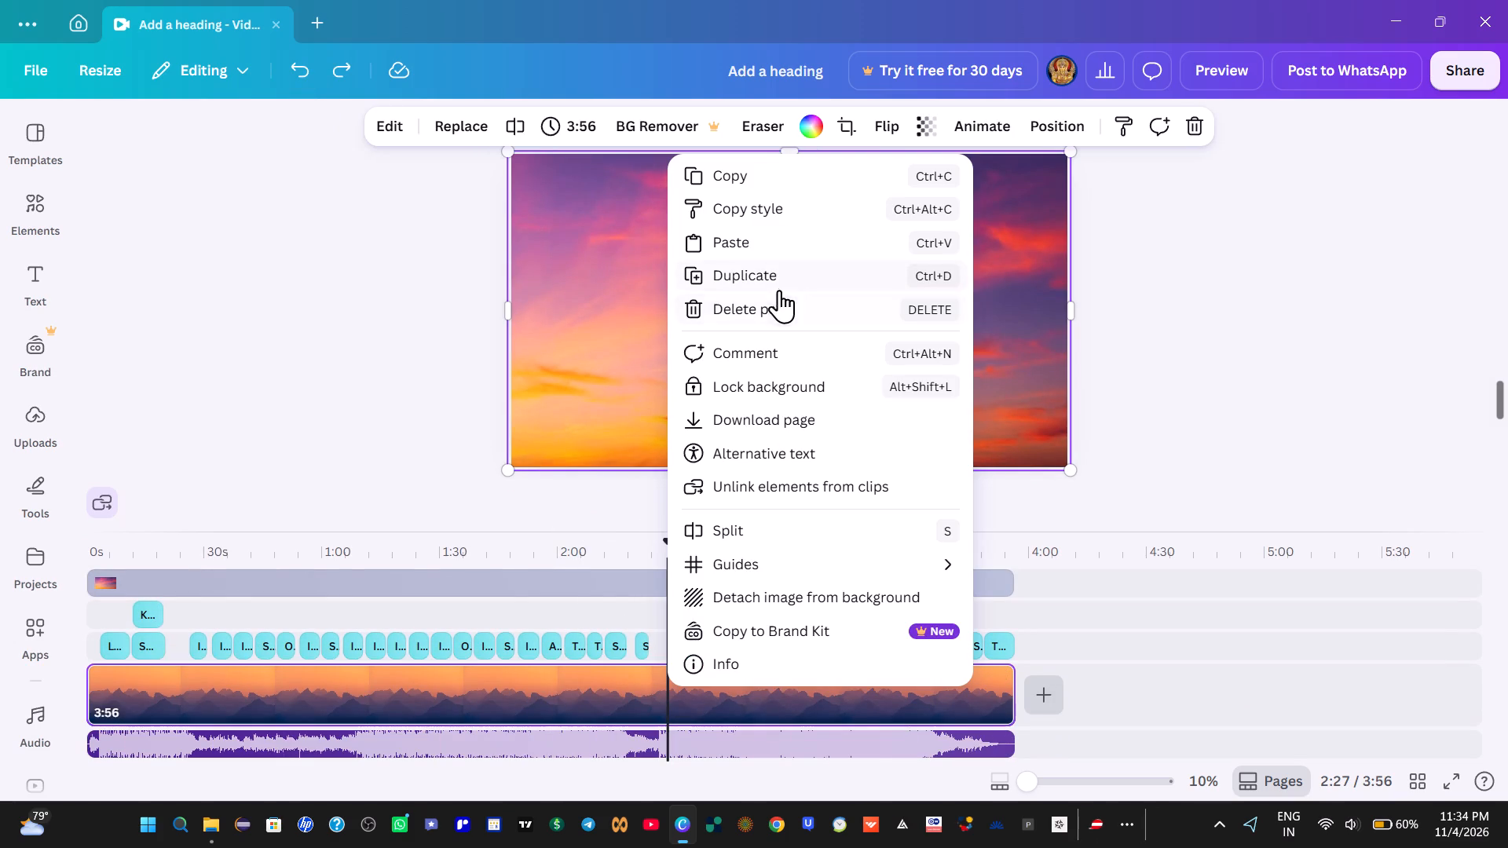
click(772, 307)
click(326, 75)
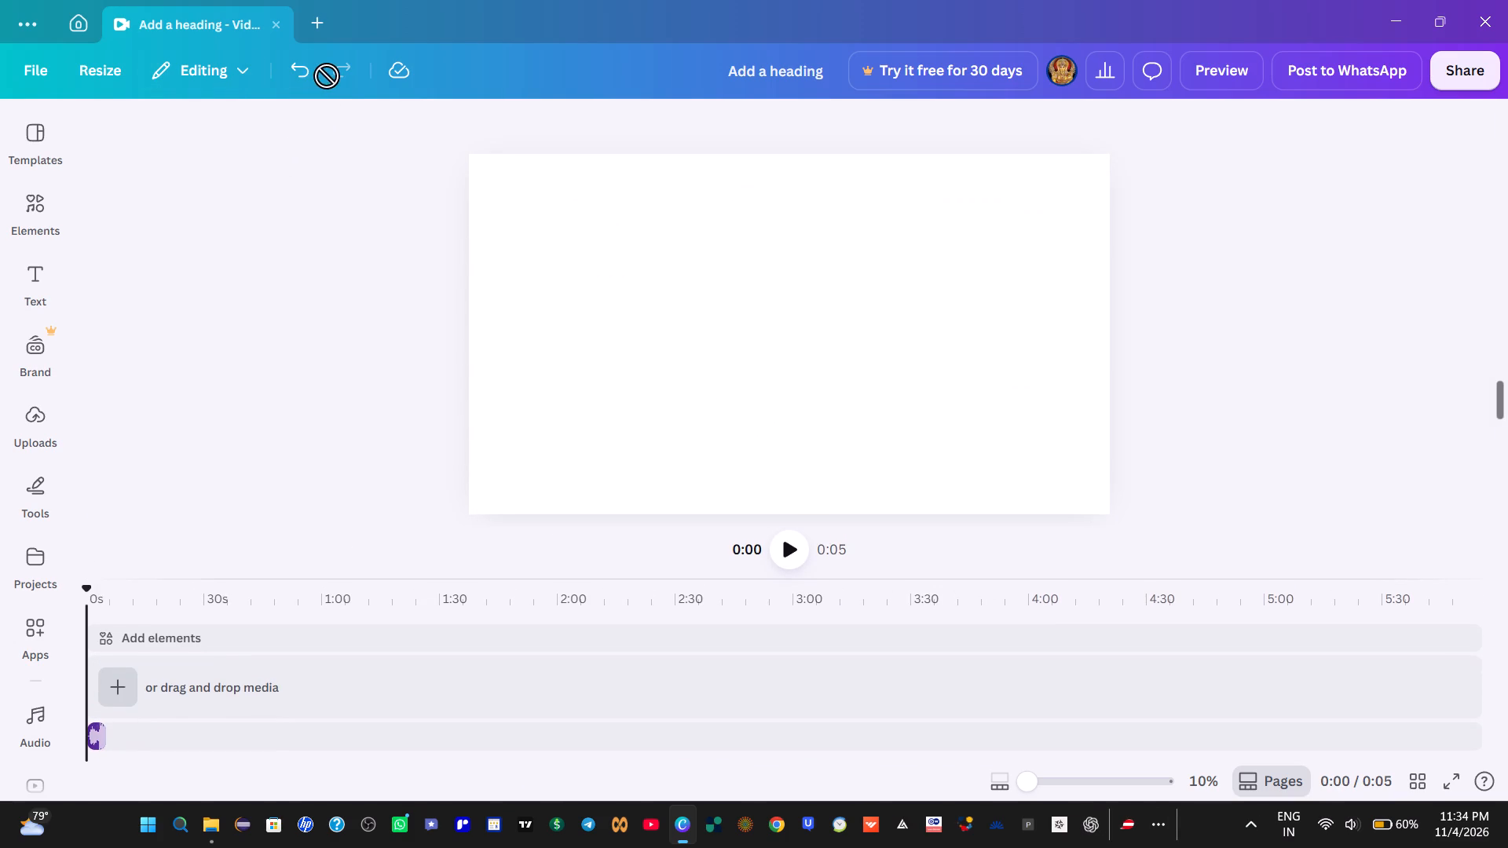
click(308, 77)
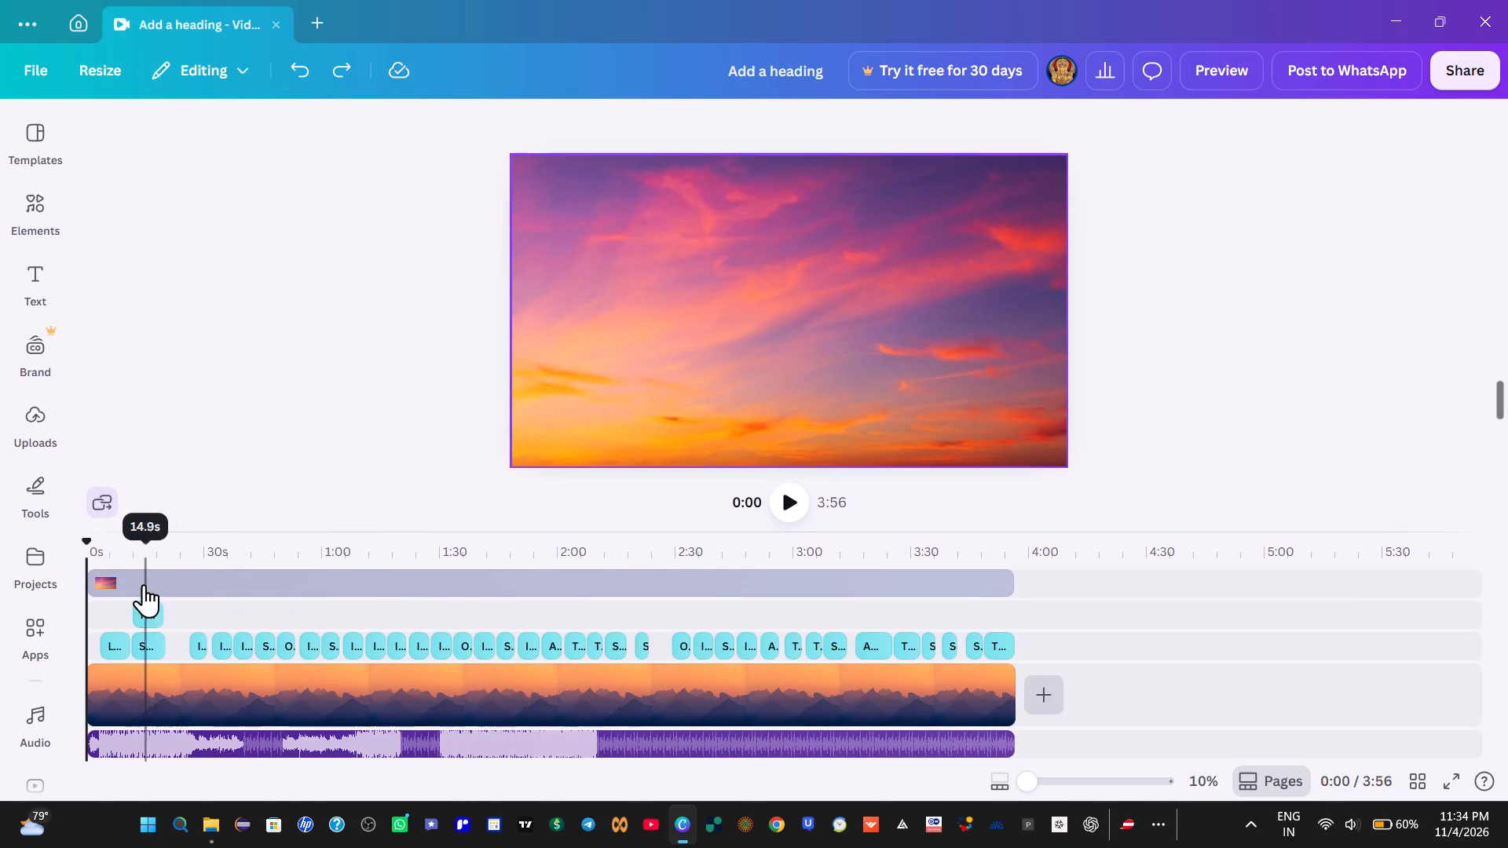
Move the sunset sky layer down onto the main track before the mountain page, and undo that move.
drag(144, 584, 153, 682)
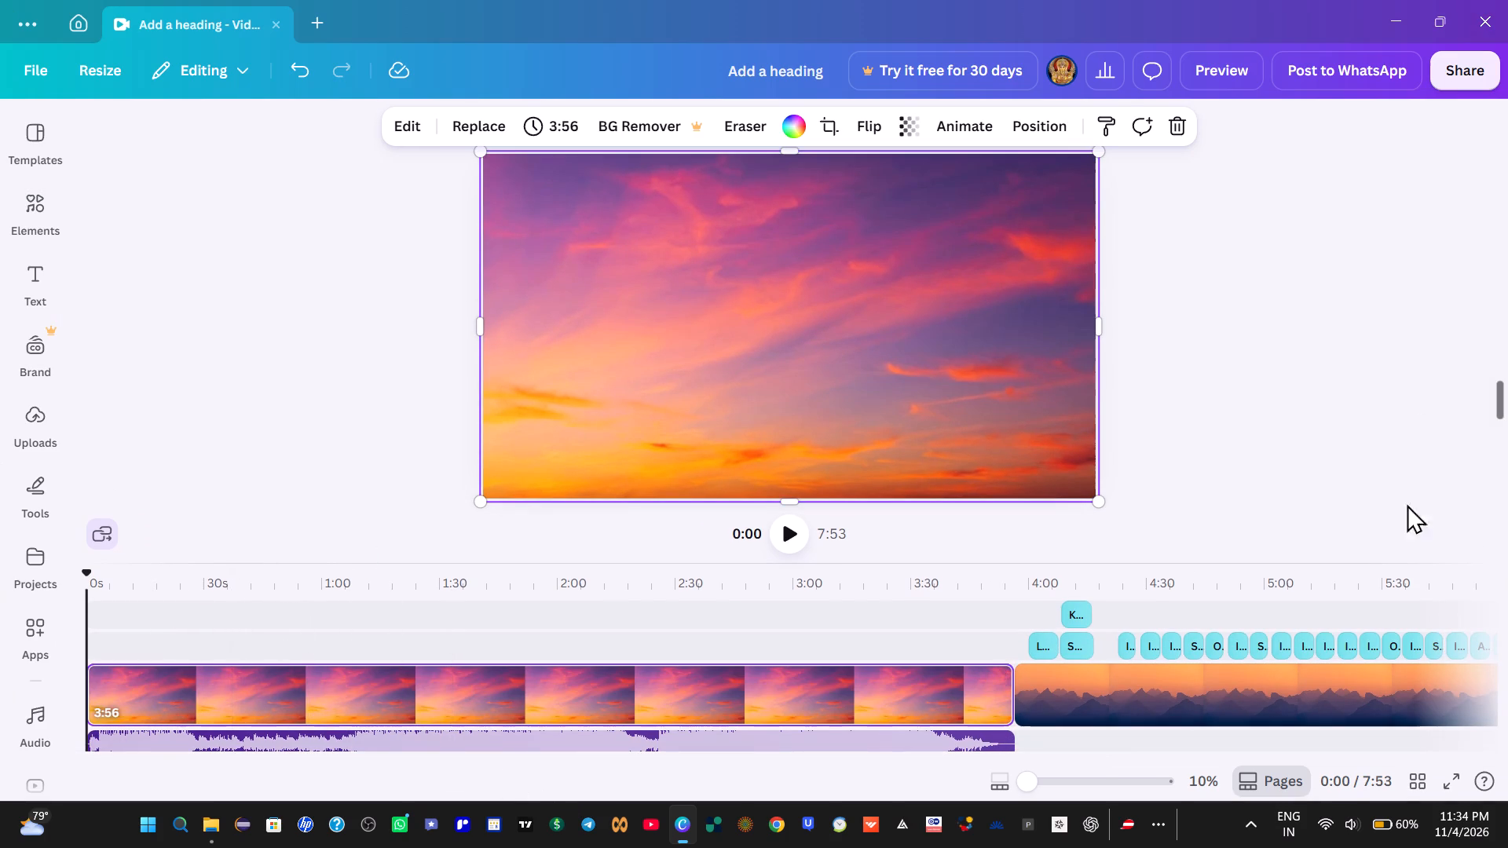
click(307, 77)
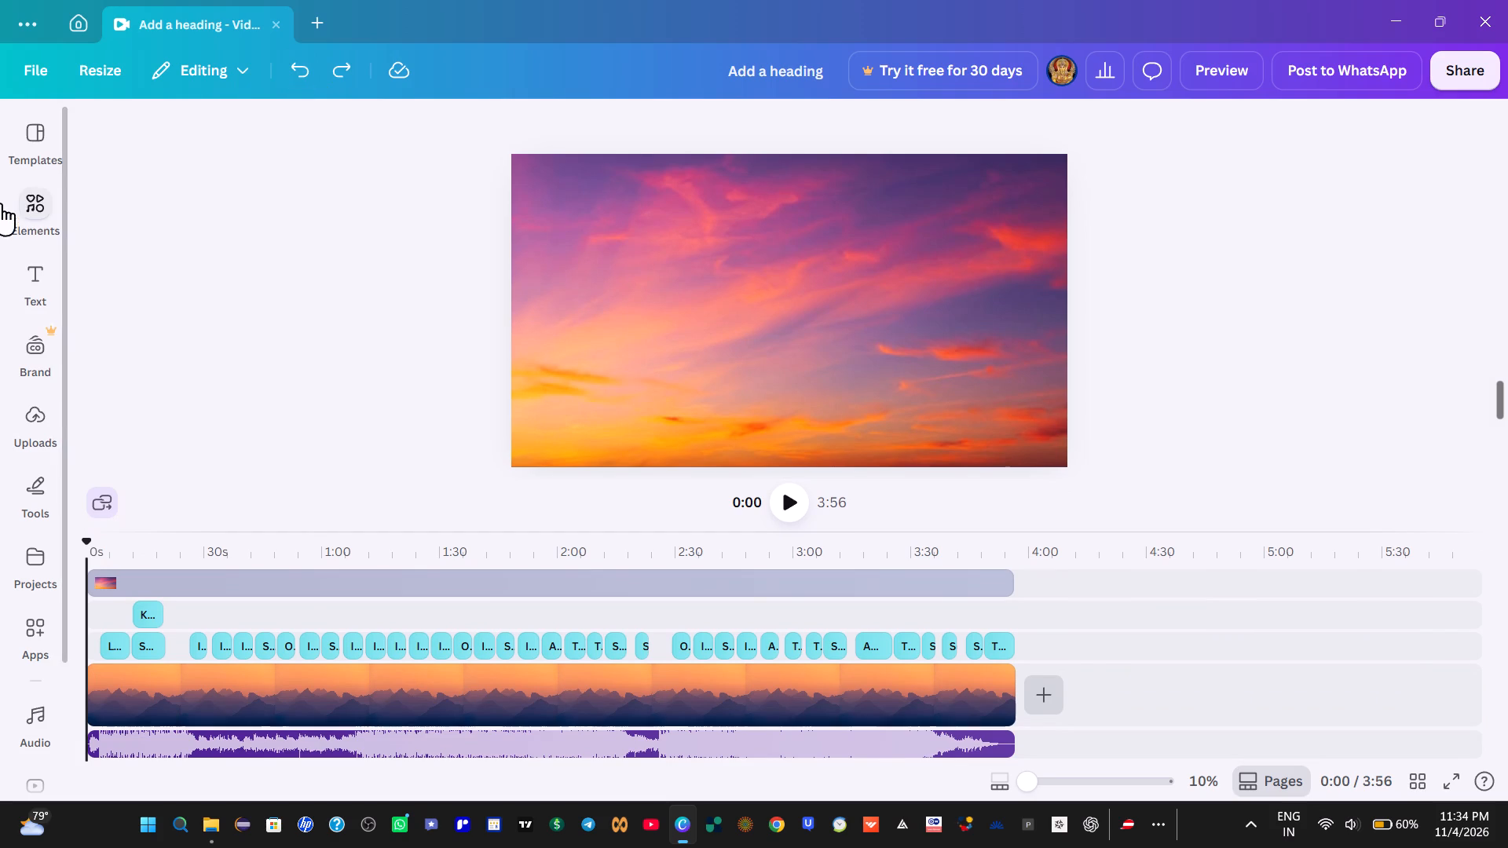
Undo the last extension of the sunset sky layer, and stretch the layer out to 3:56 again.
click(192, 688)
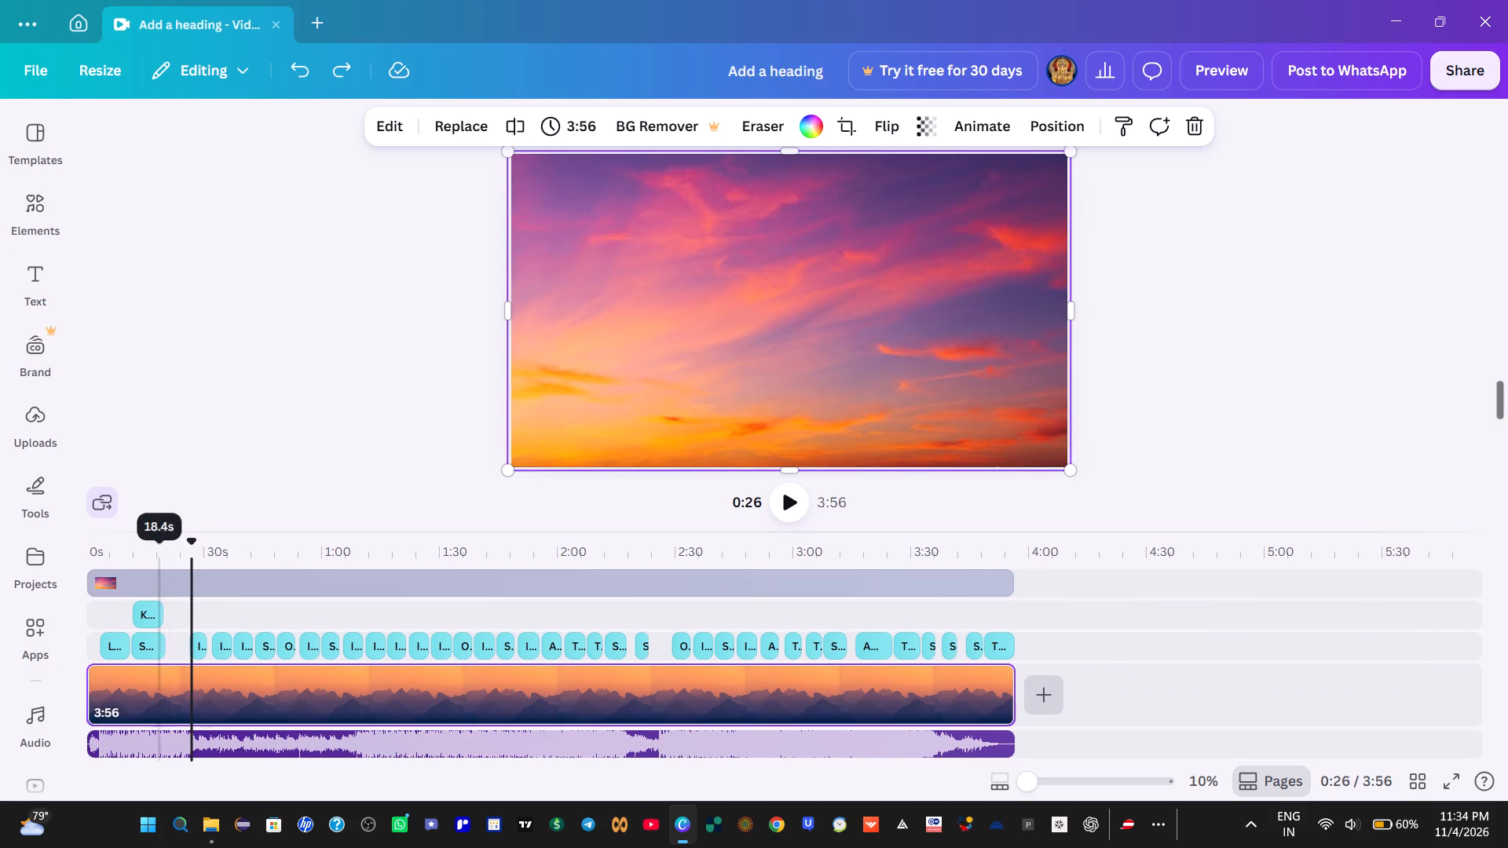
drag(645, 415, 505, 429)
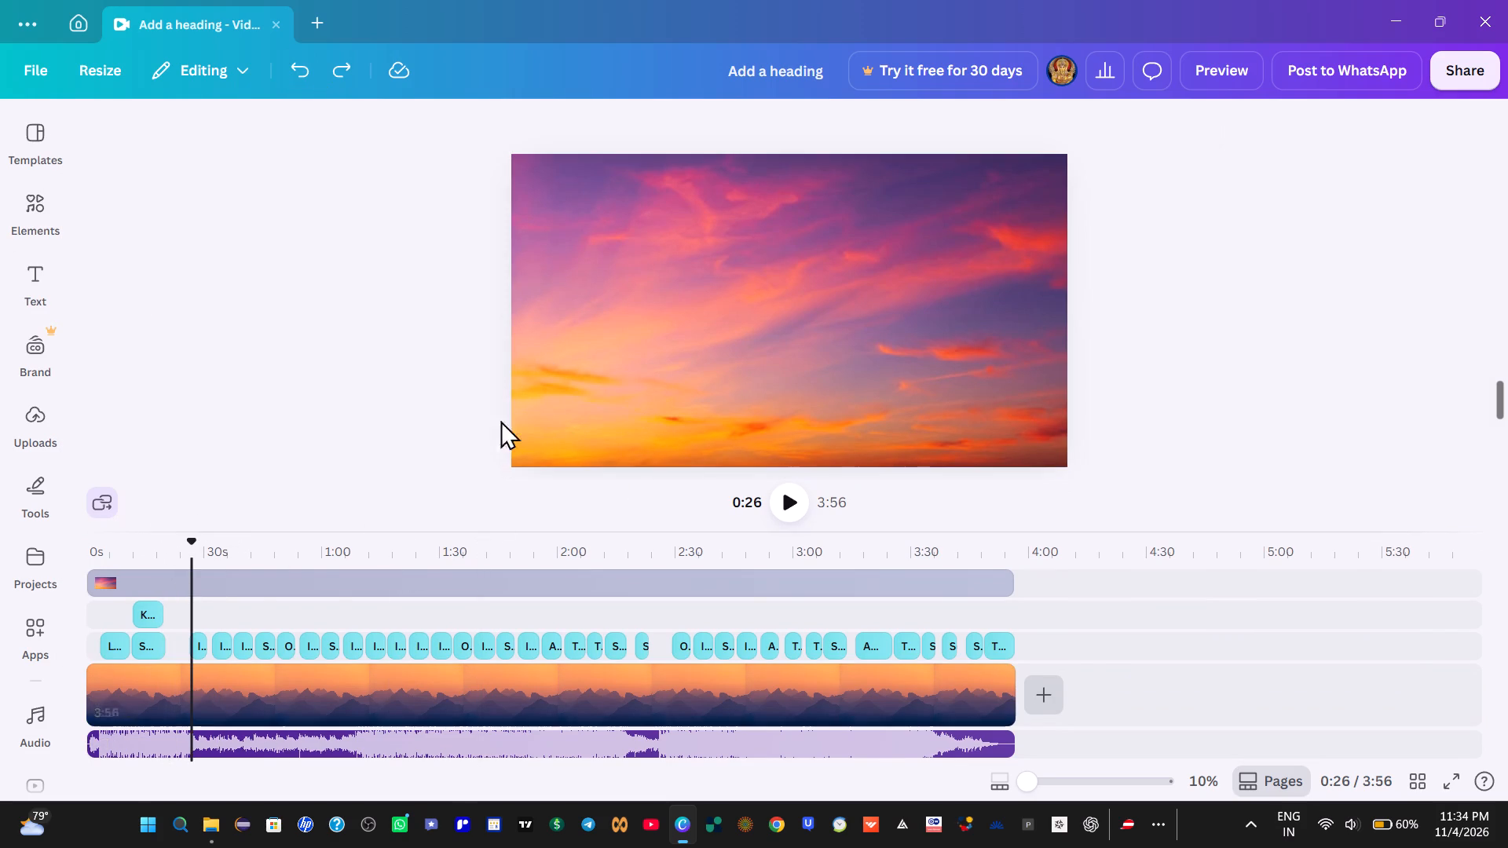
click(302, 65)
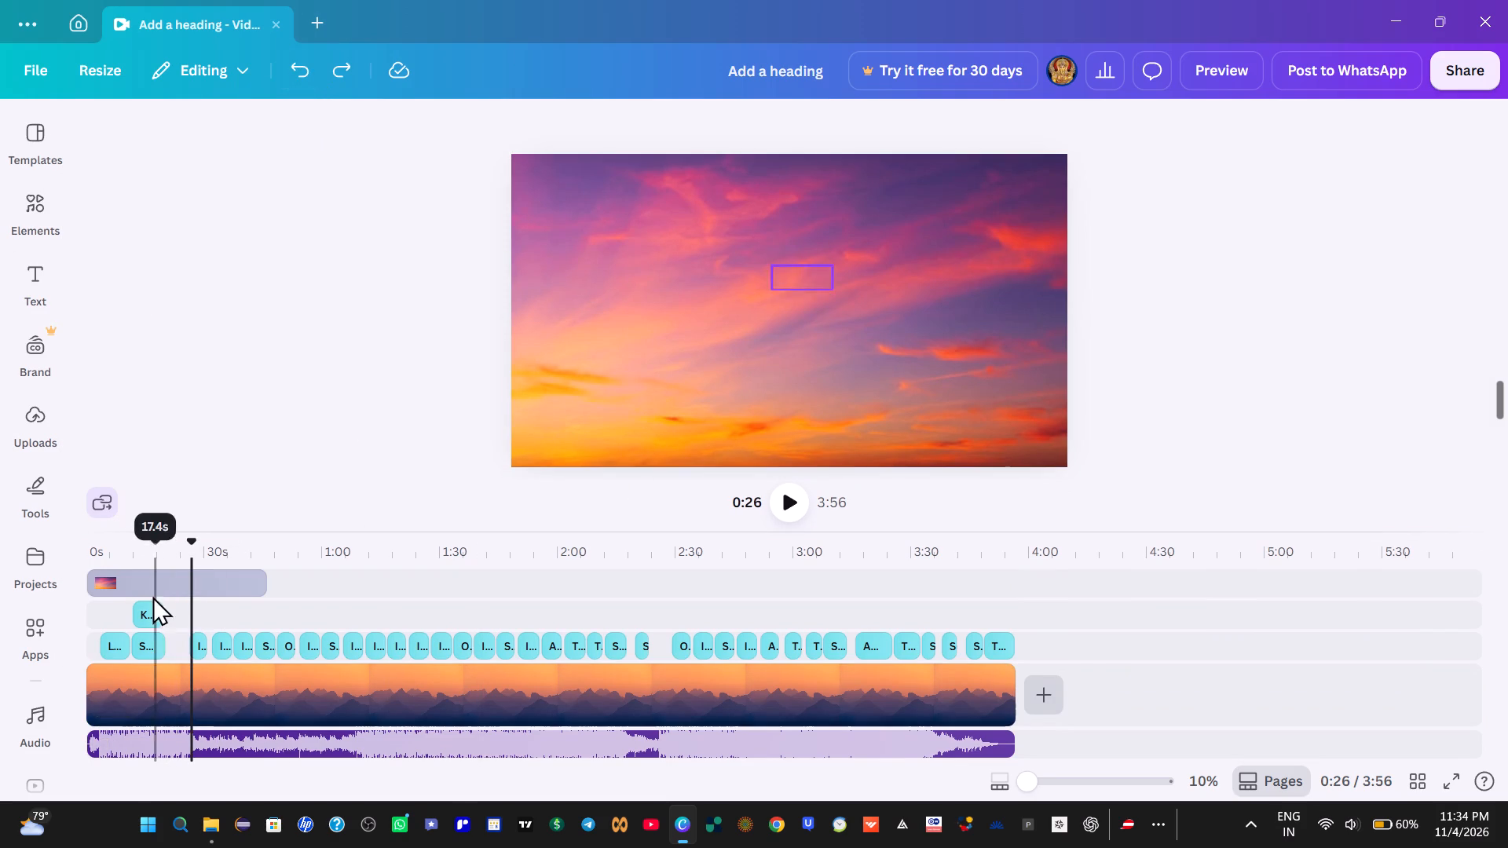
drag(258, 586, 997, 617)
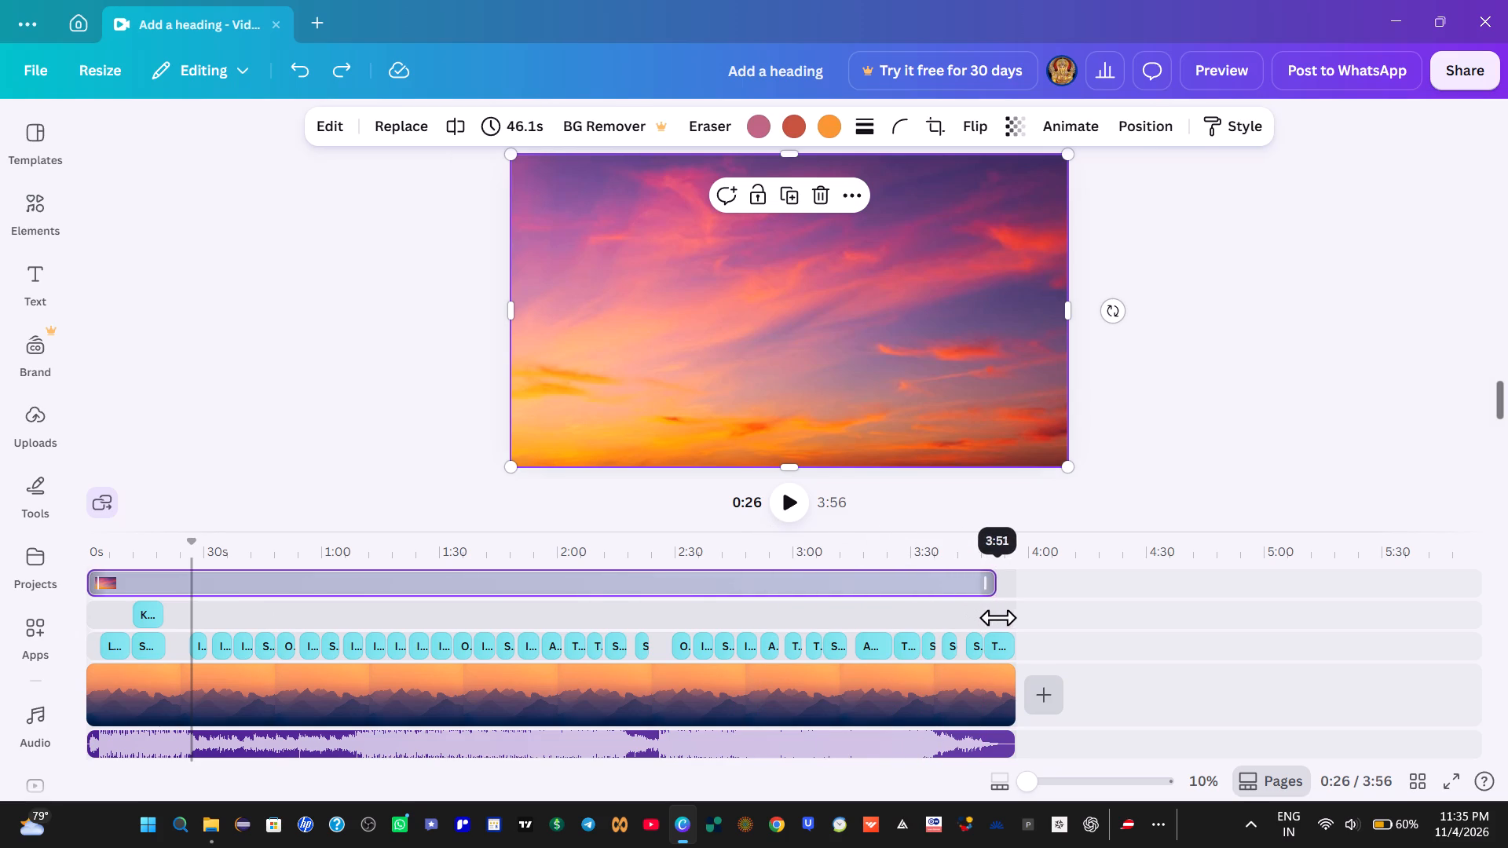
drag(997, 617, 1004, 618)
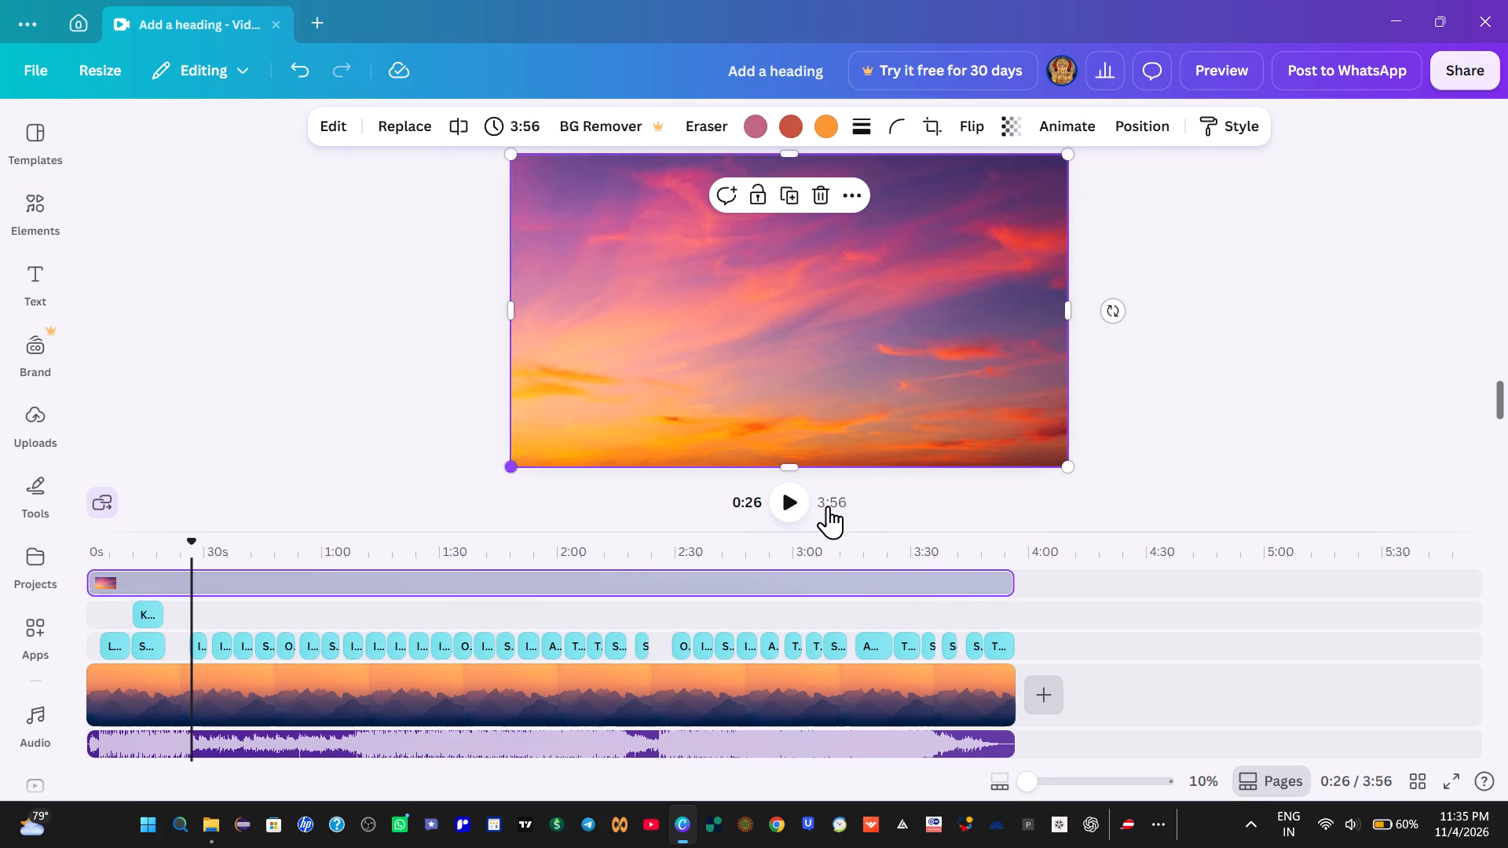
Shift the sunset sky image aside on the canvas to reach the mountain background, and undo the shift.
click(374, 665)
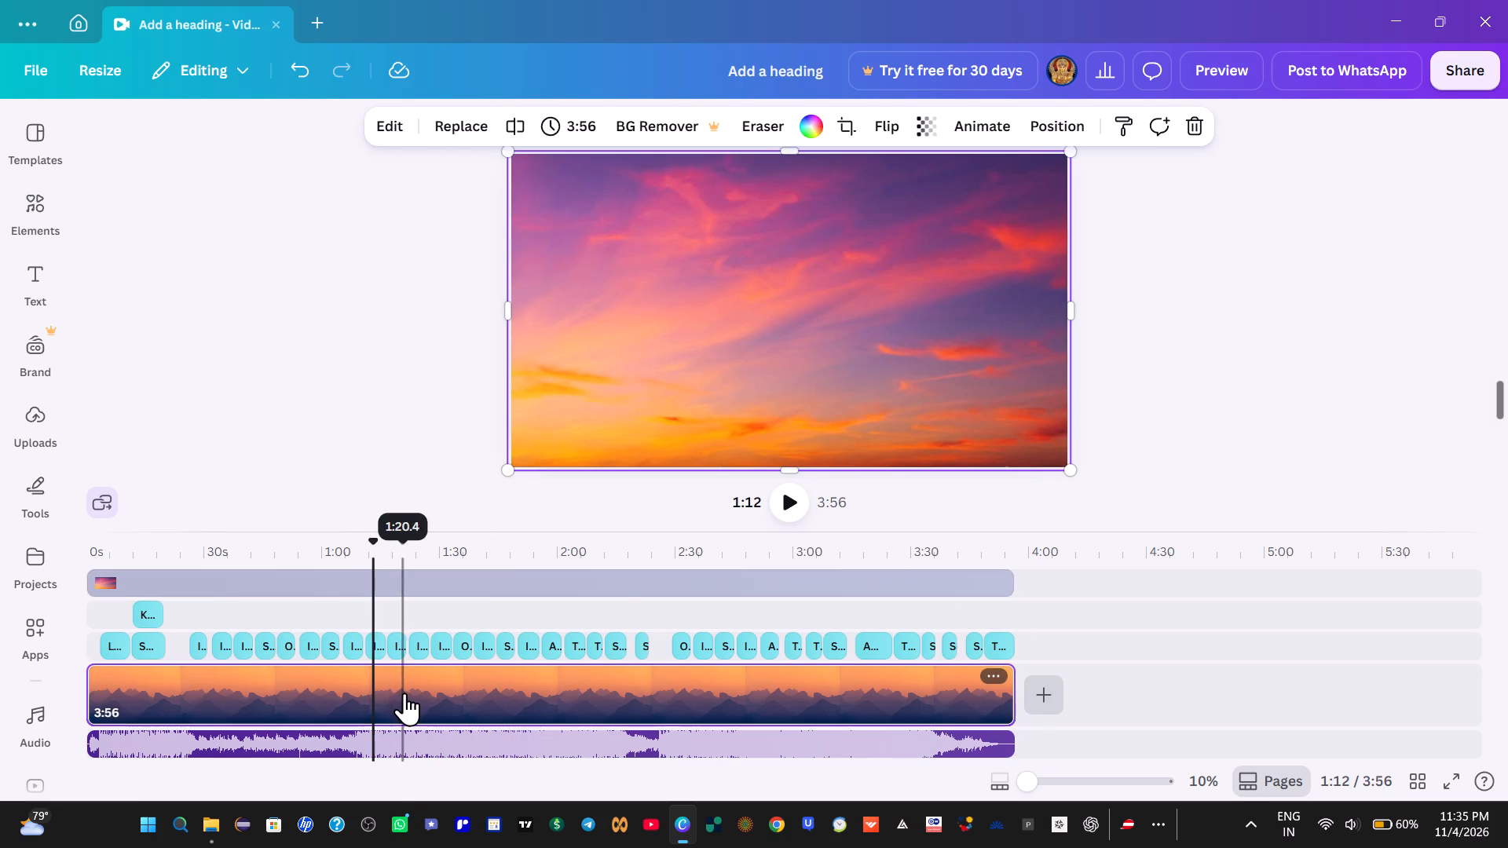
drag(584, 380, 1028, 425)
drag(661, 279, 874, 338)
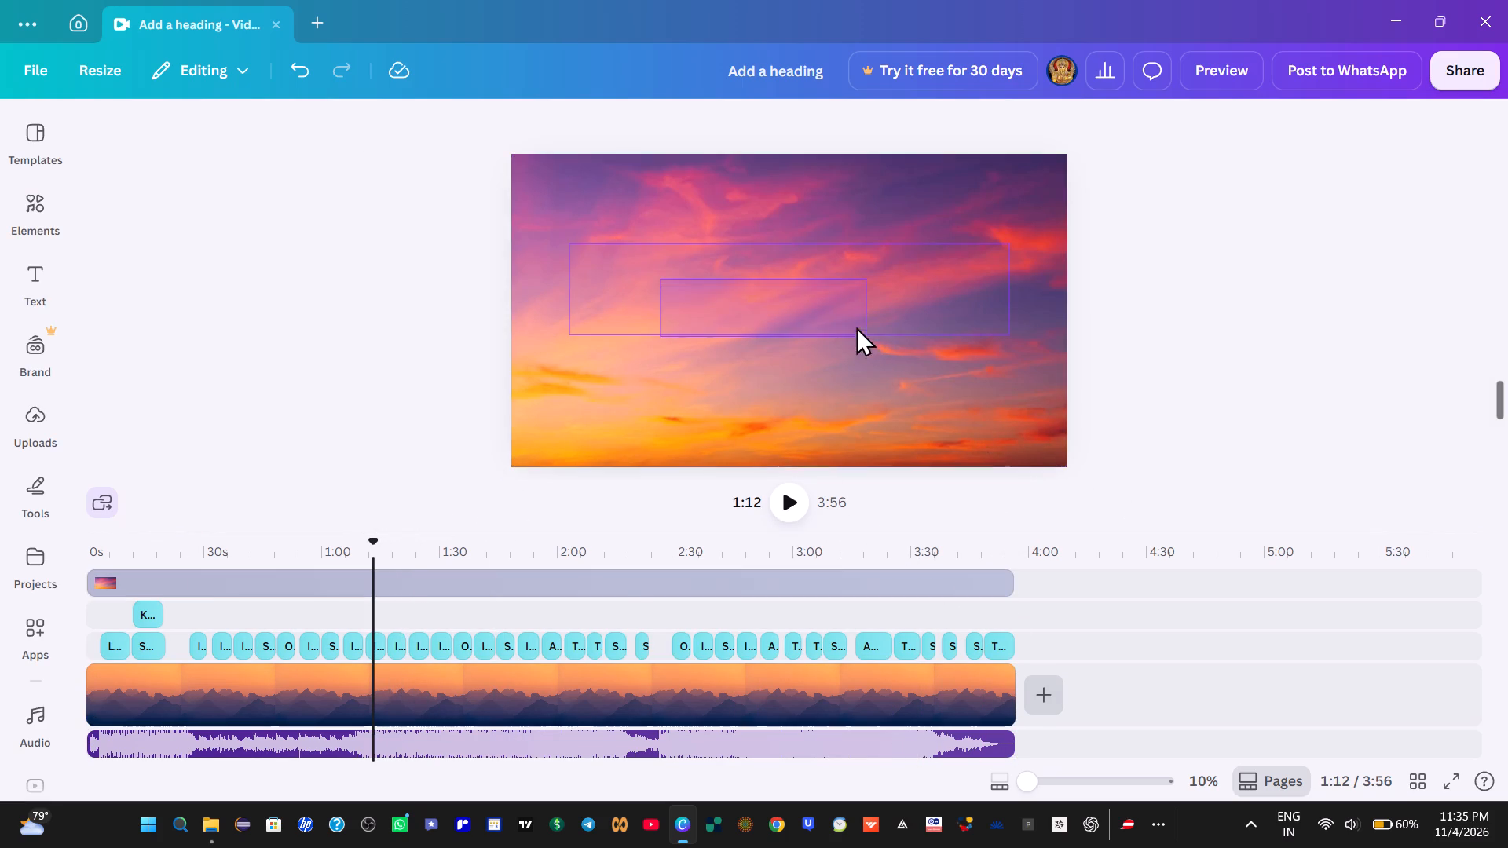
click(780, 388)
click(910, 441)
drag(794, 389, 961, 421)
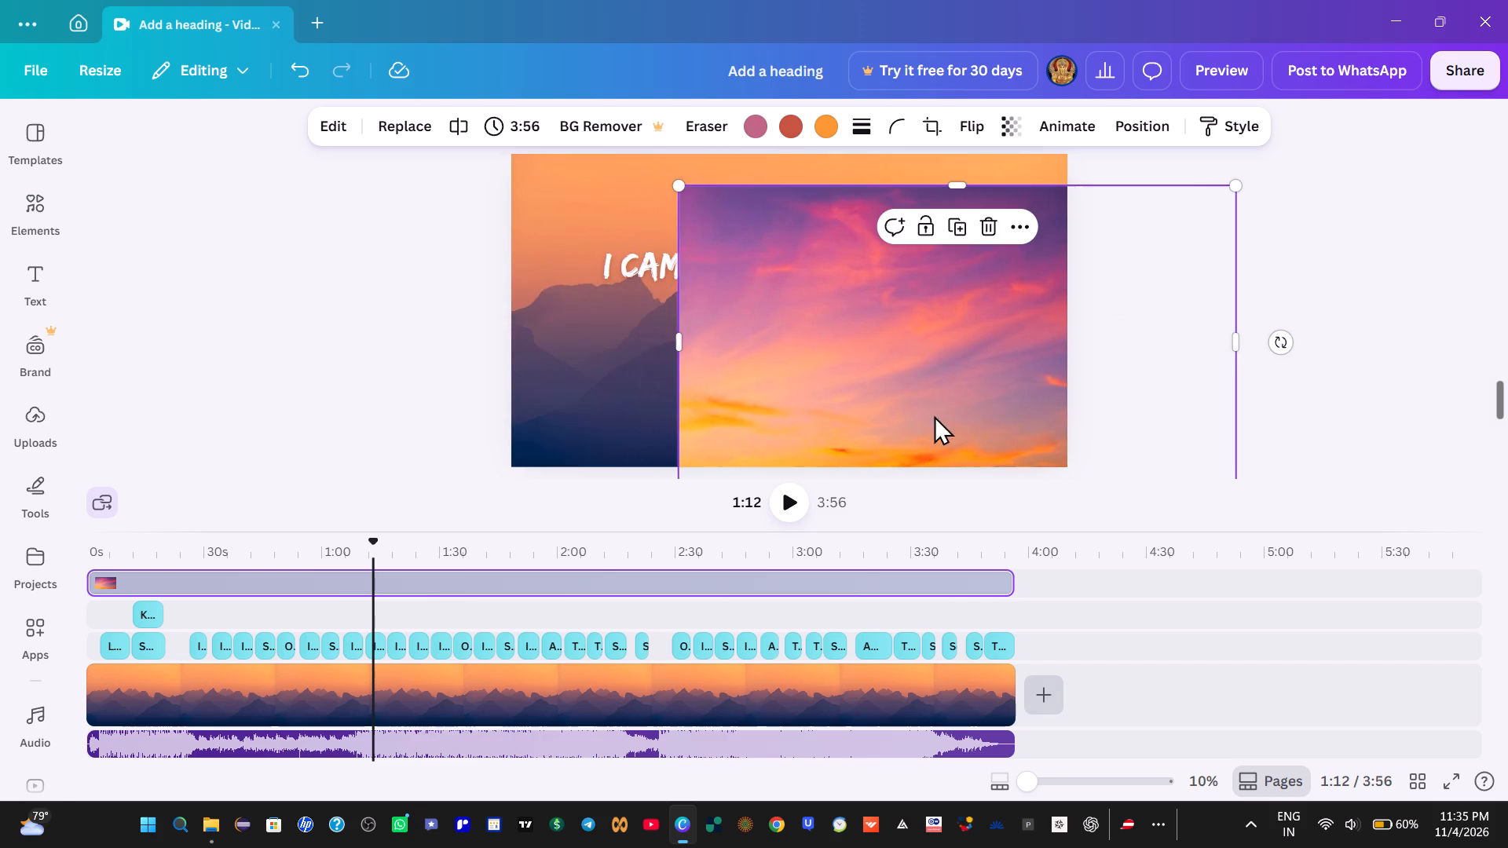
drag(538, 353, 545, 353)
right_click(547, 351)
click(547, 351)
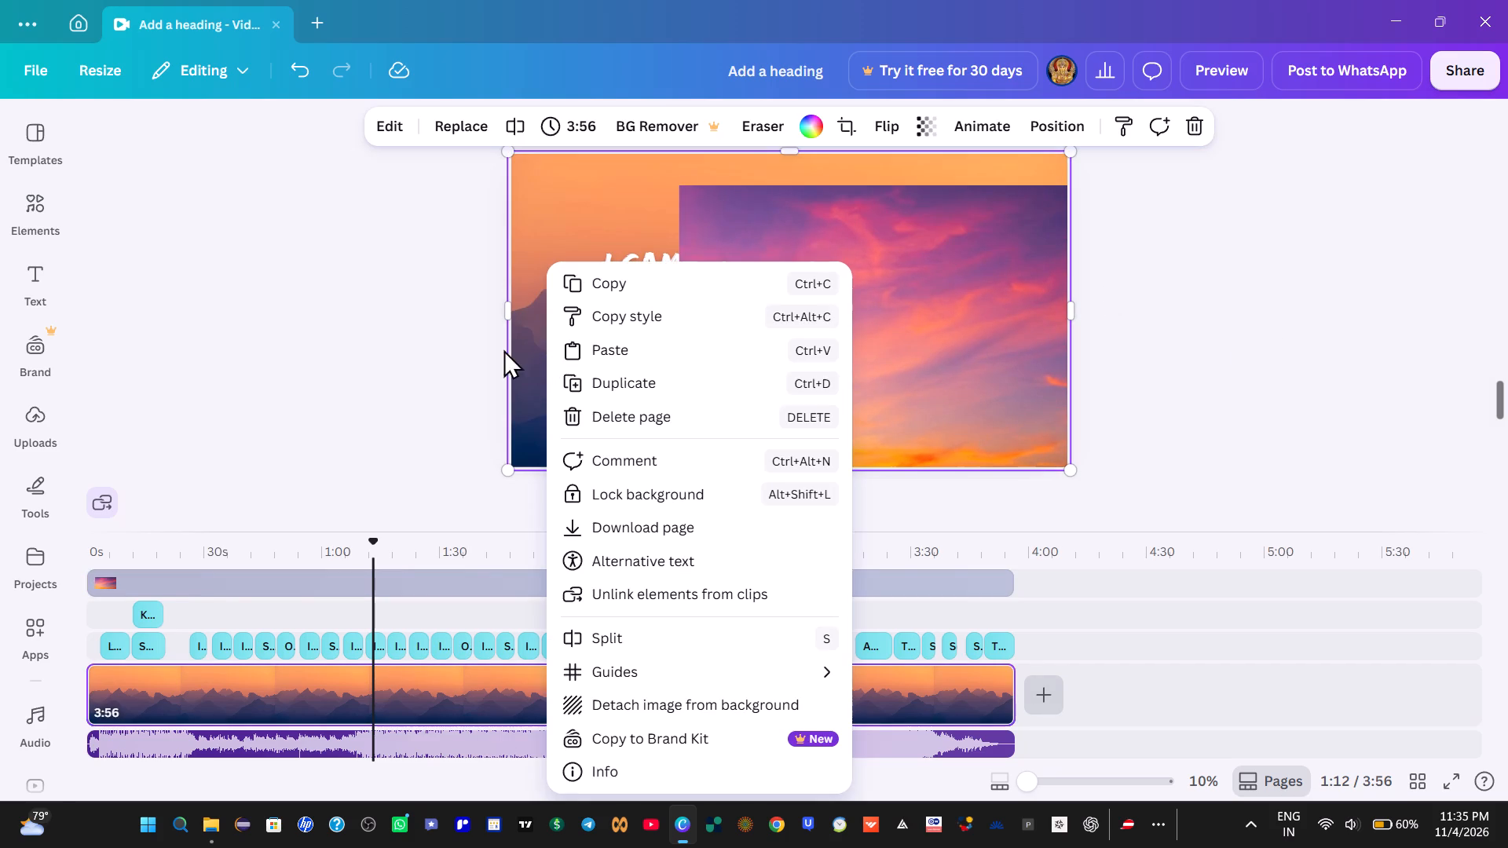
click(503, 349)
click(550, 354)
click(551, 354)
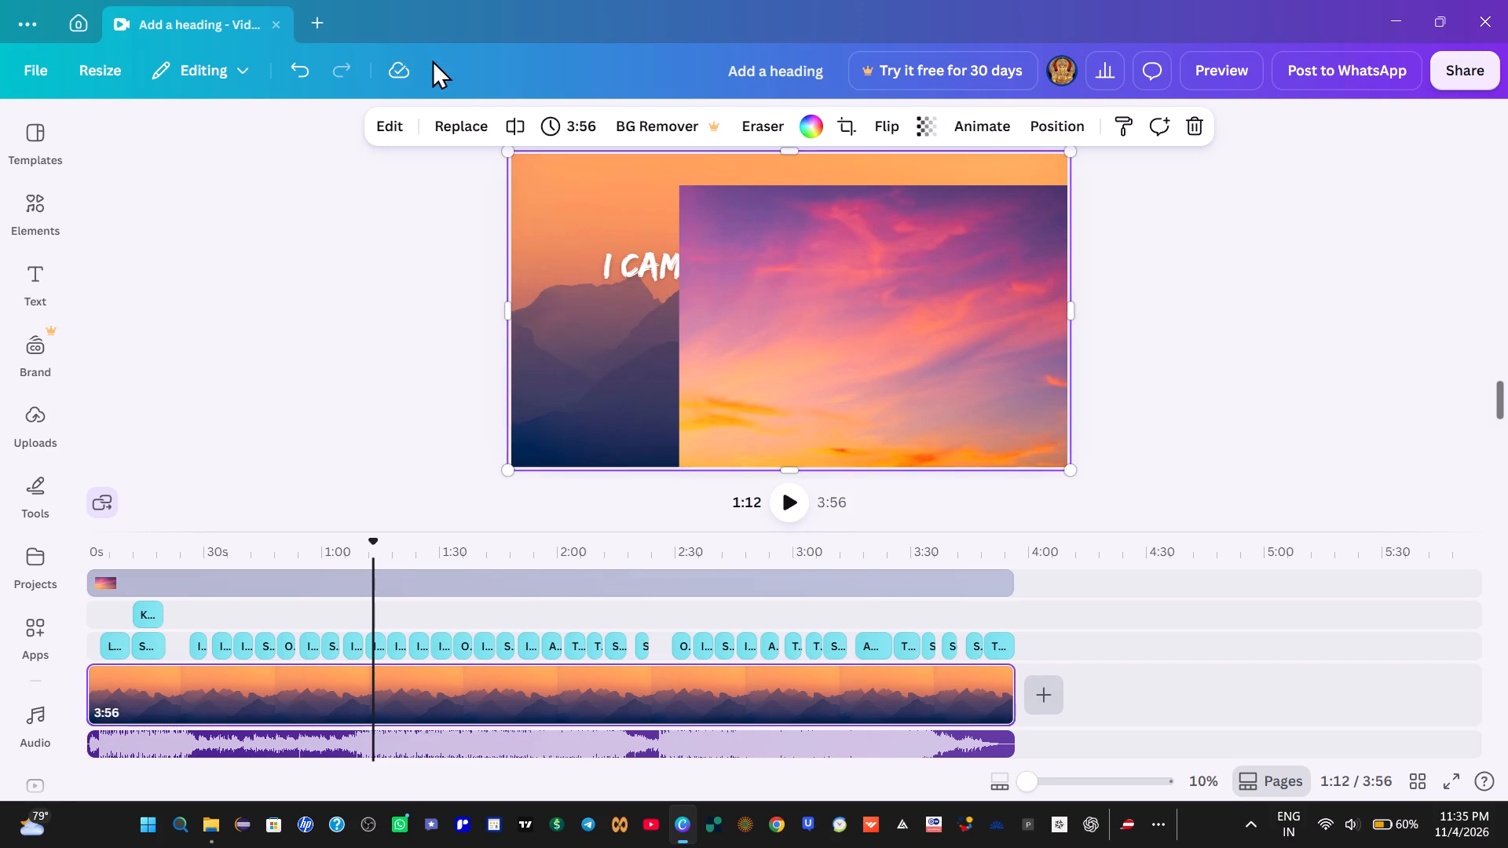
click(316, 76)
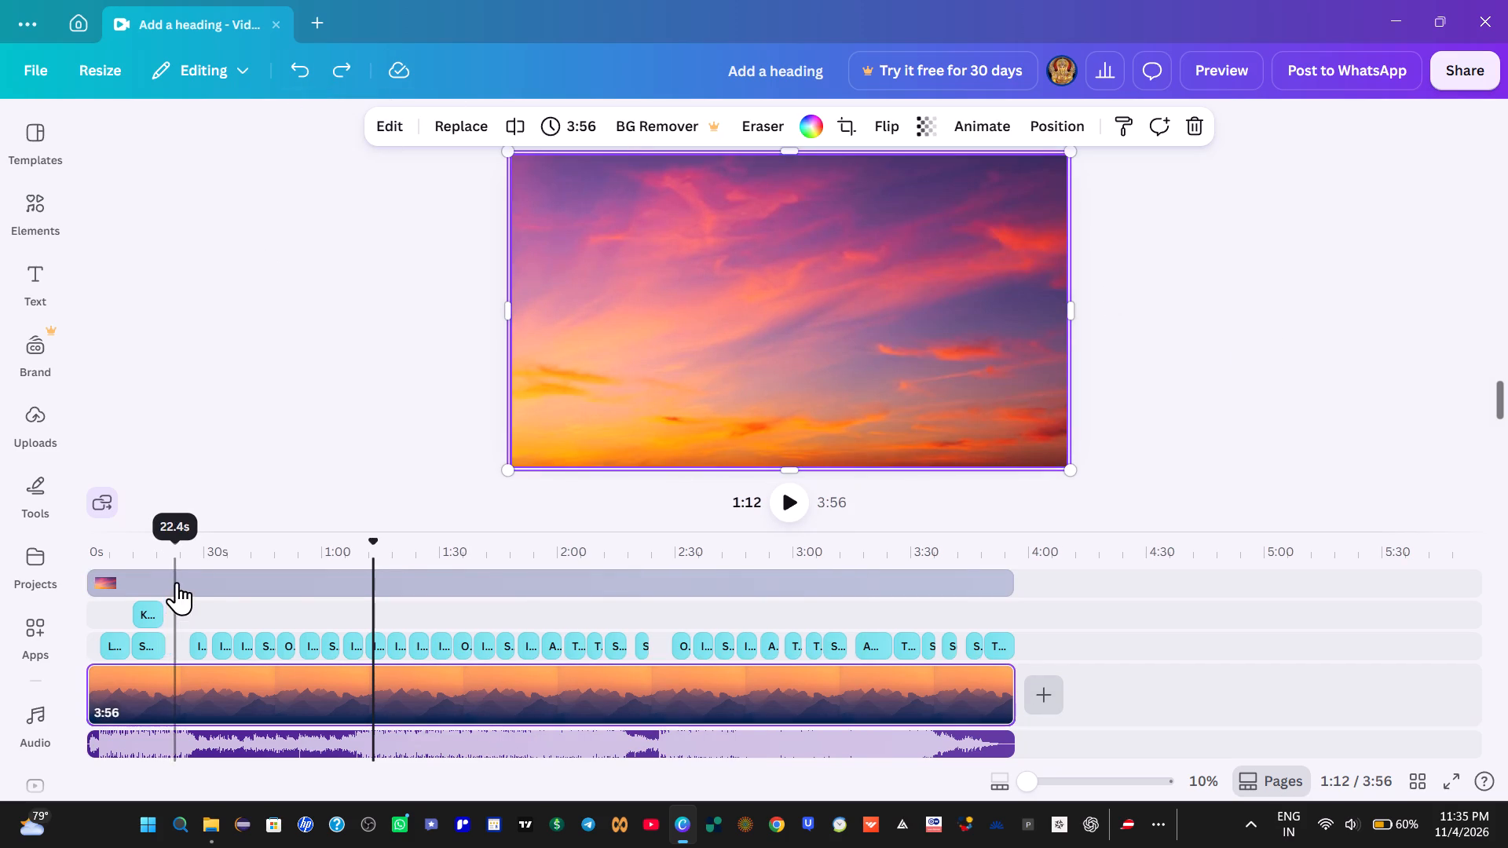
Move the sunset sky layer below the text tracks, directly above the mountain background track, starting at 0s.
drag(177, 582, 181, 658)
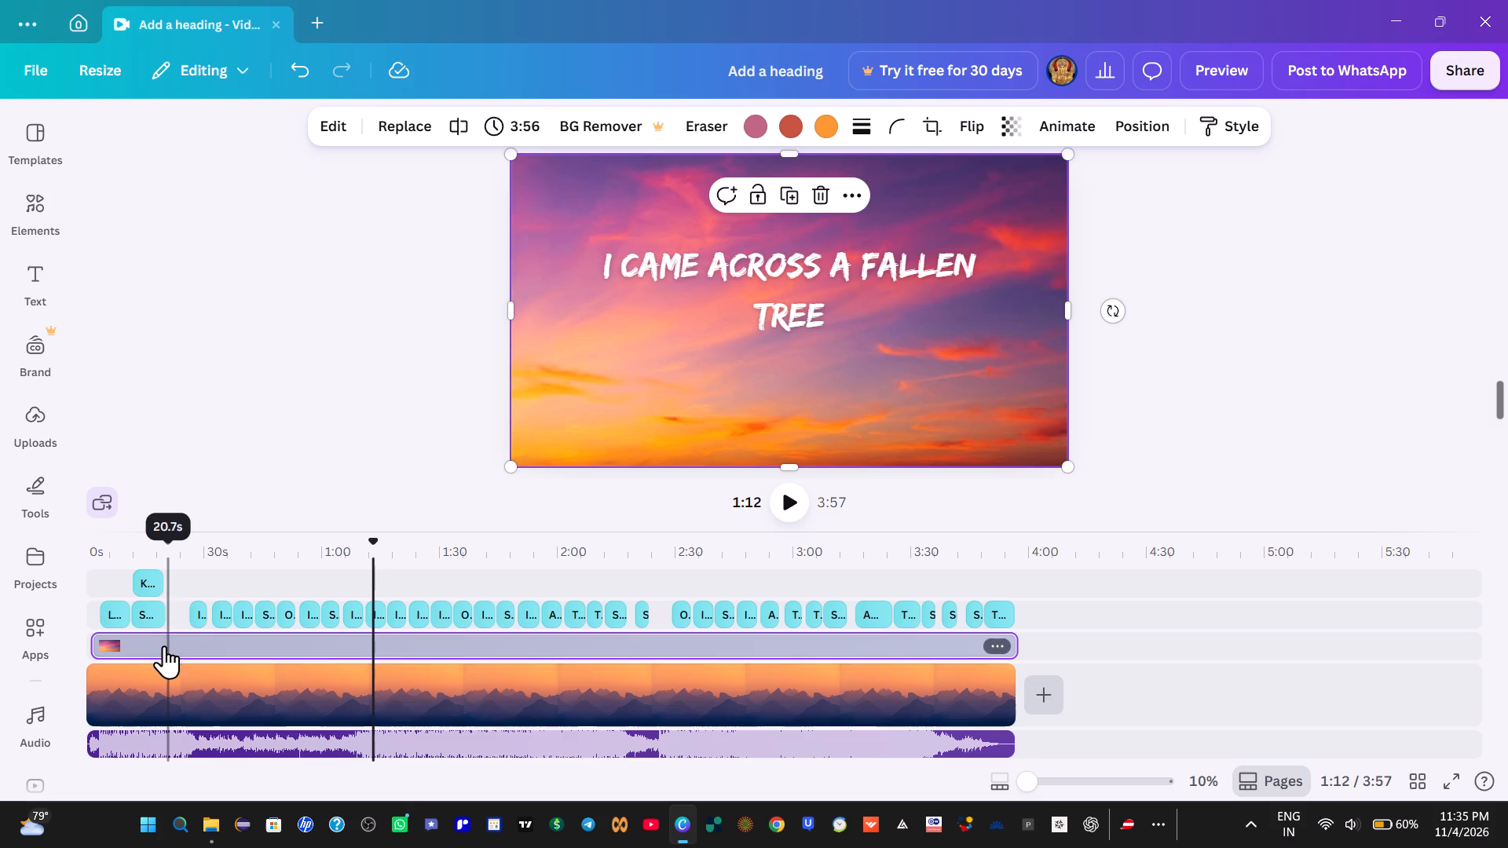
drag(163, 644, 147, 637)
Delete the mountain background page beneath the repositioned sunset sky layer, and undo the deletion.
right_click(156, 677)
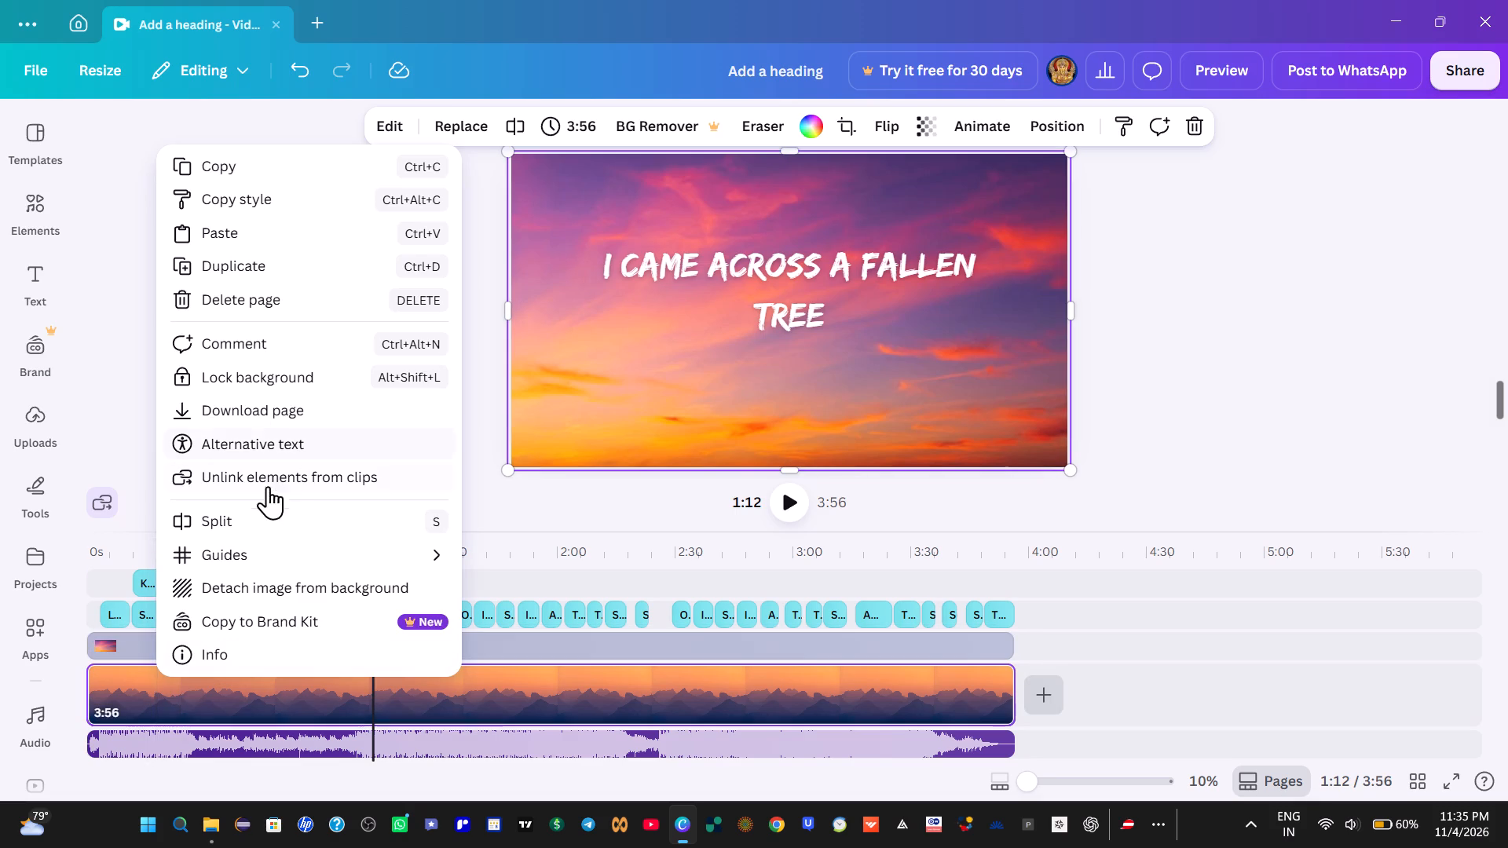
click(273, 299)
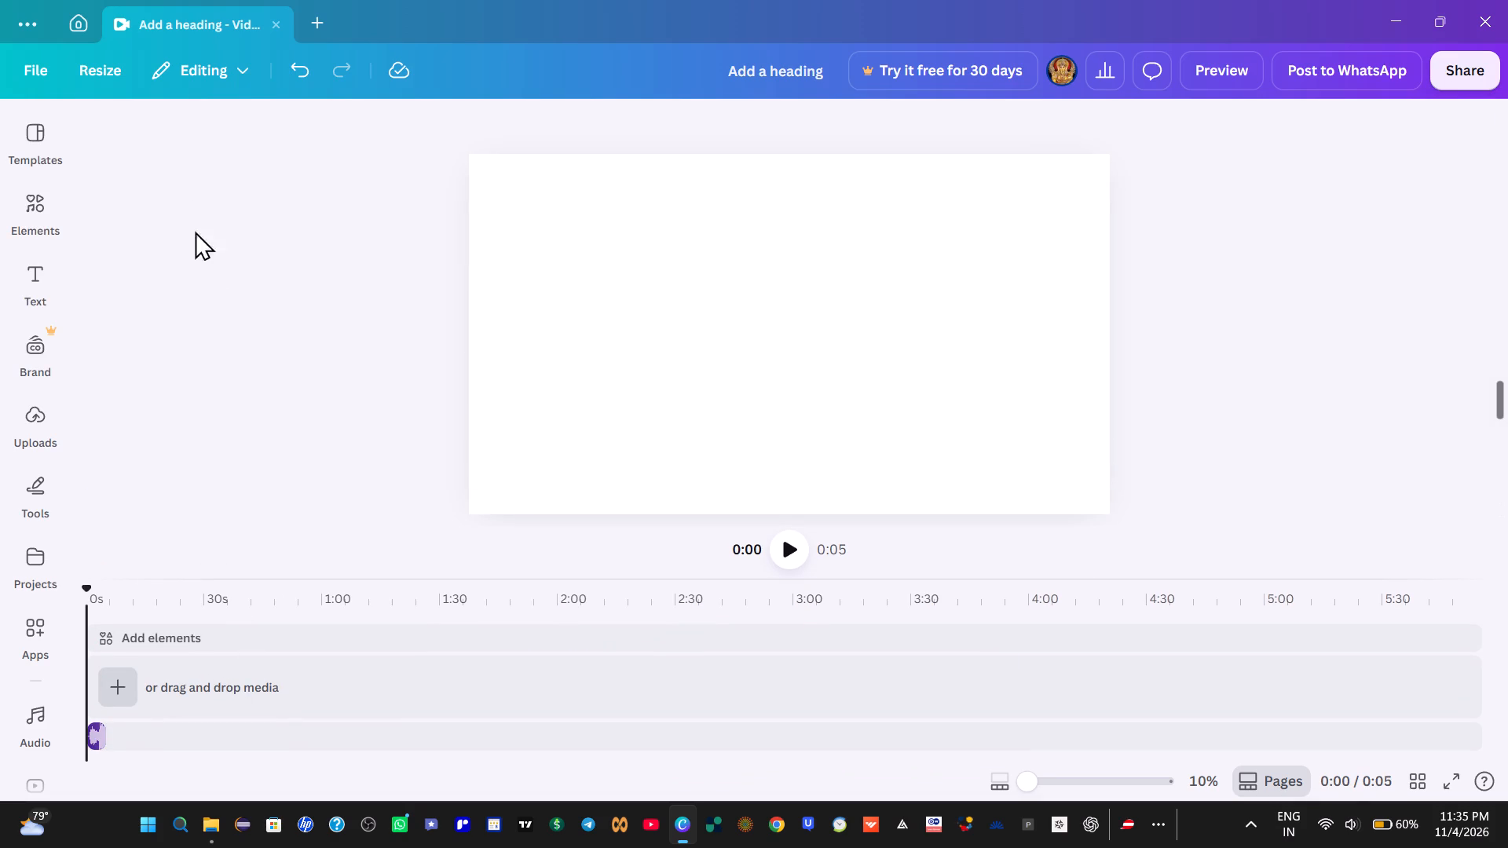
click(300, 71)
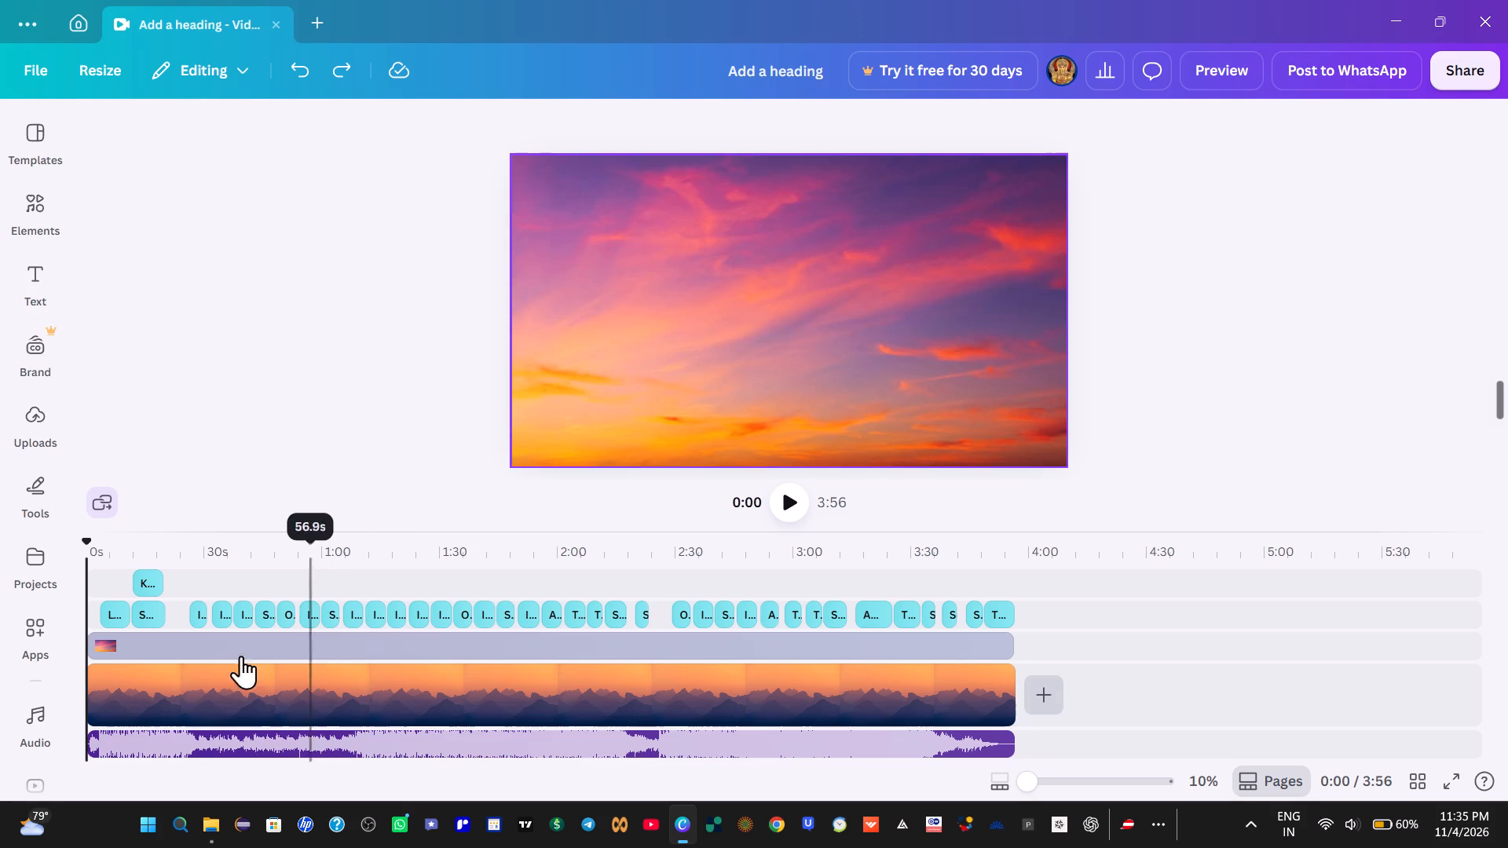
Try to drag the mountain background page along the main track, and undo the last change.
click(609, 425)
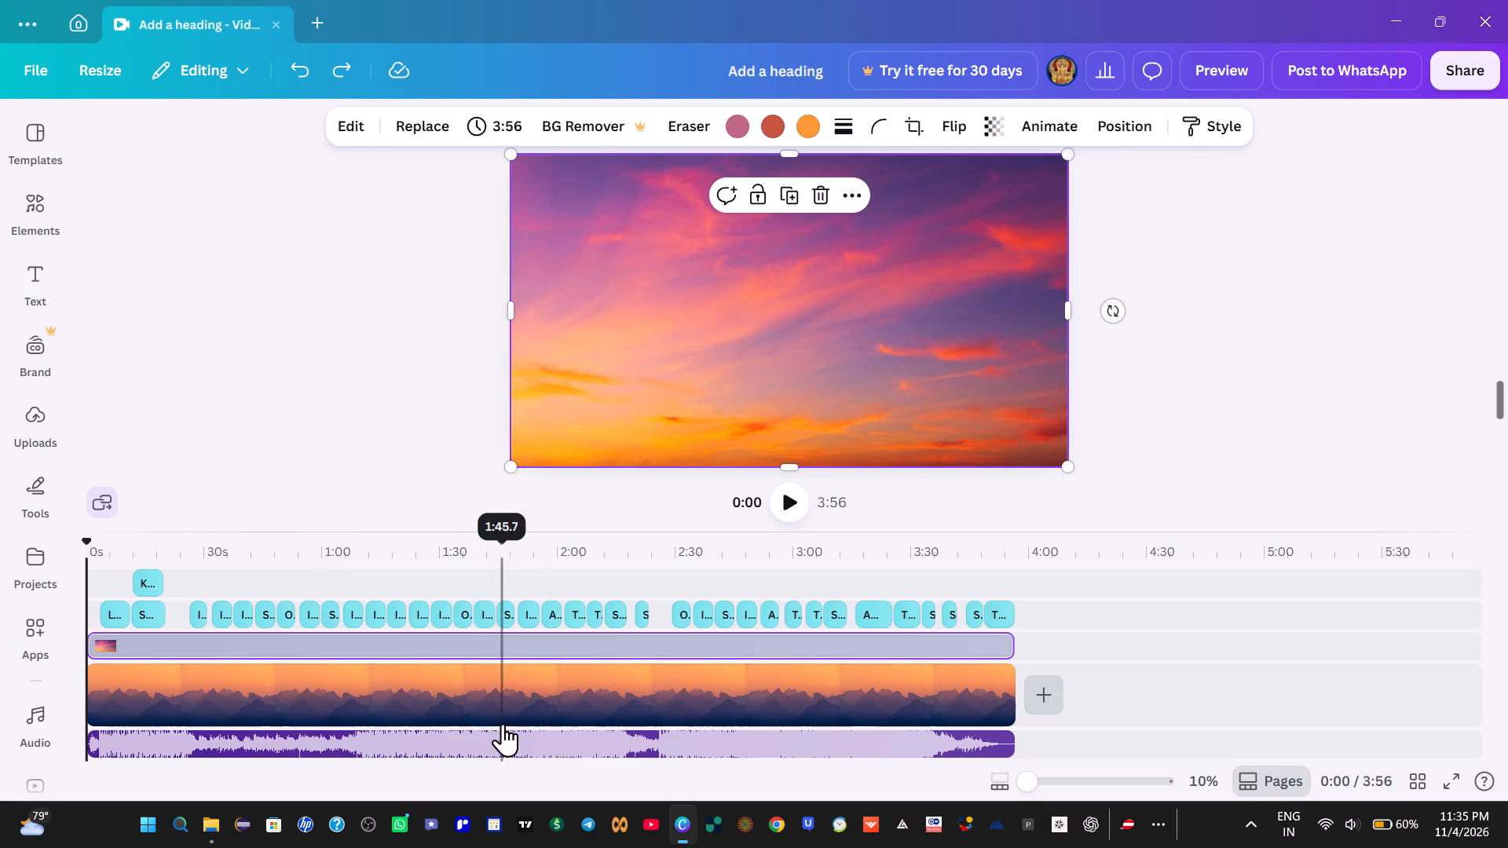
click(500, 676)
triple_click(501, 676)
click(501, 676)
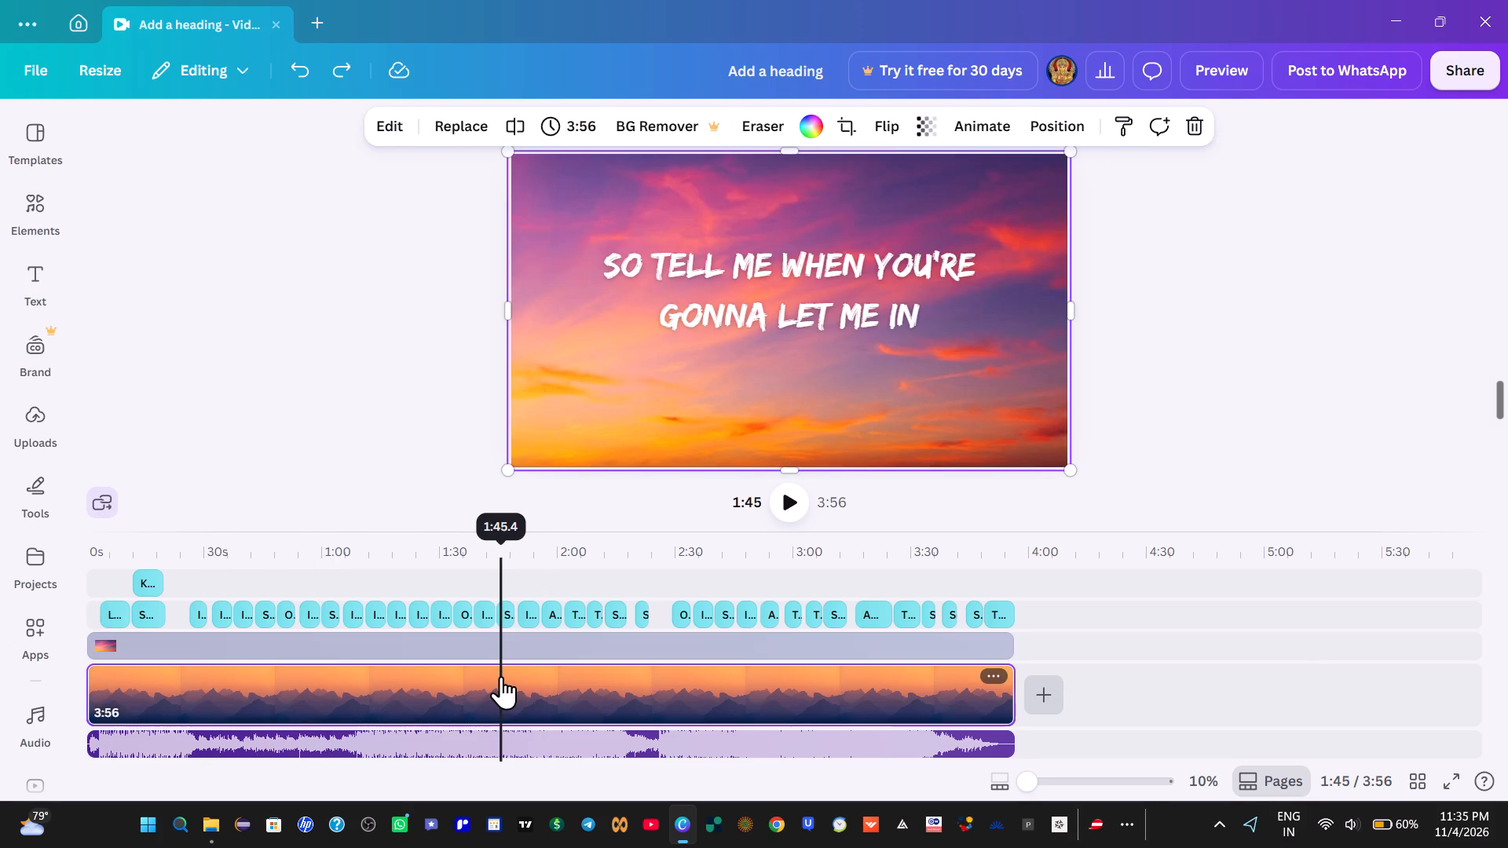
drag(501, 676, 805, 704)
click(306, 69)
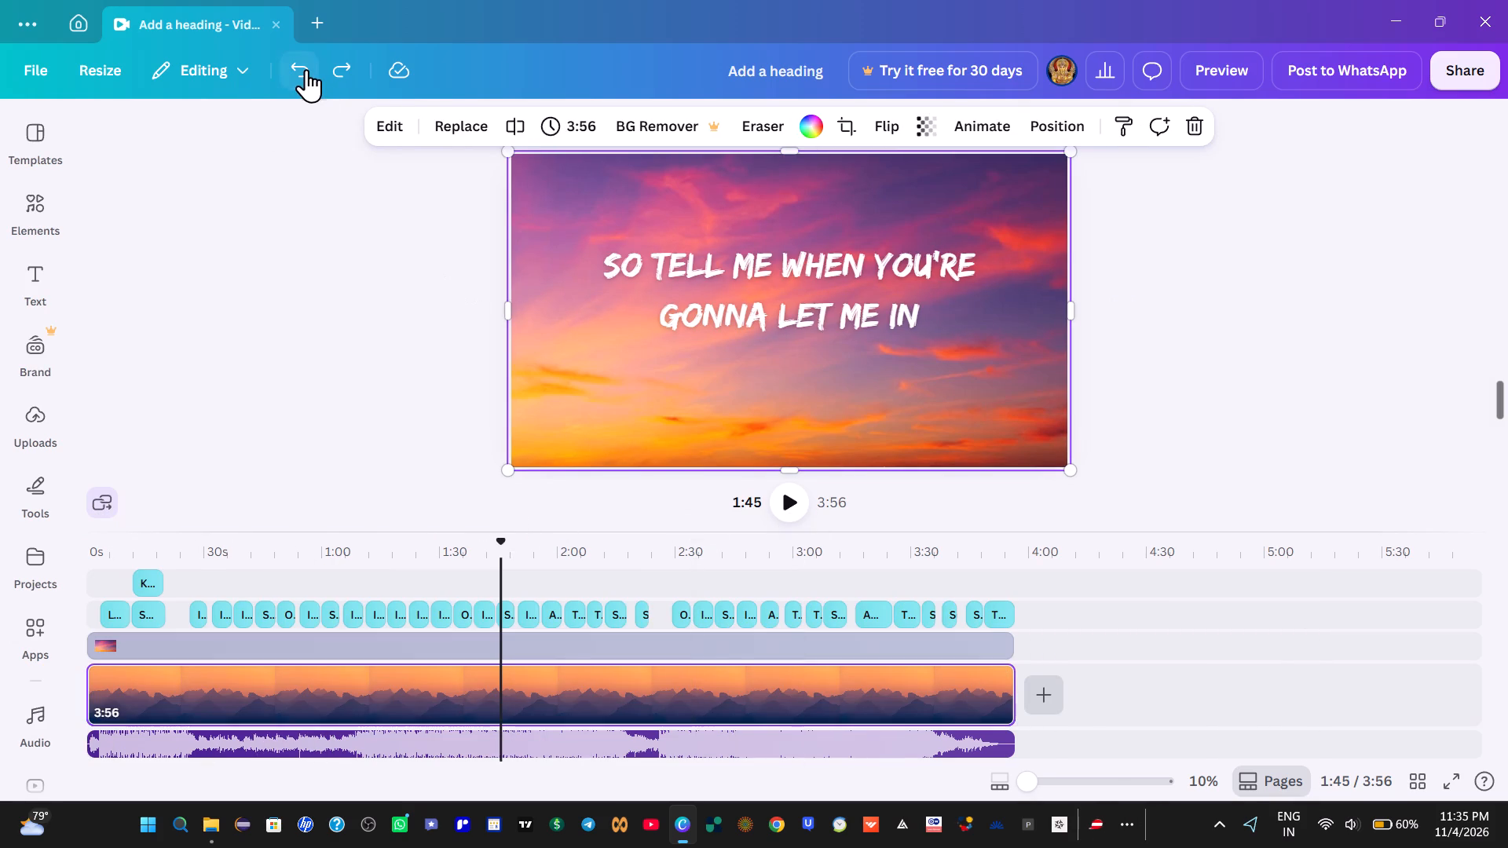
Extend the beginning of the sunset sky layer to 0s, making its duration 3:57.
click(115, 654)
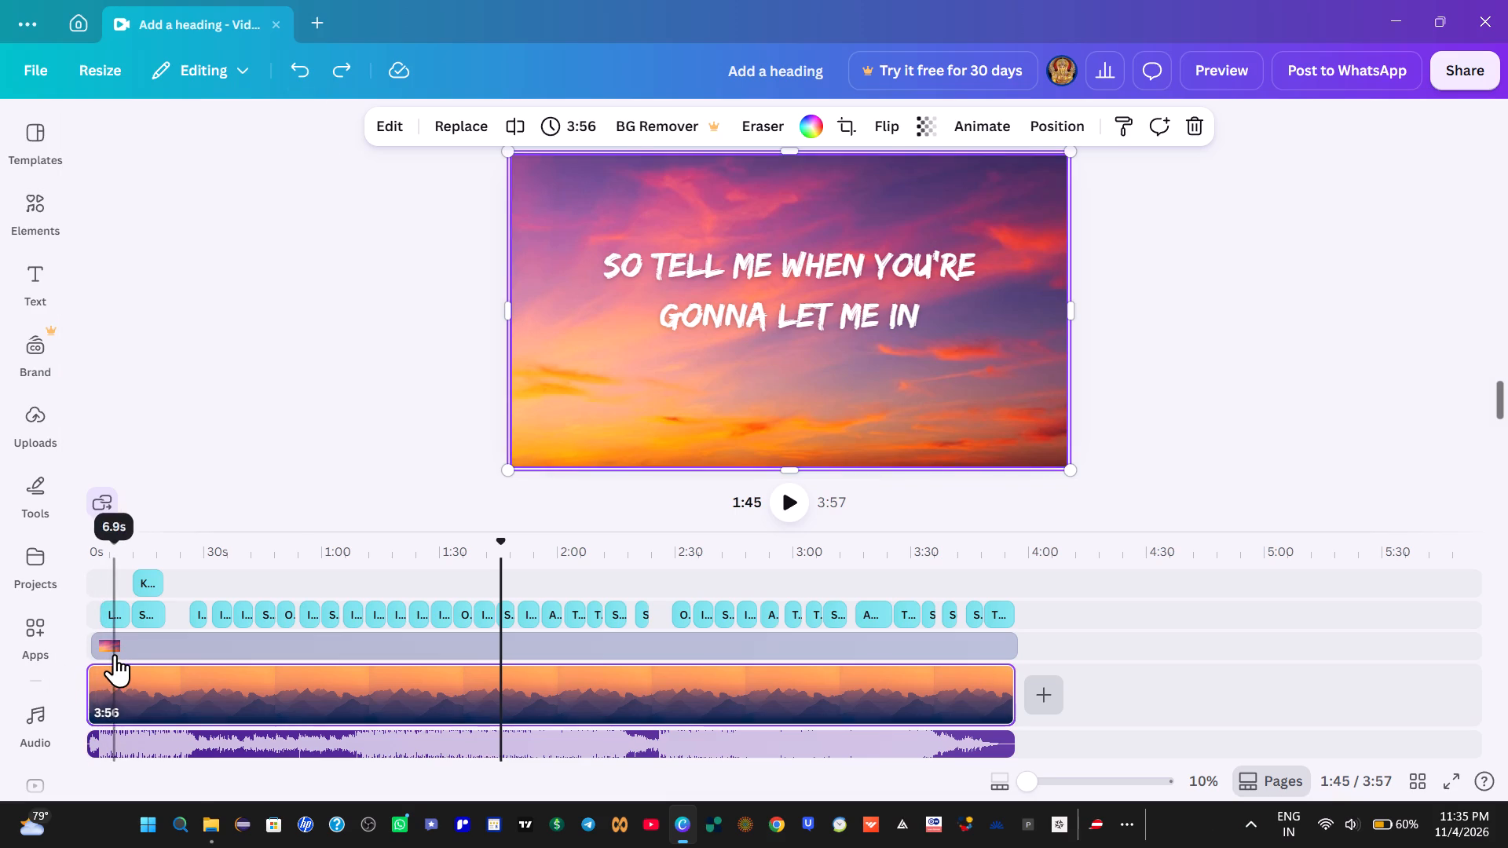
drag(95, 648, 84, 647)
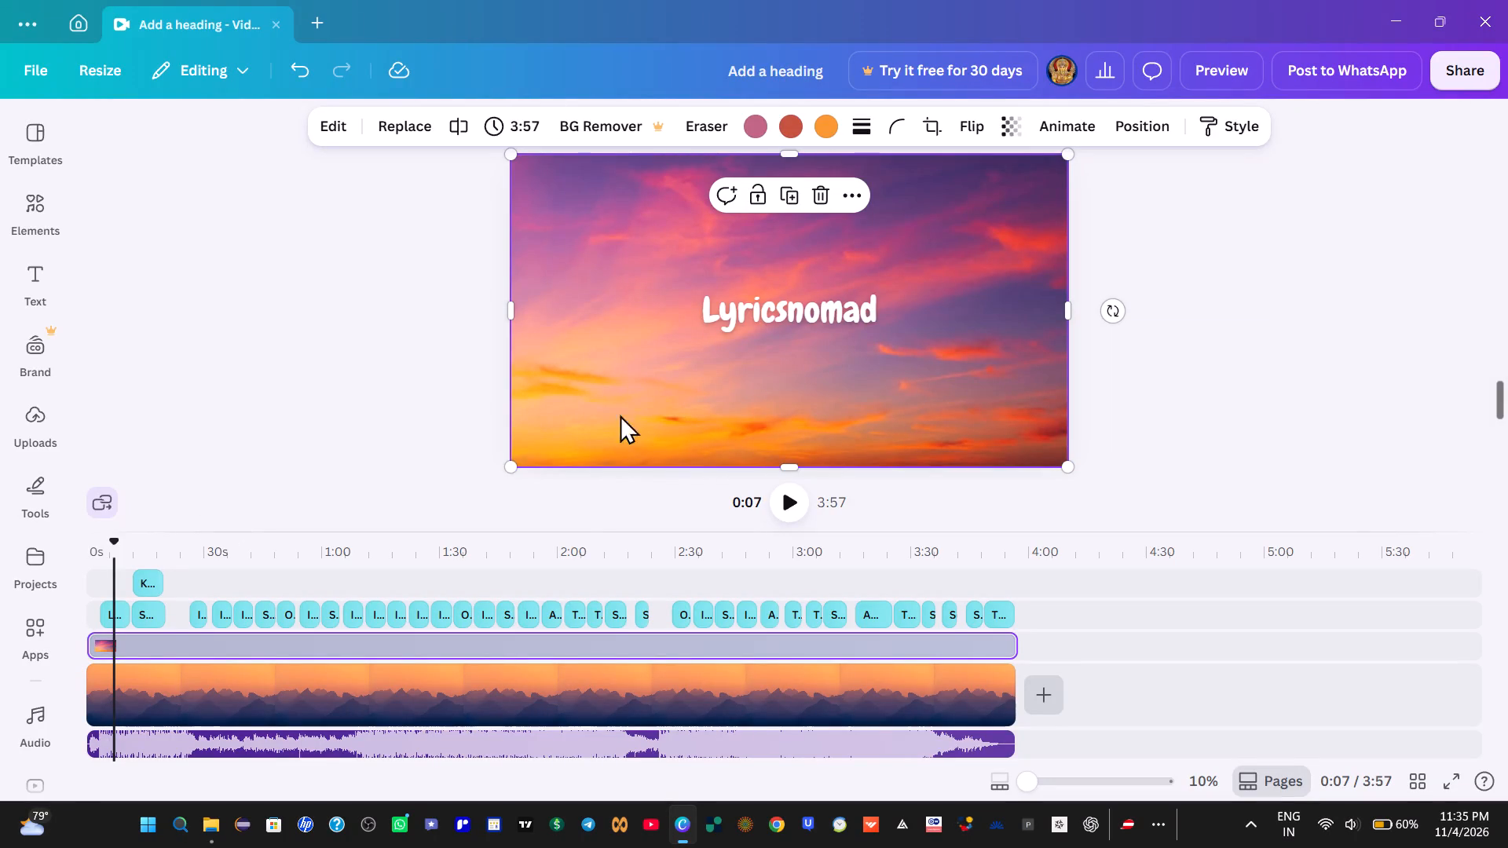
Play the video from the start to about 0:15 to check the titles over the sunset sky.
click(1246, 388)
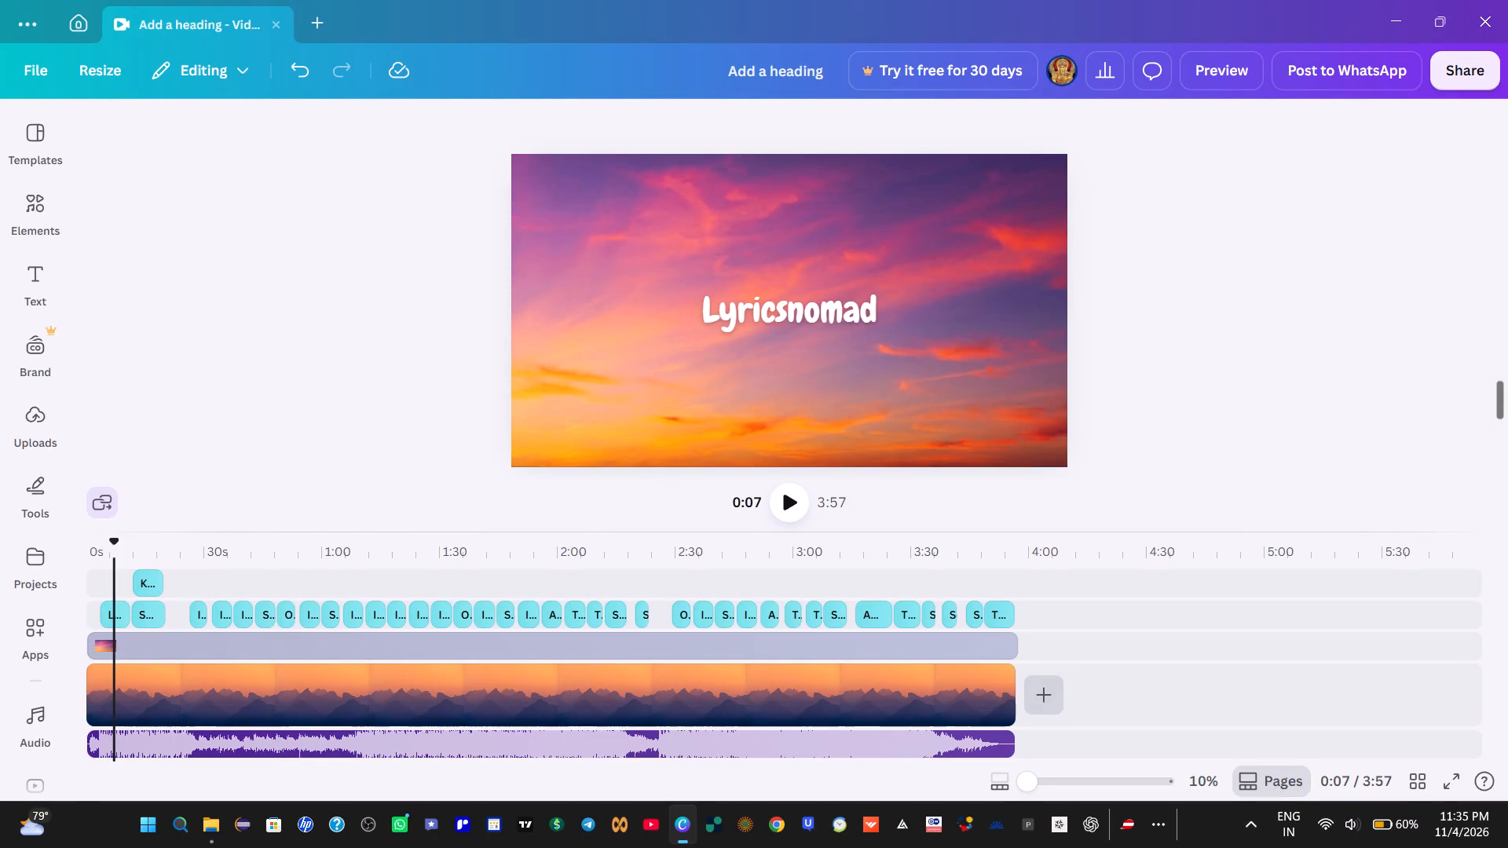
drag(113, 551, 77, 548)
click(792, 510)
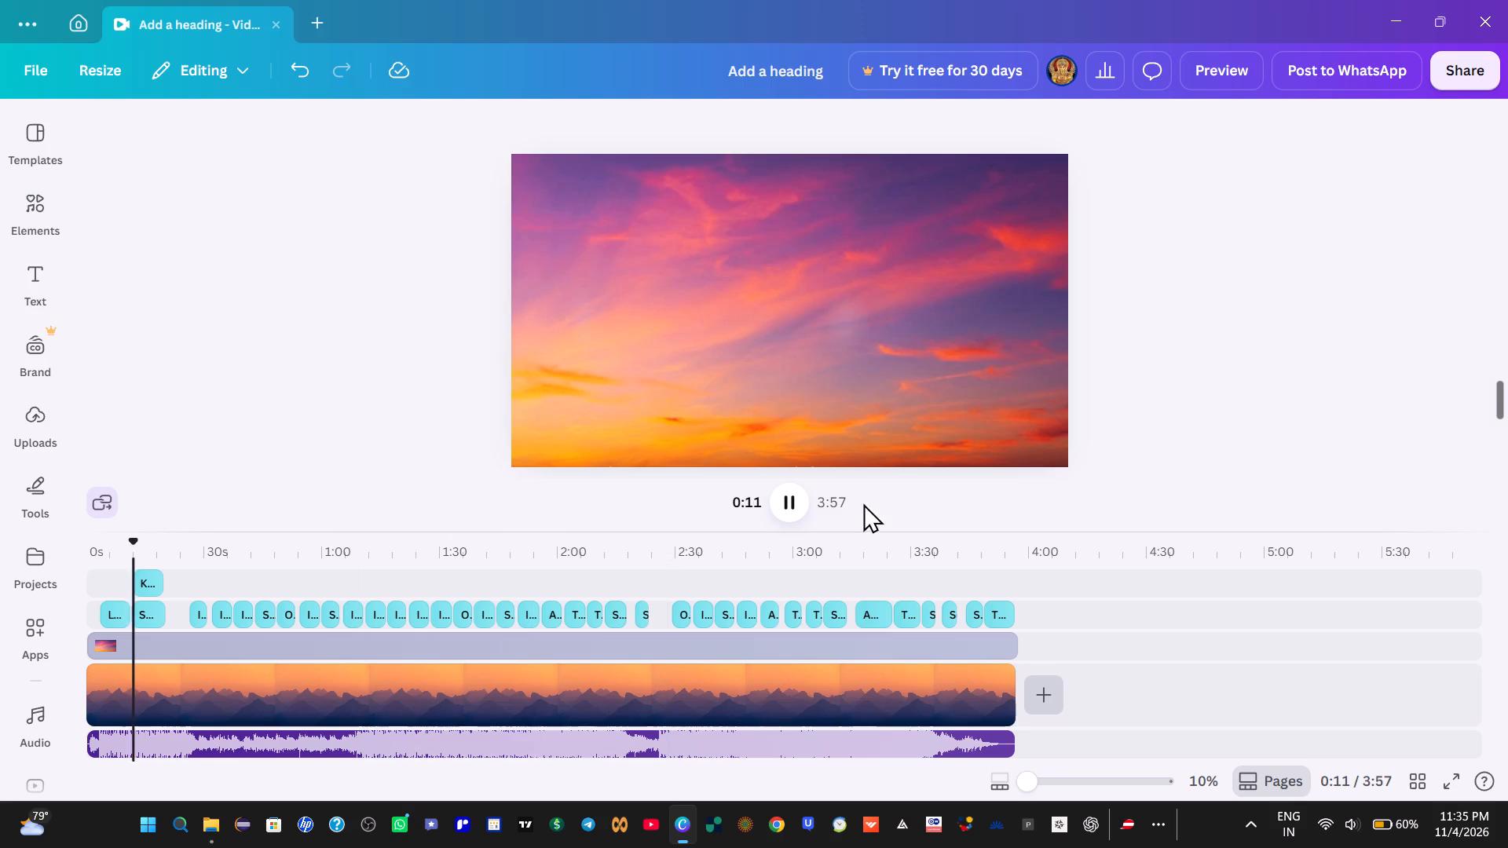
click(789, 499)
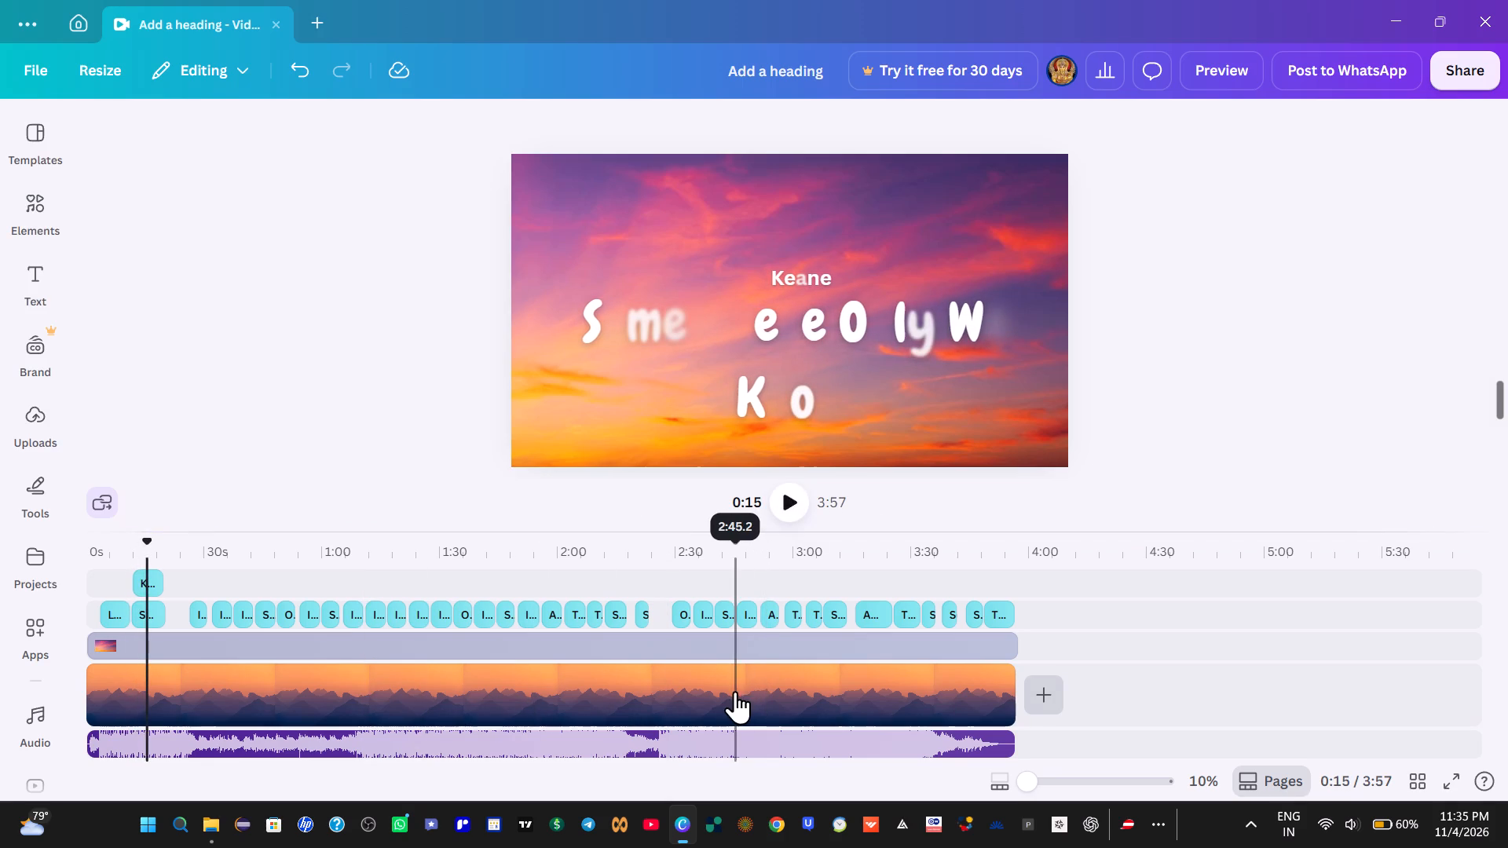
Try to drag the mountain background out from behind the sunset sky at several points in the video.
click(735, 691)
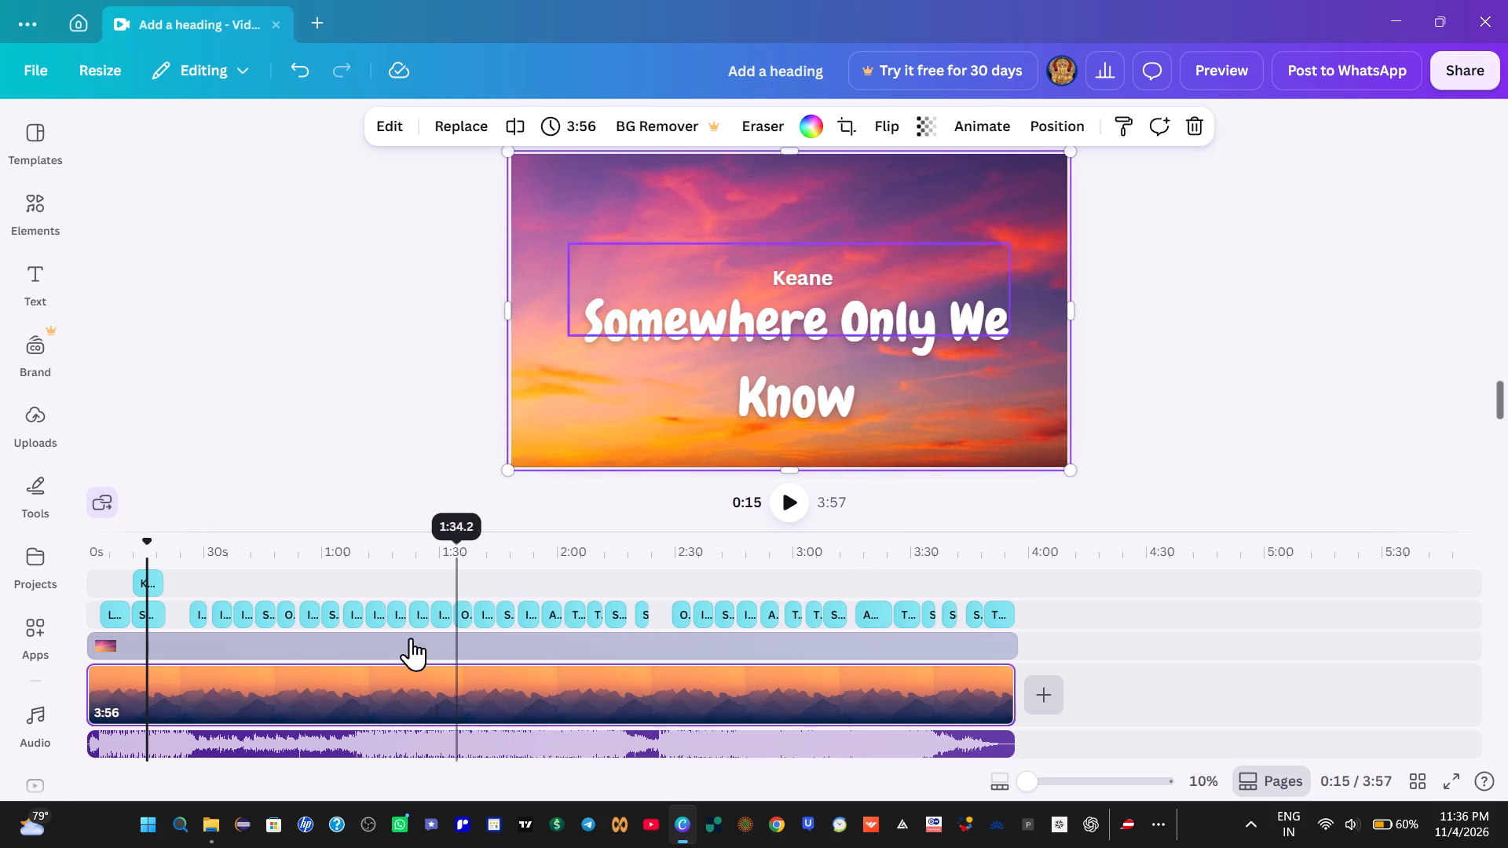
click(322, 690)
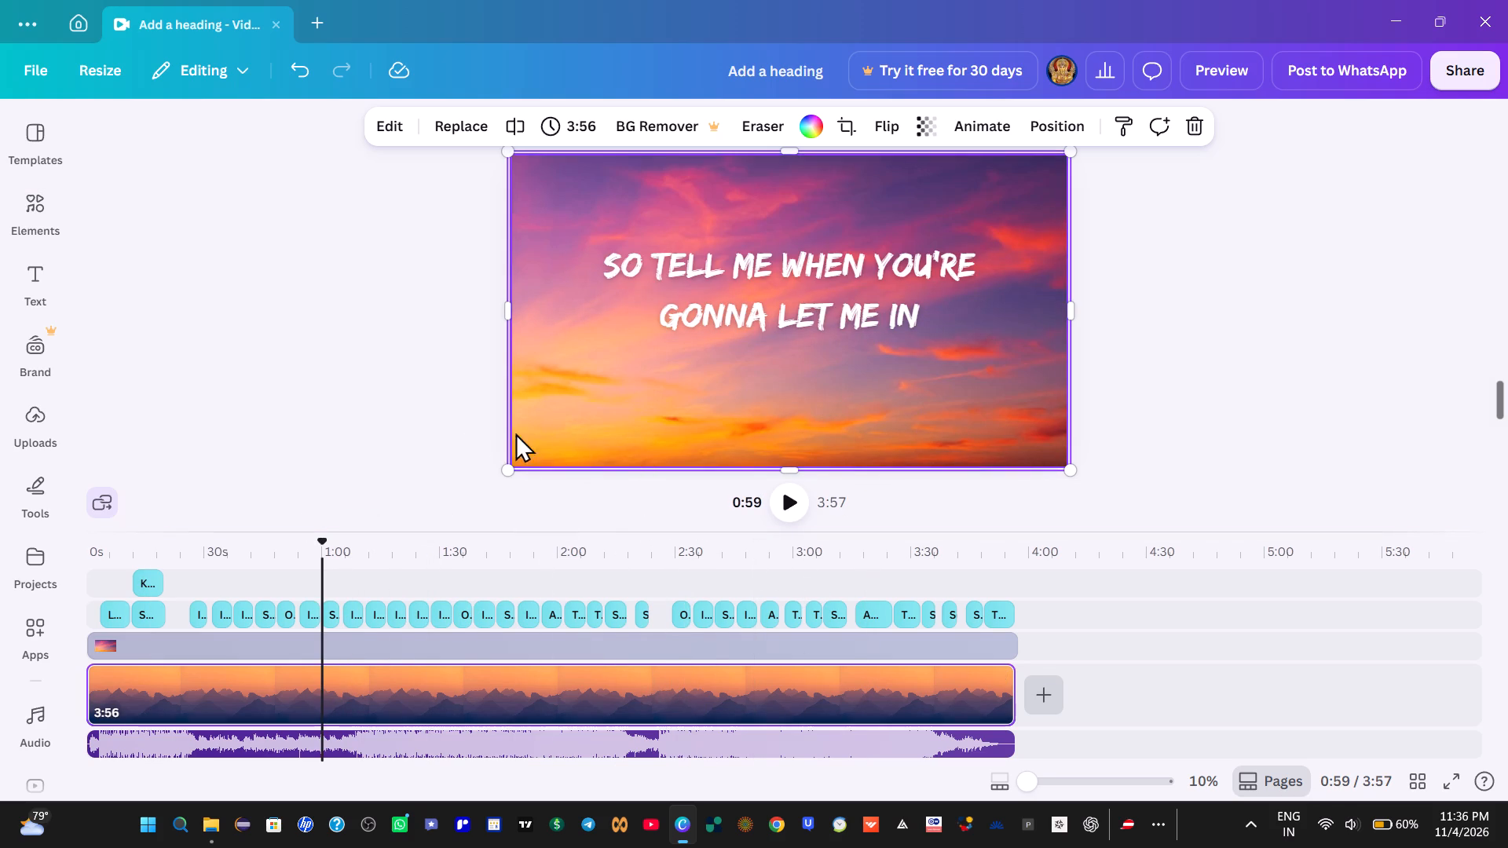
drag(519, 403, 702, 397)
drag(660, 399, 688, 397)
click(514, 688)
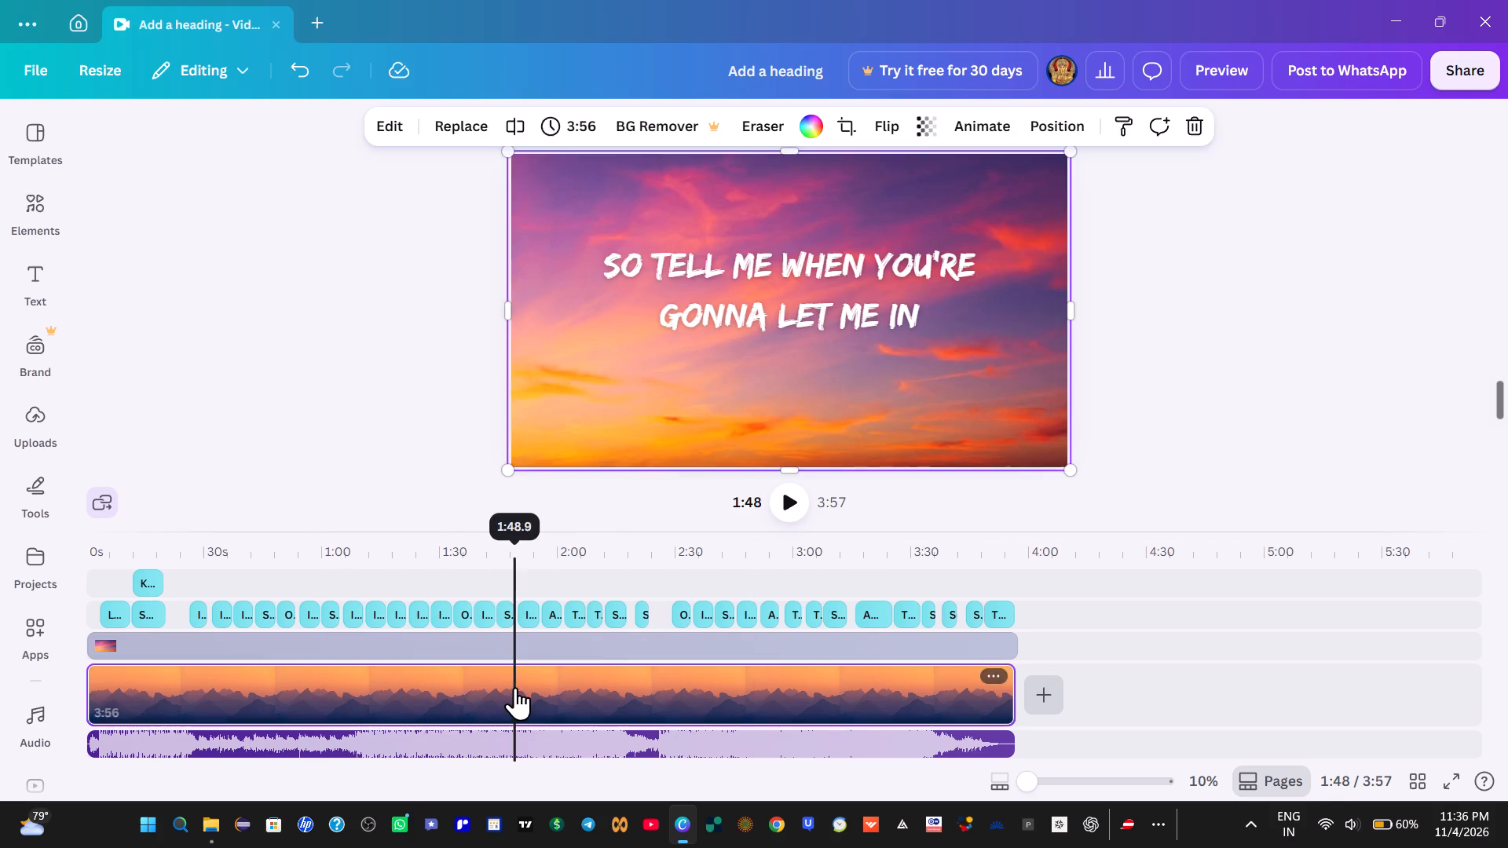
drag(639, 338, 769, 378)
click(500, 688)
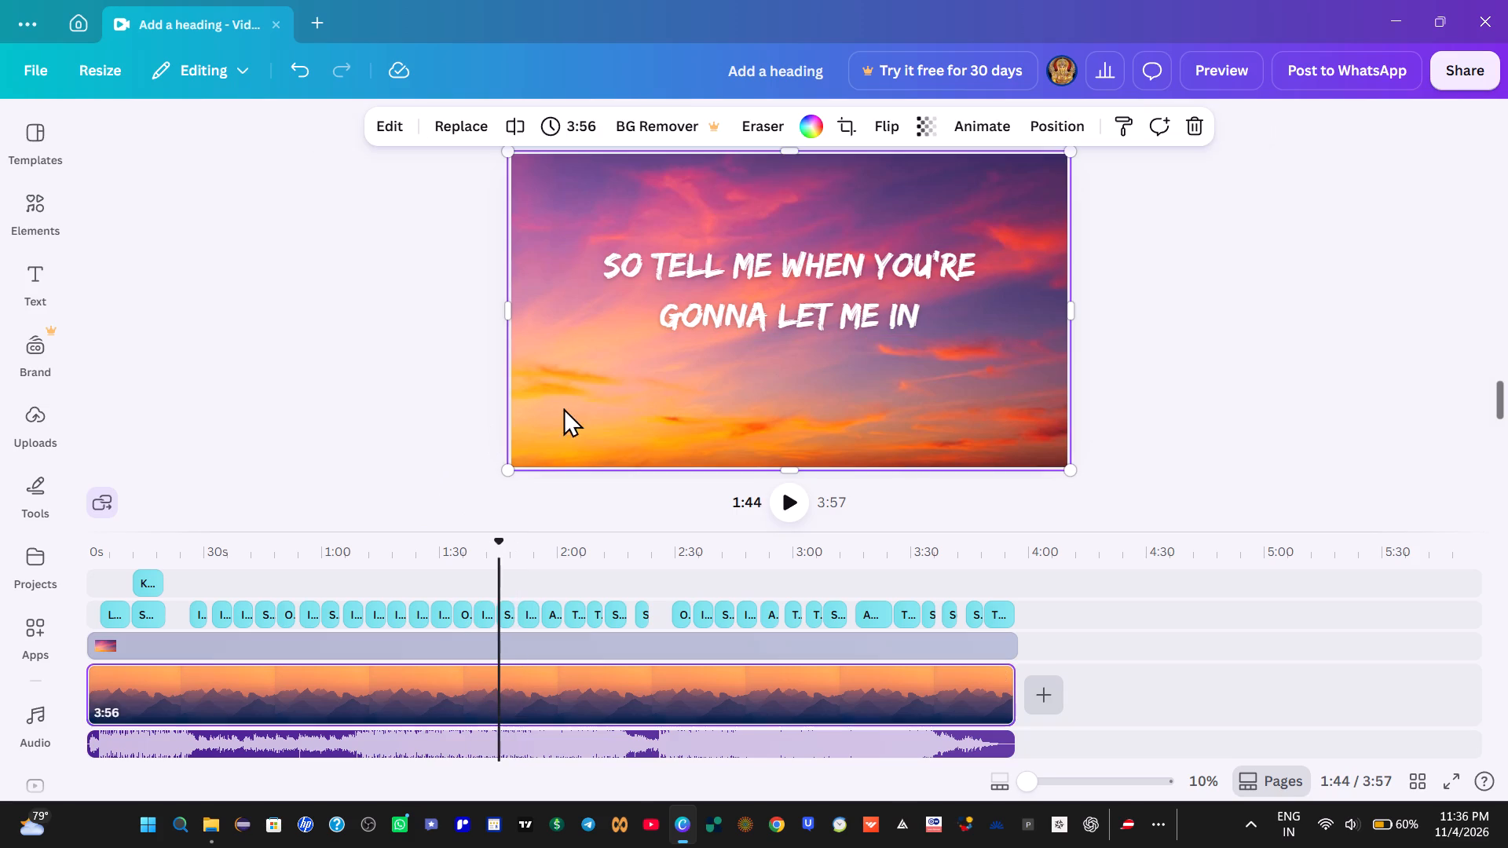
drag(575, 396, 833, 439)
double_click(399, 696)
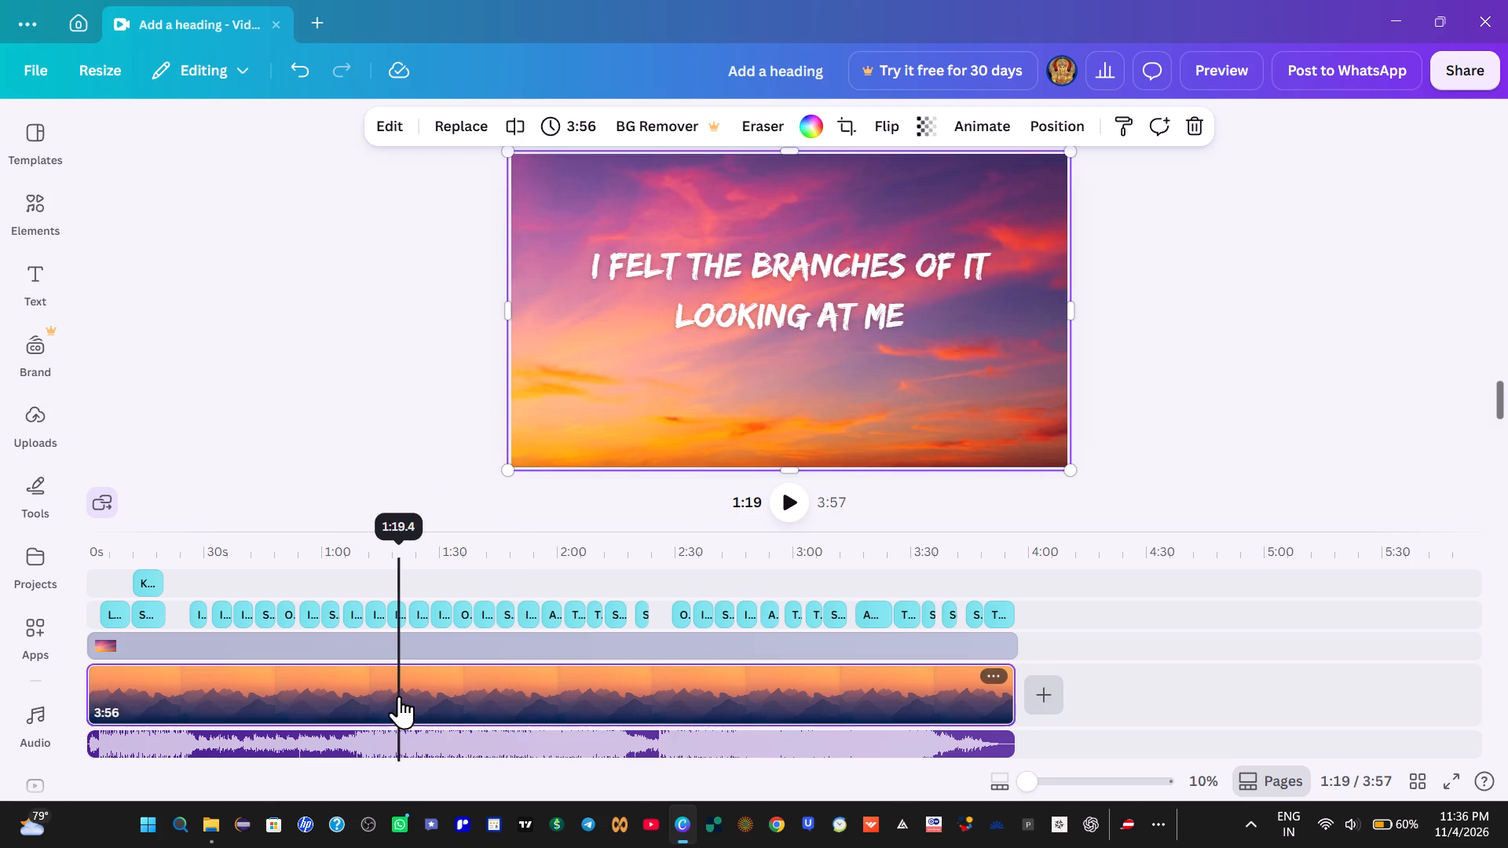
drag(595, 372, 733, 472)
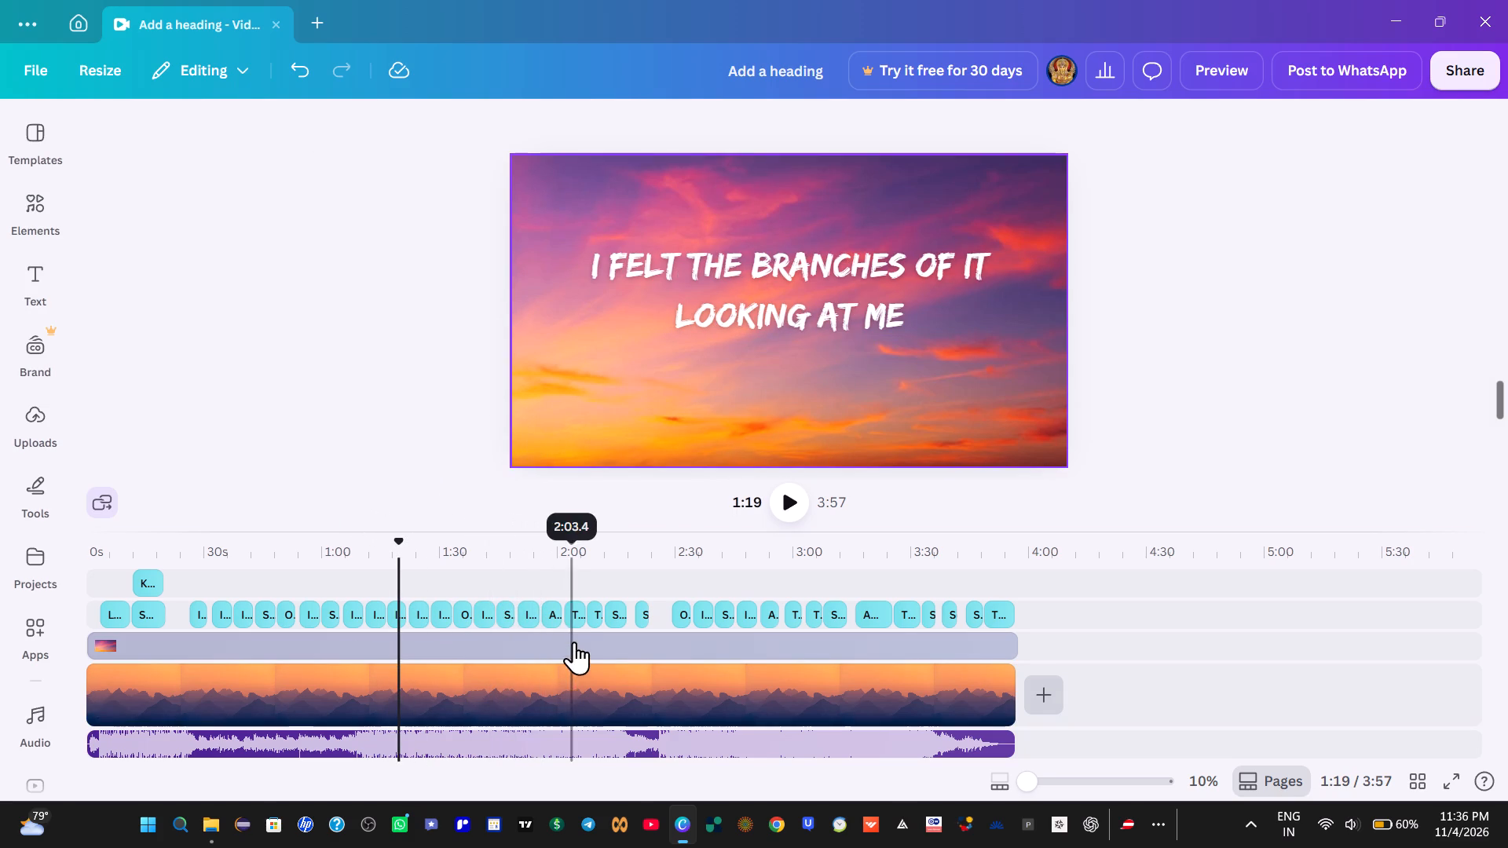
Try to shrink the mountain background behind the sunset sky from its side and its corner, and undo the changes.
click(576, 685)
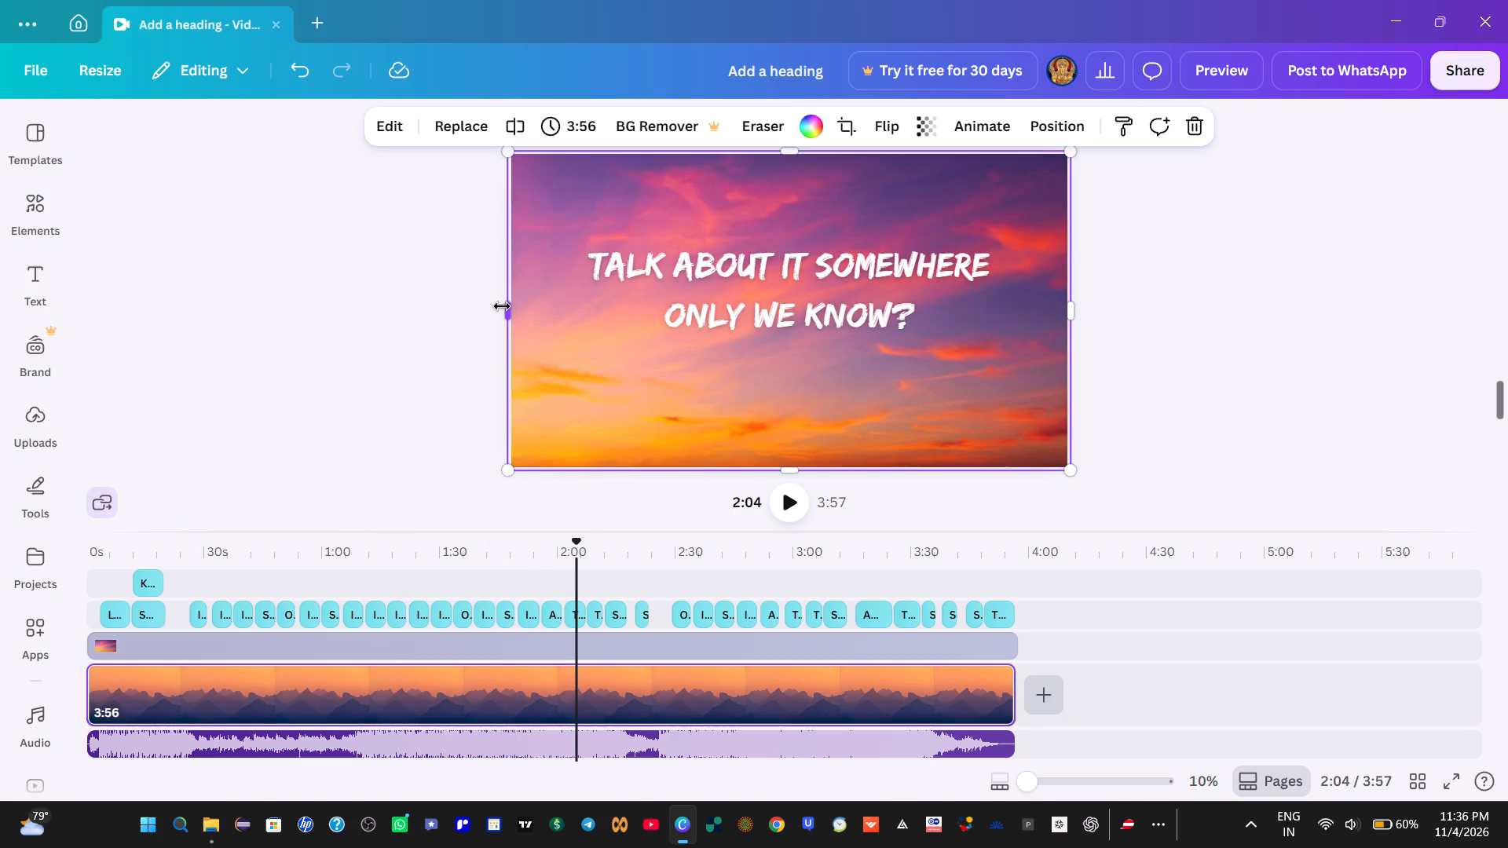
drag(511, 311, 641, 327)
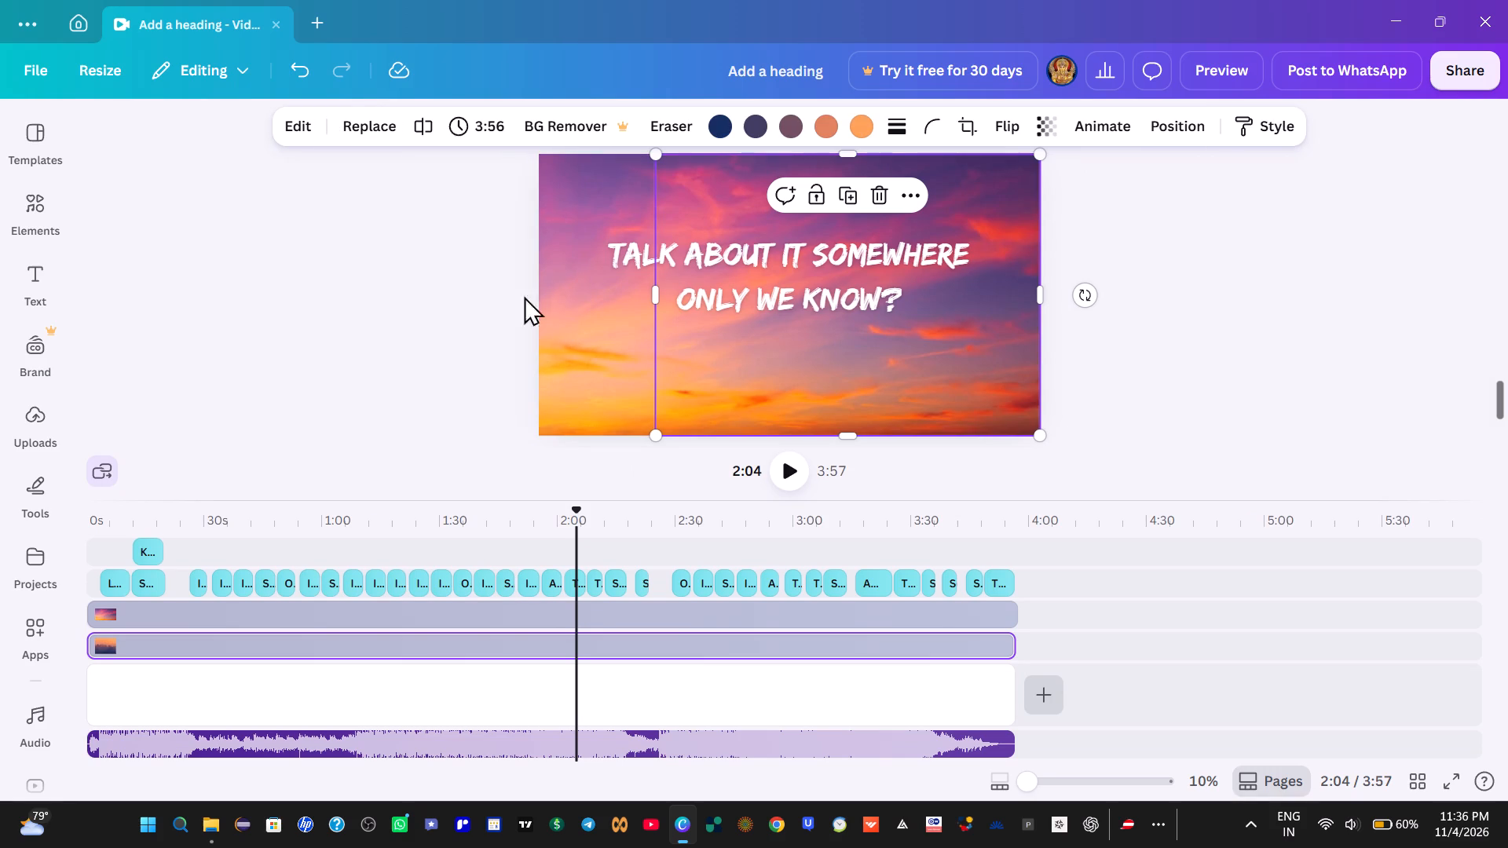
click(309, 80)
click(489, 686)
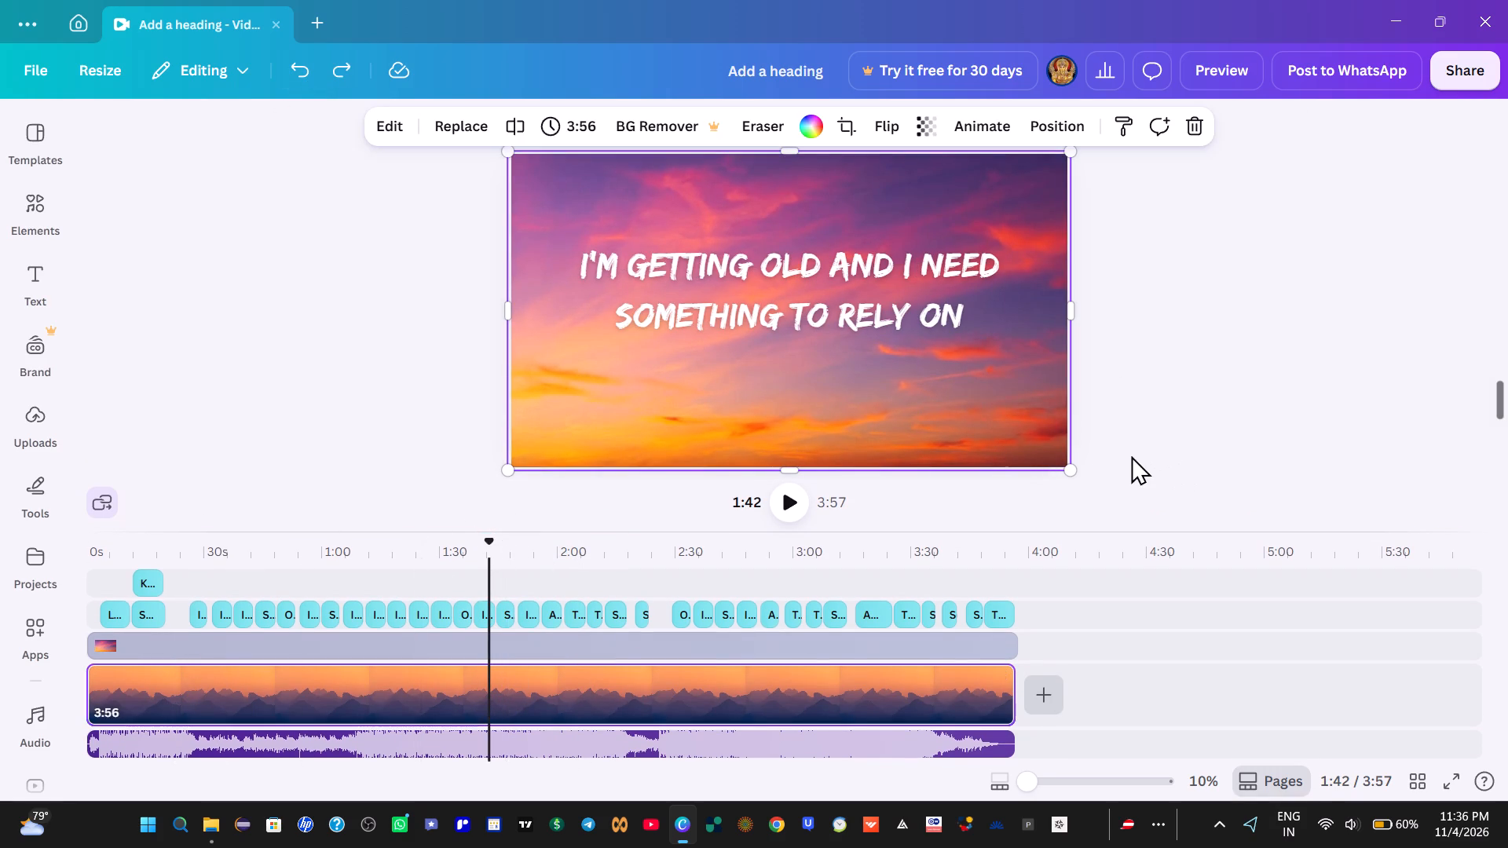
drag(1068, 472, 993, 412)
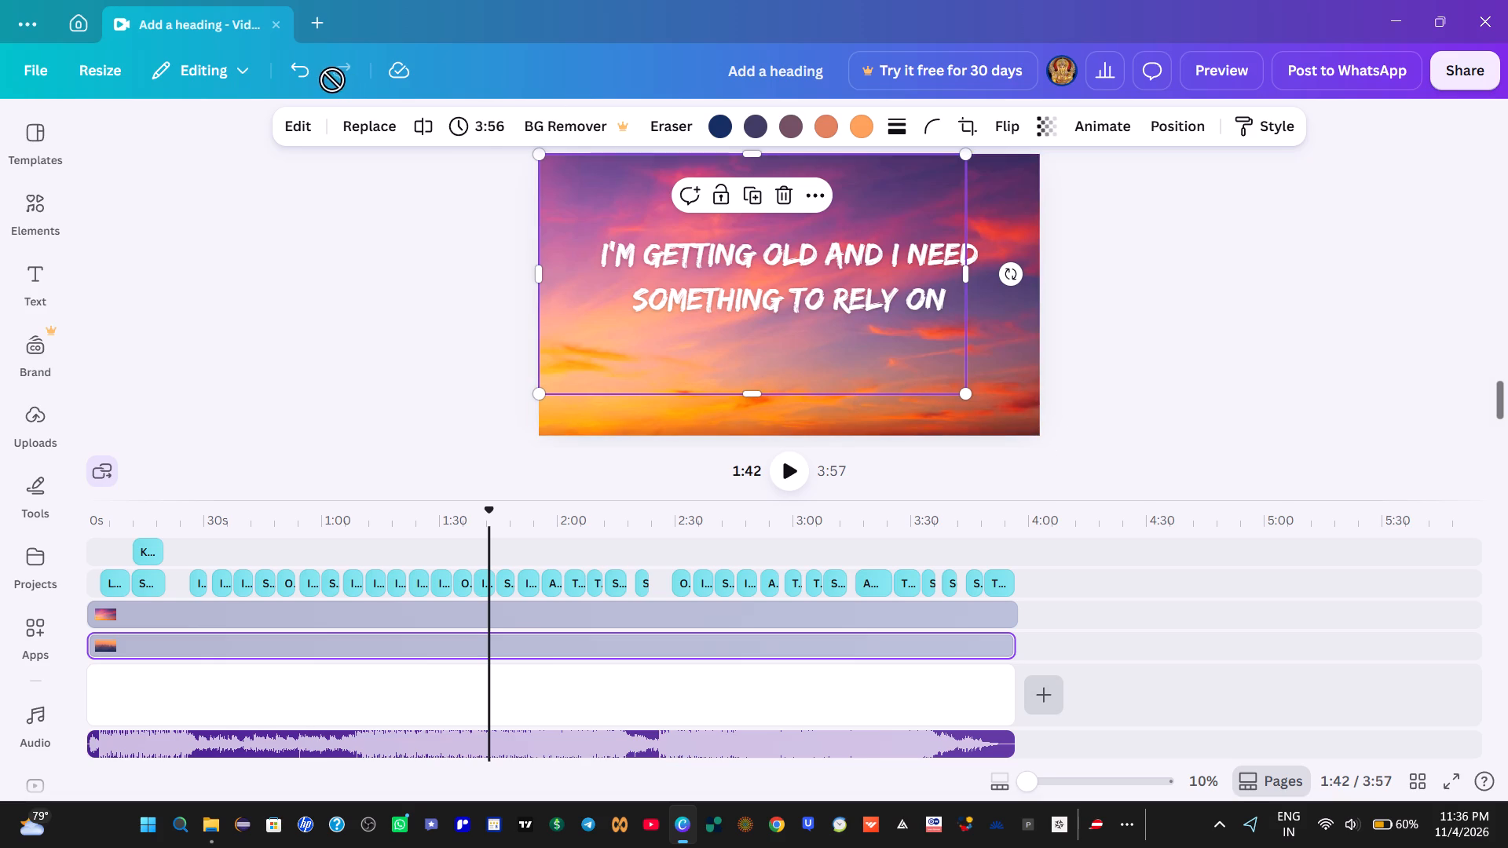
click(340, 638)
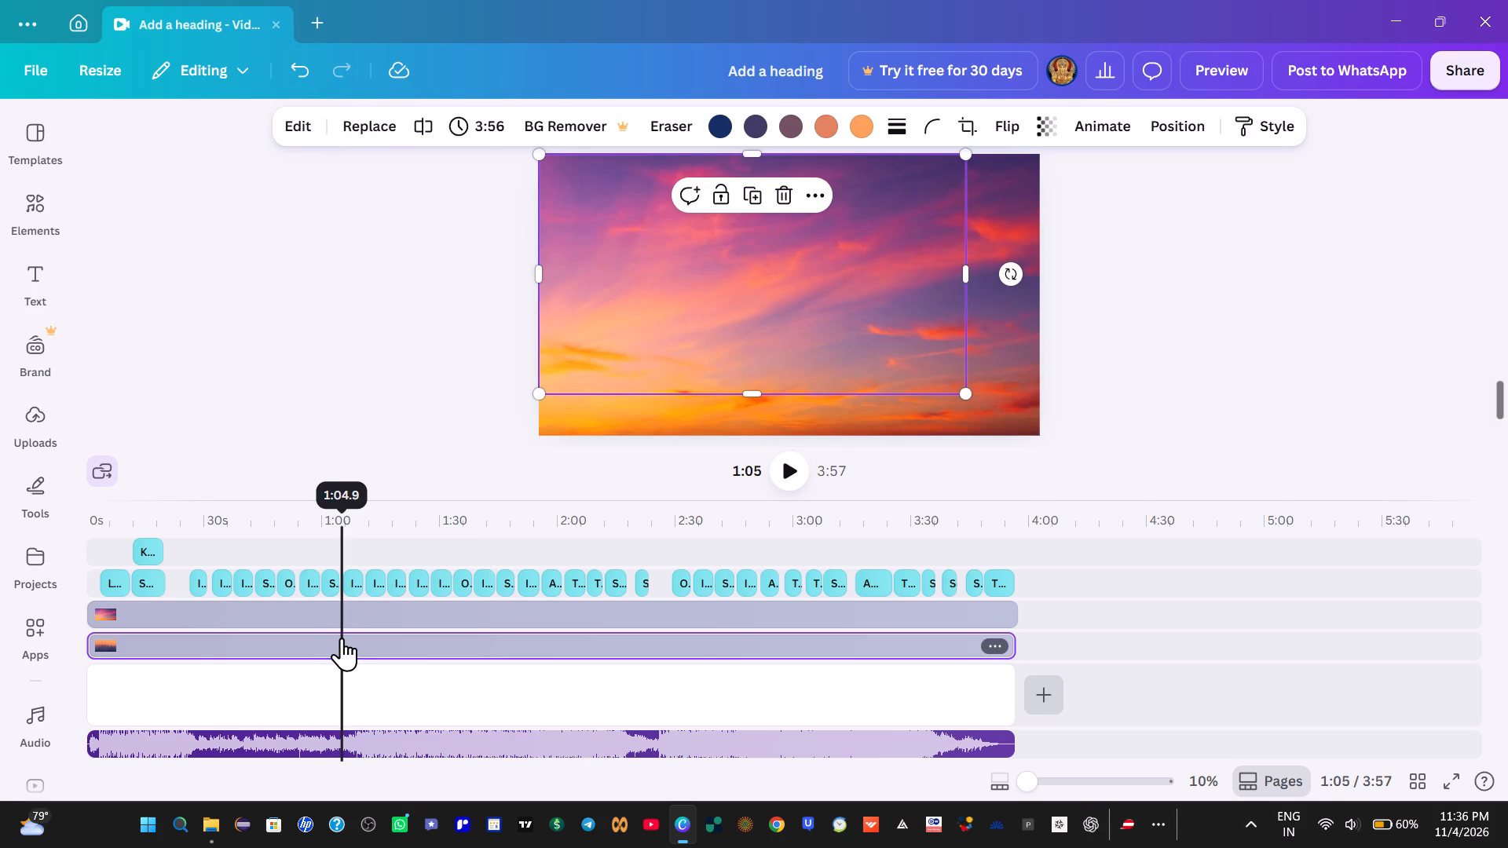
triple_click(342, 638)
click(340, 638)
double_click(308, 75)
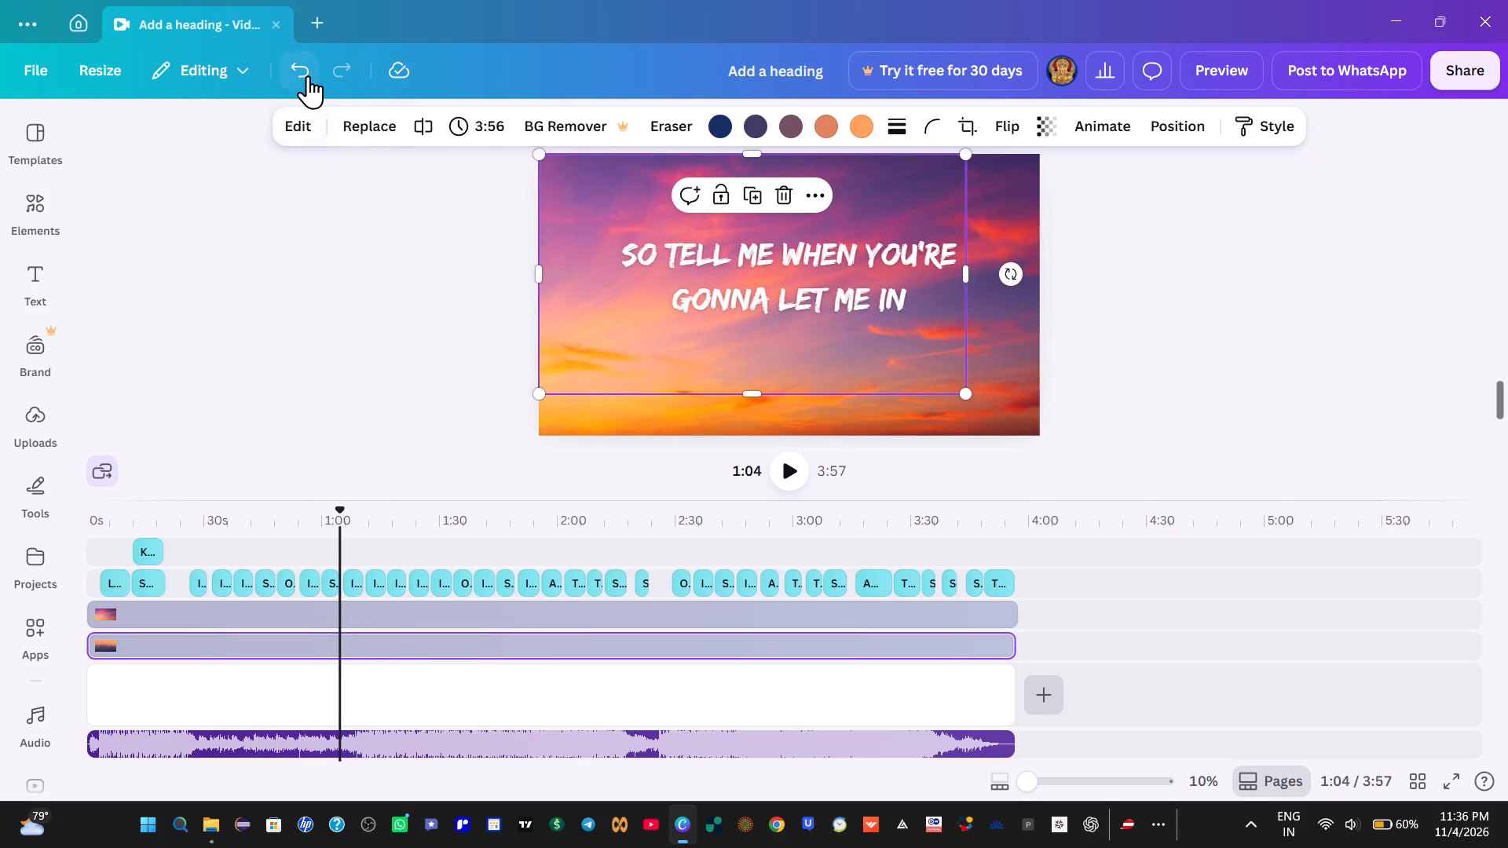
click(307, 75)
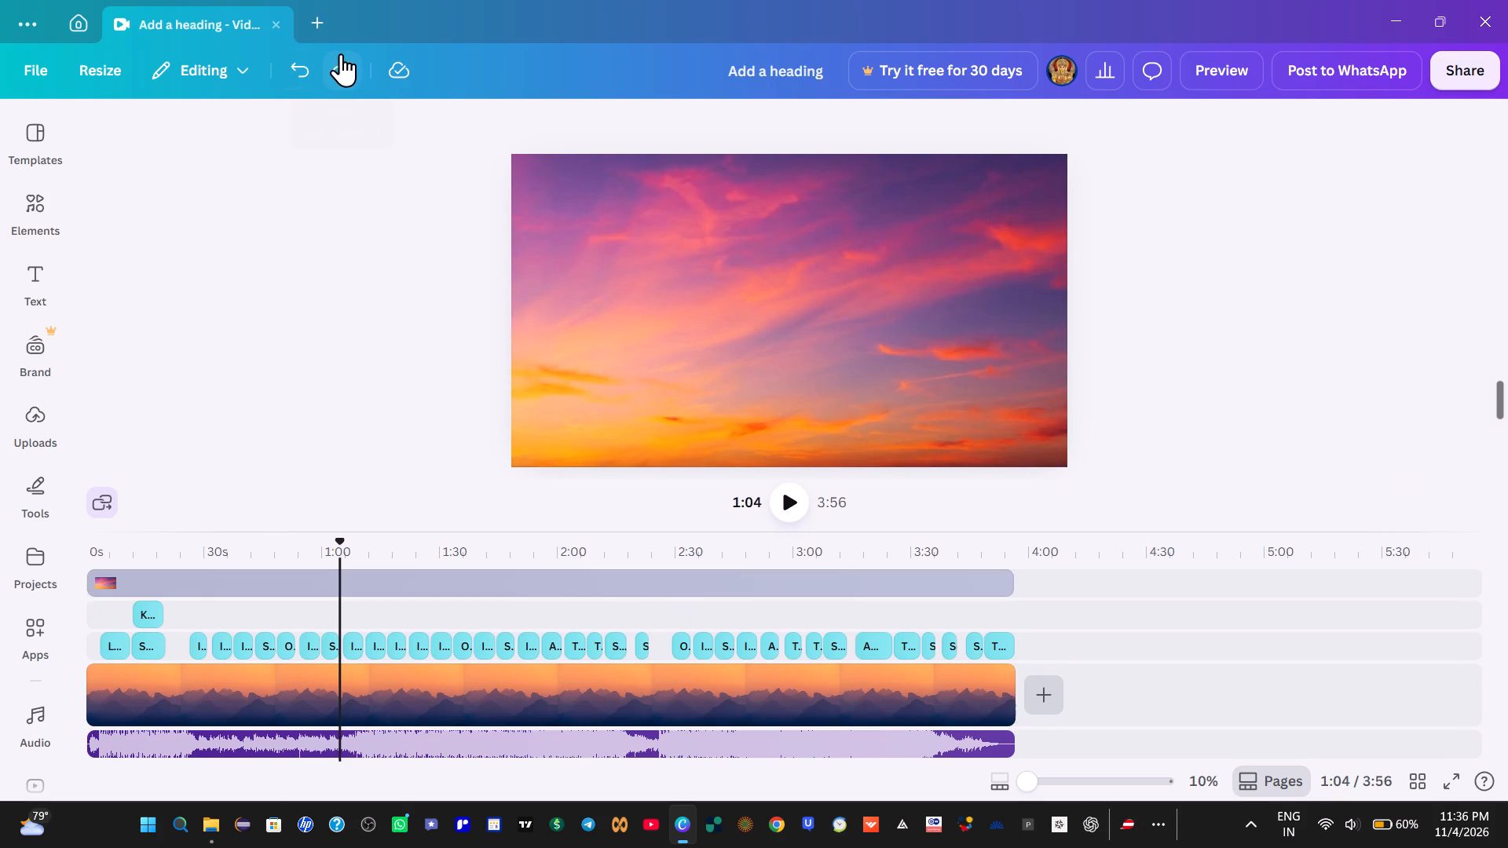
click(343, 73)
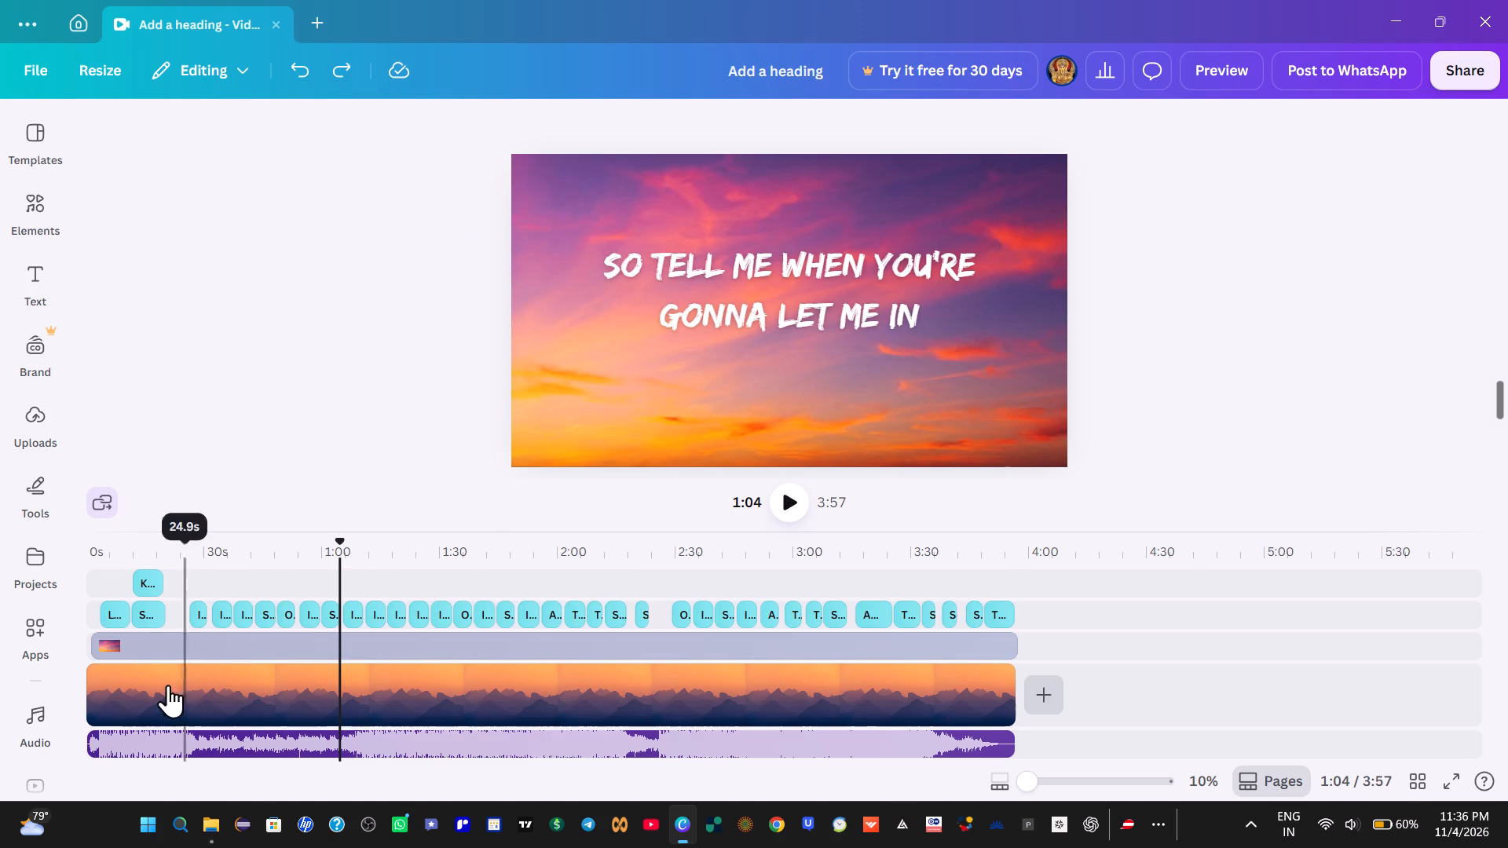
Extend the beginning of the sunset sky layer to 0s, making its duration 3:57.
click(110, 648)
drag(93, 647, 64, 638)
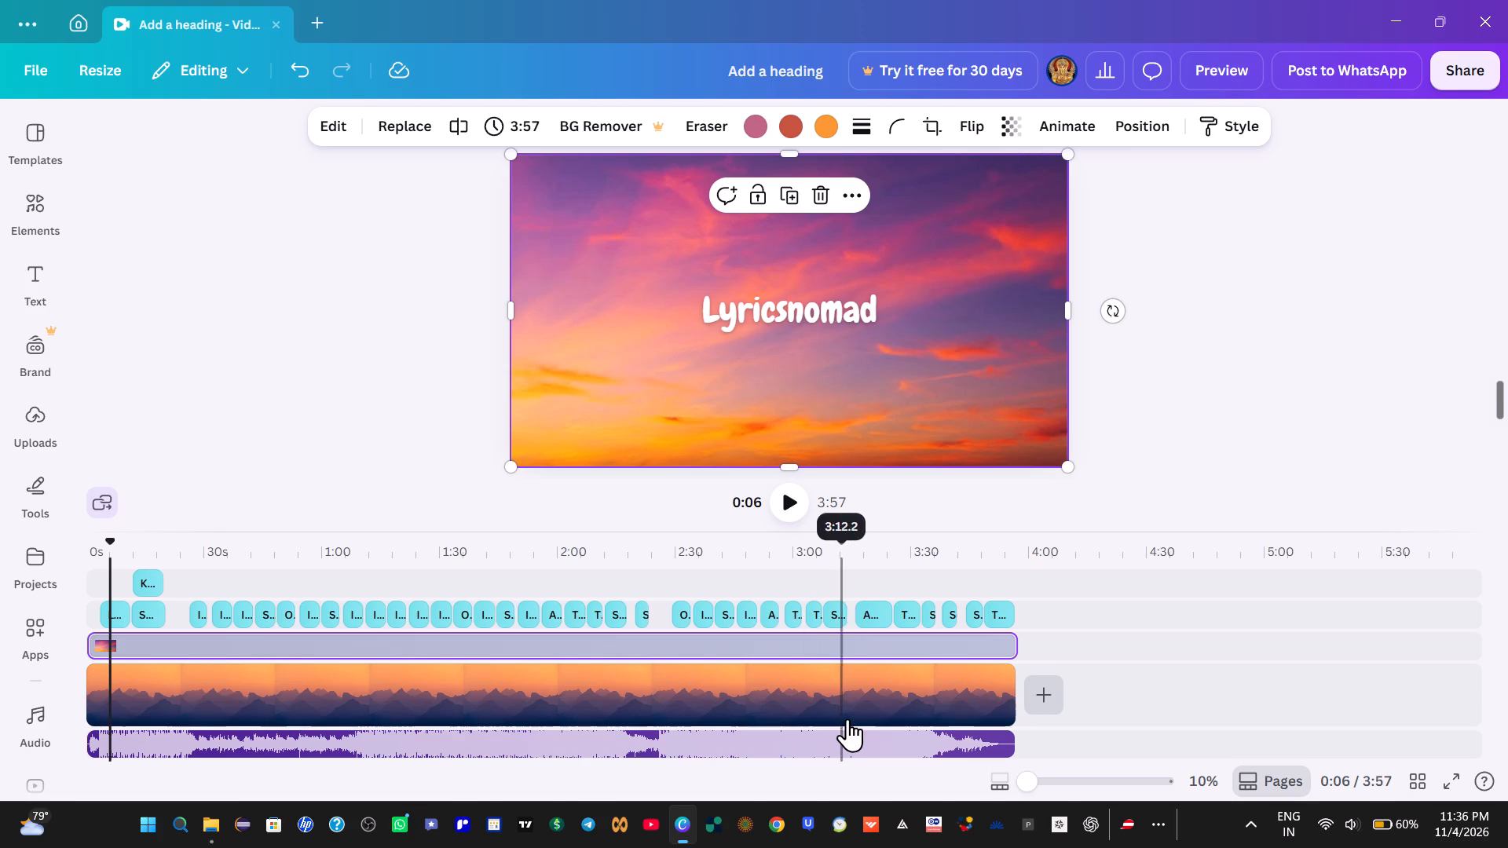
Set the mountain background's transparency to 0.
click(857, 696)
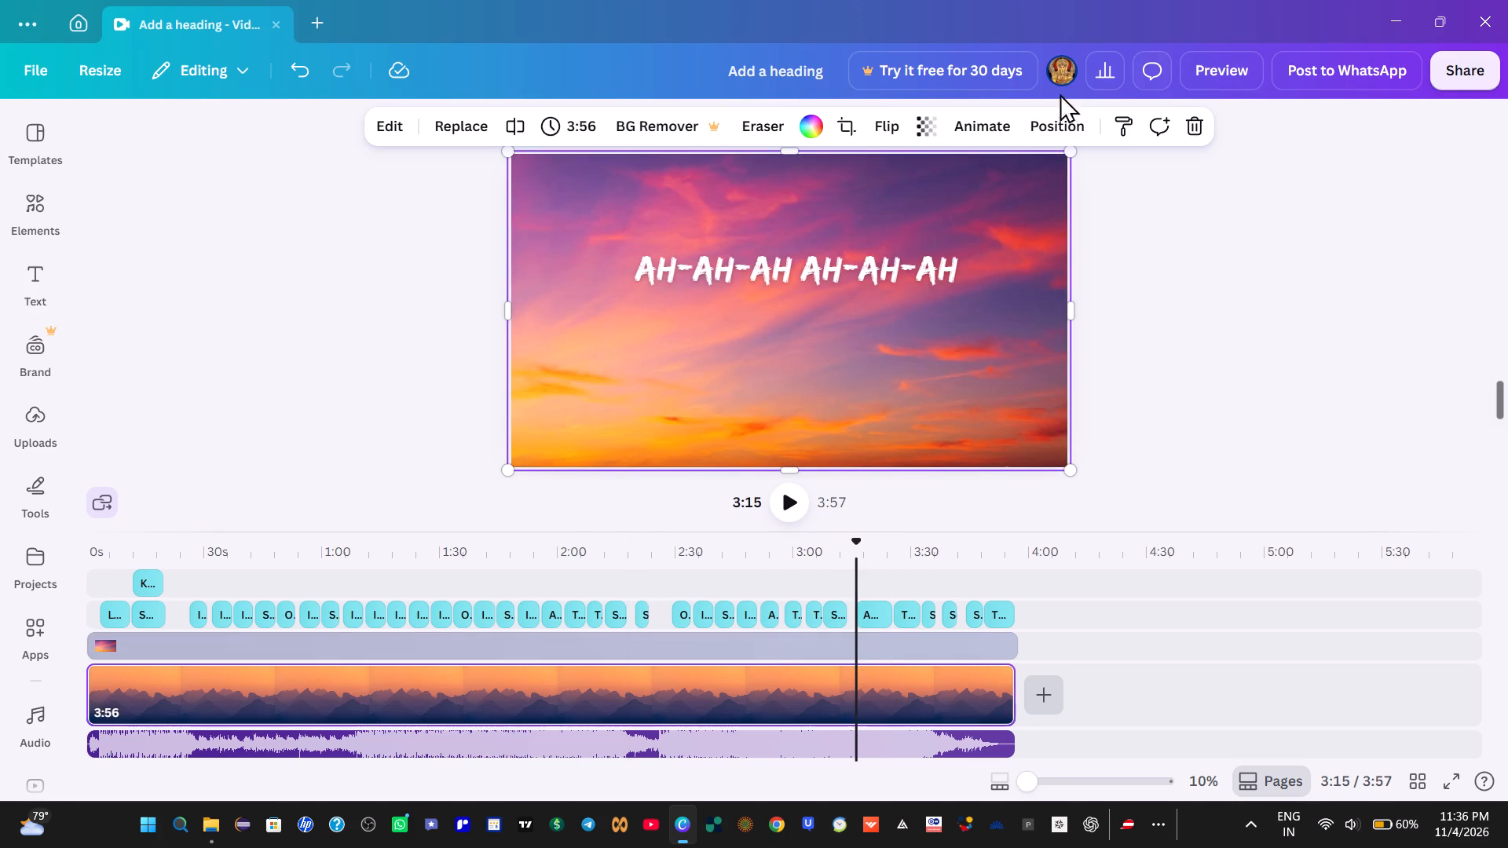
click(924, 124)
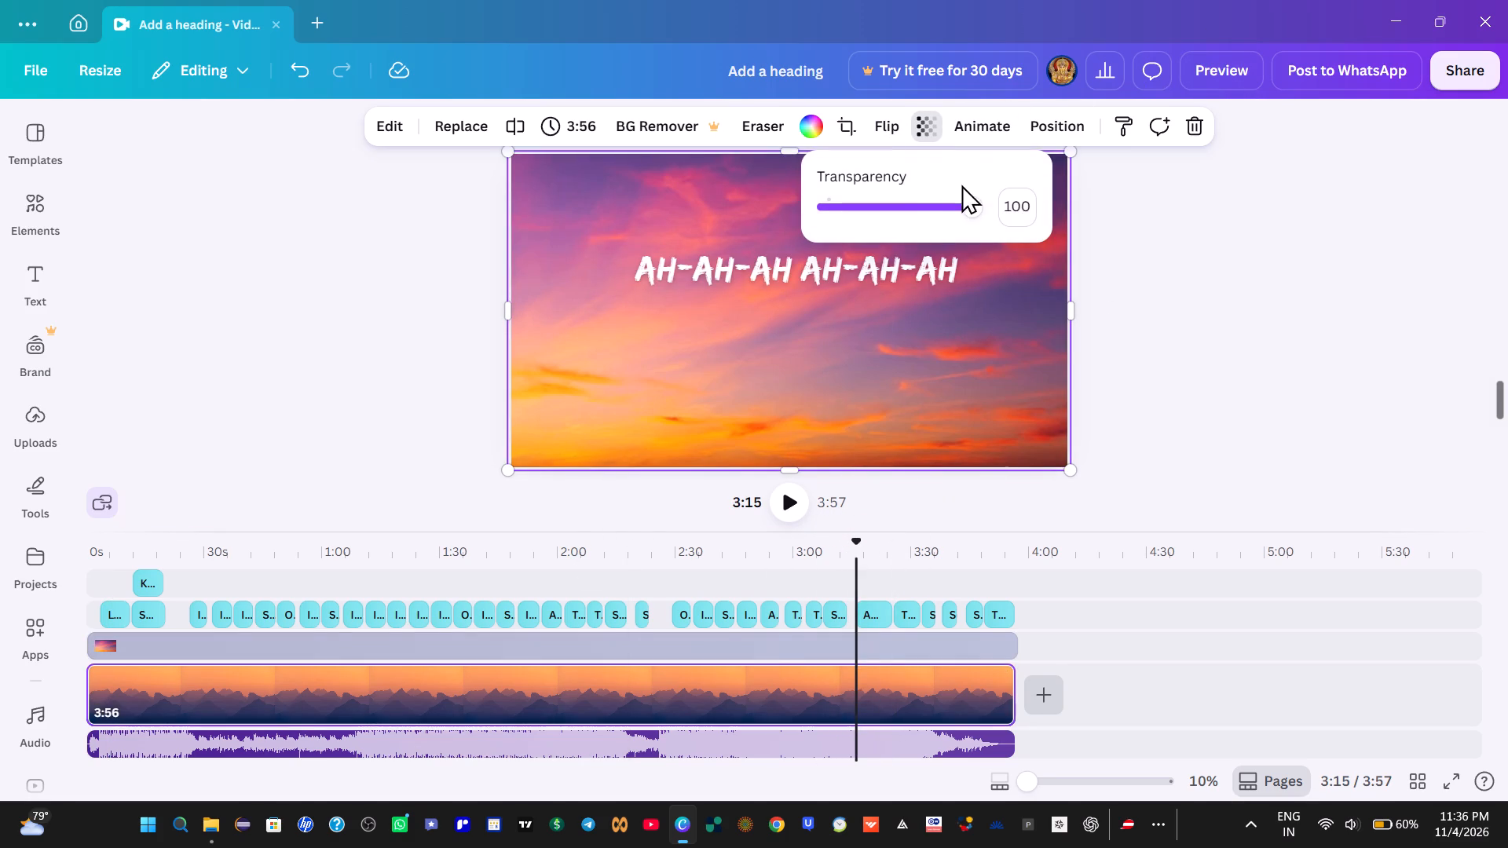
drag(932, 208, 712, 234)
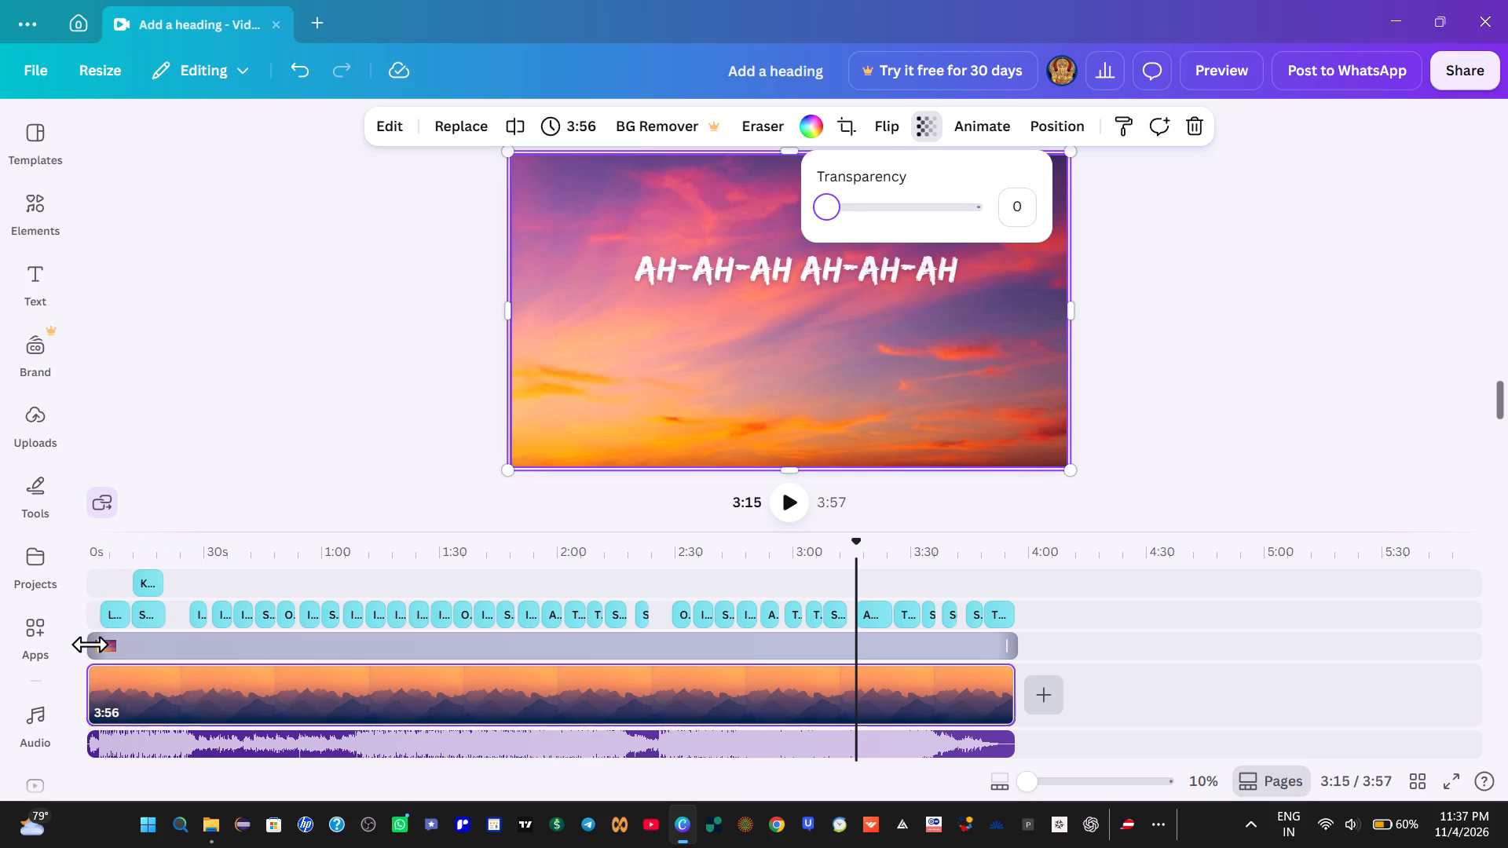
Play the video from the start to check the opening over the sunset sky.
click(90, 640)
click(799, 506)
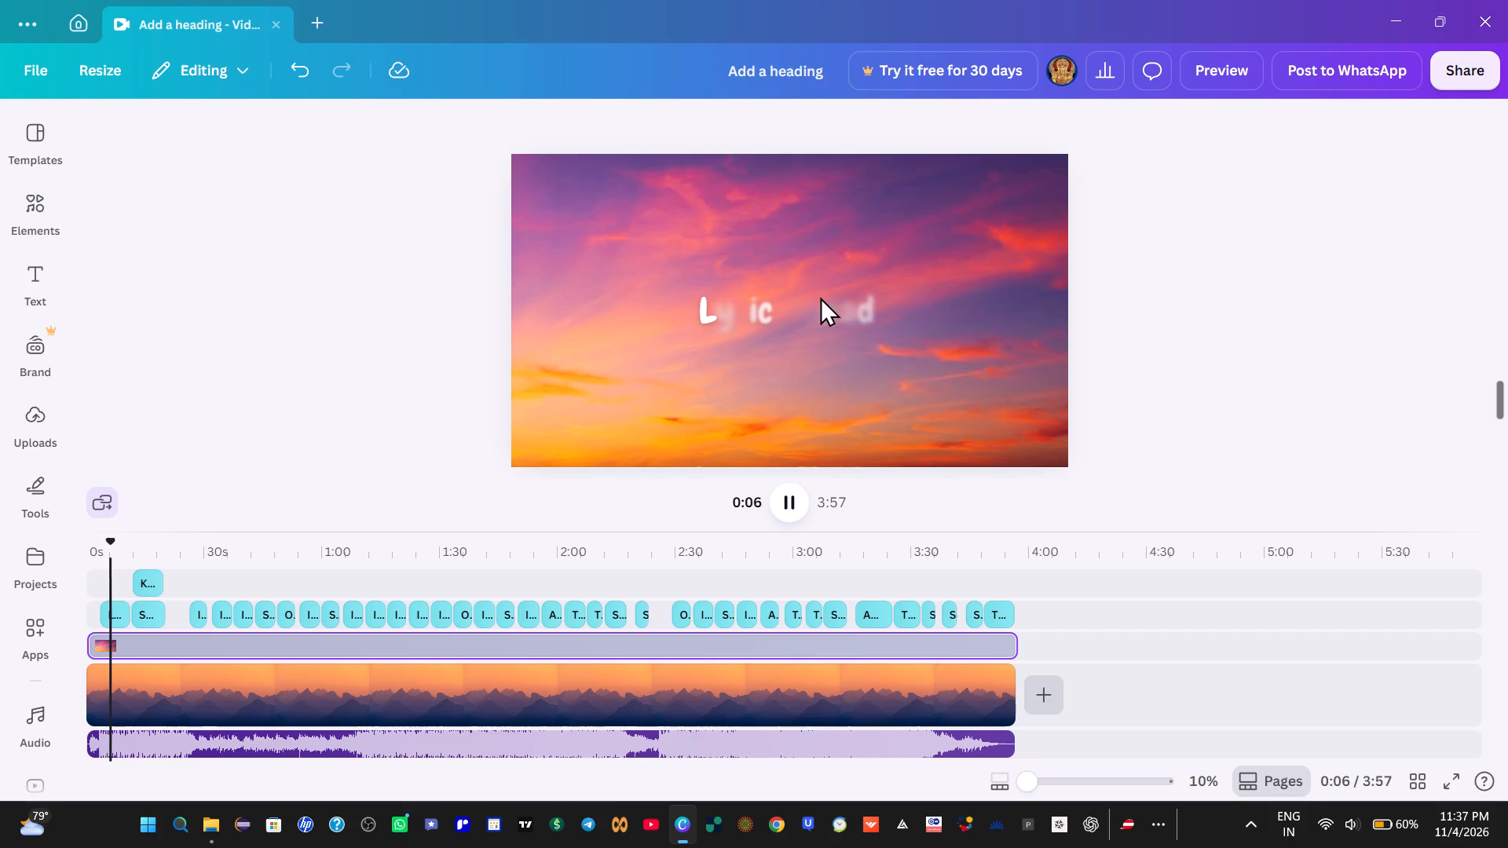
Delete the "Lyricsnomad" title at 0:06.
click(818, 295)
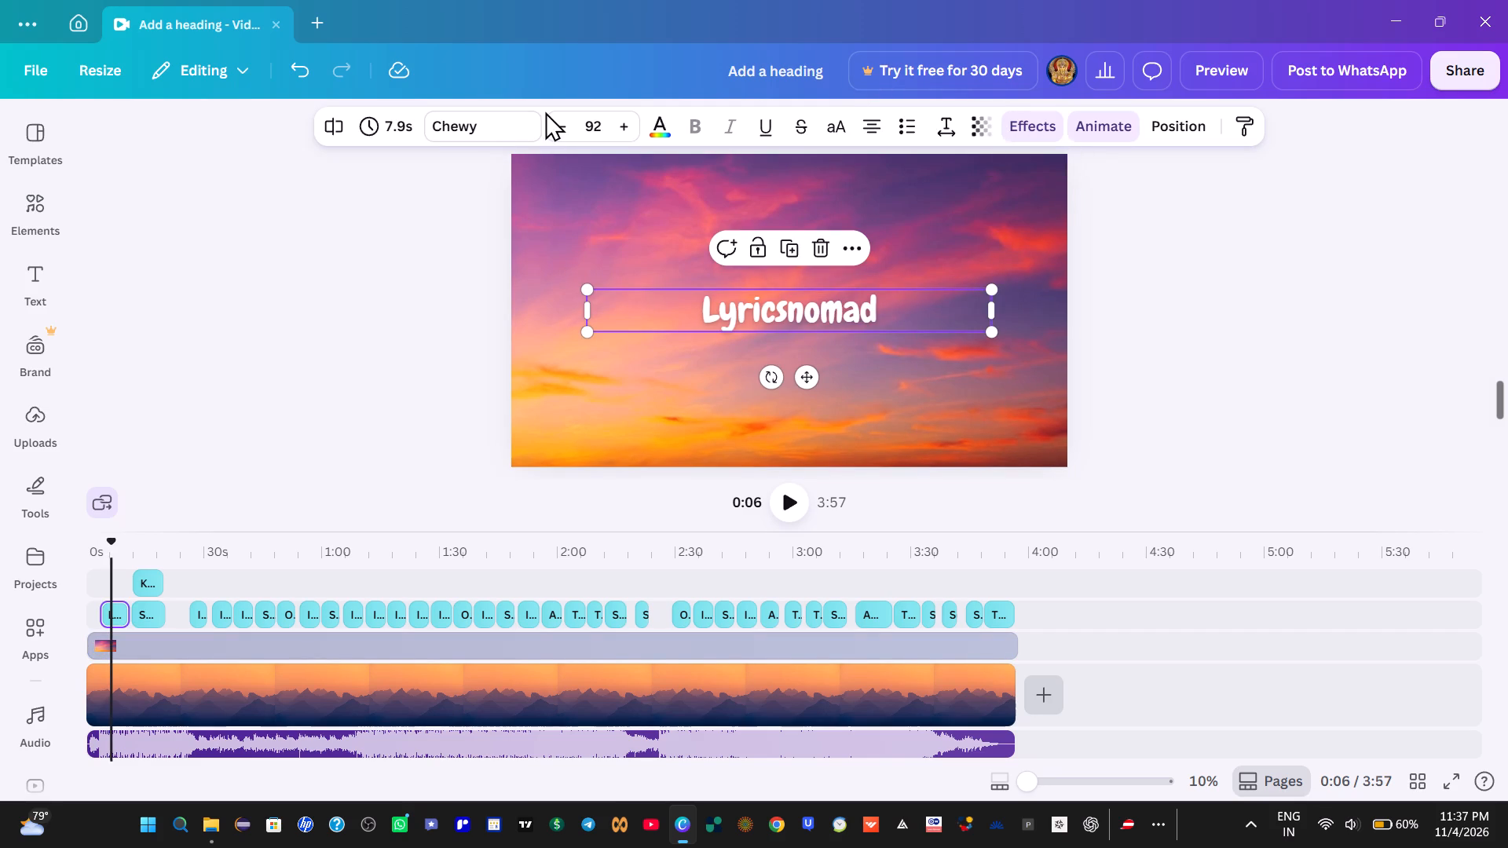
right_click(116, 621)
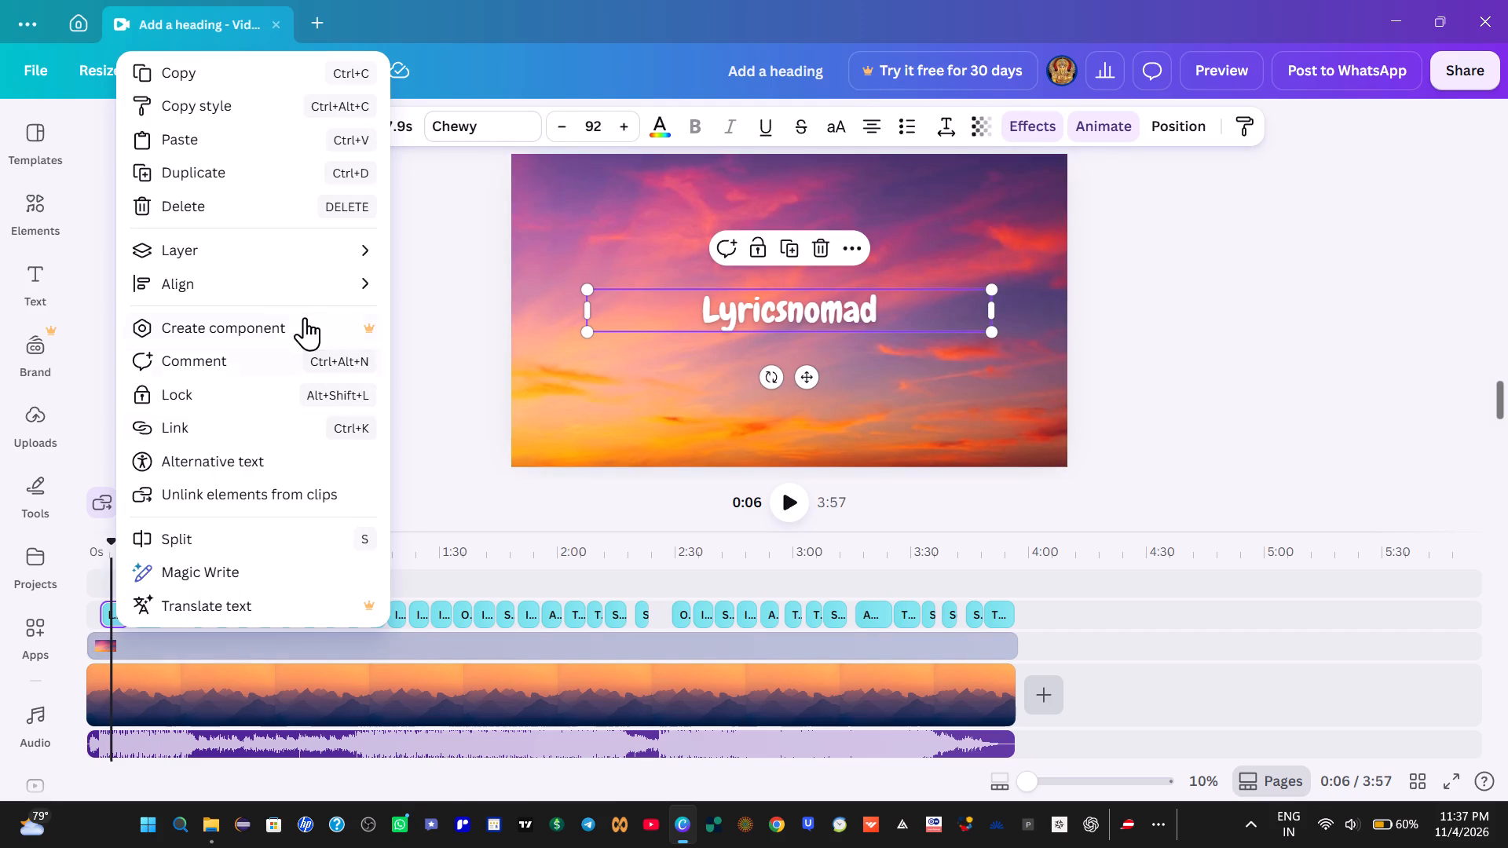
click(254, 208)
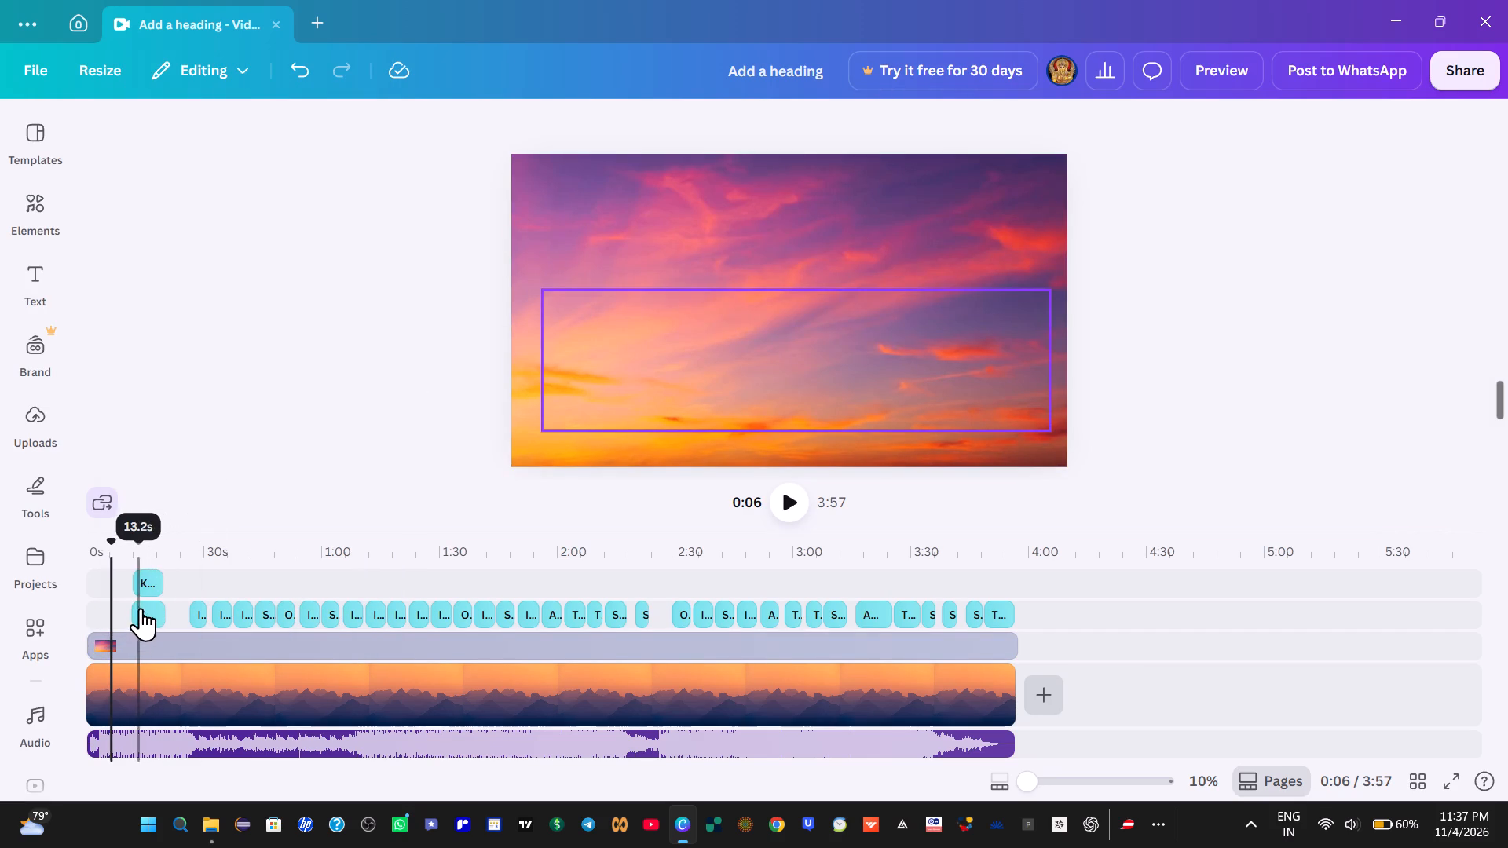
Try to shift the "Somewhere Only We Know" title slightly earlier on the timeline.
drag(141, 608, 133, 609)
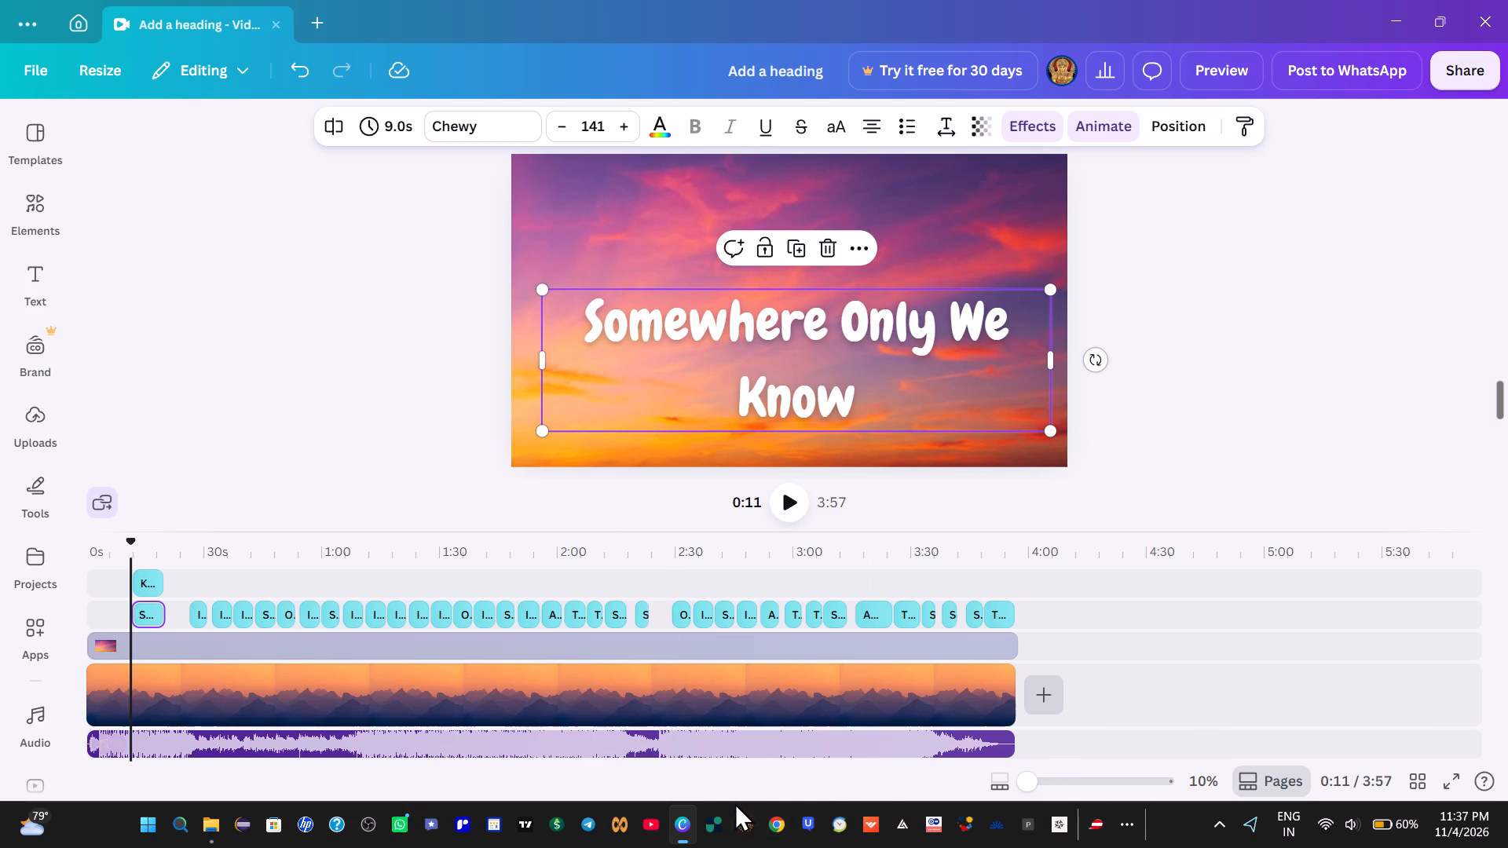
Switch to Chrome with the lyricsnomad profile and search YouTube for "somewhere only we know lyrics".
click(783, 829)
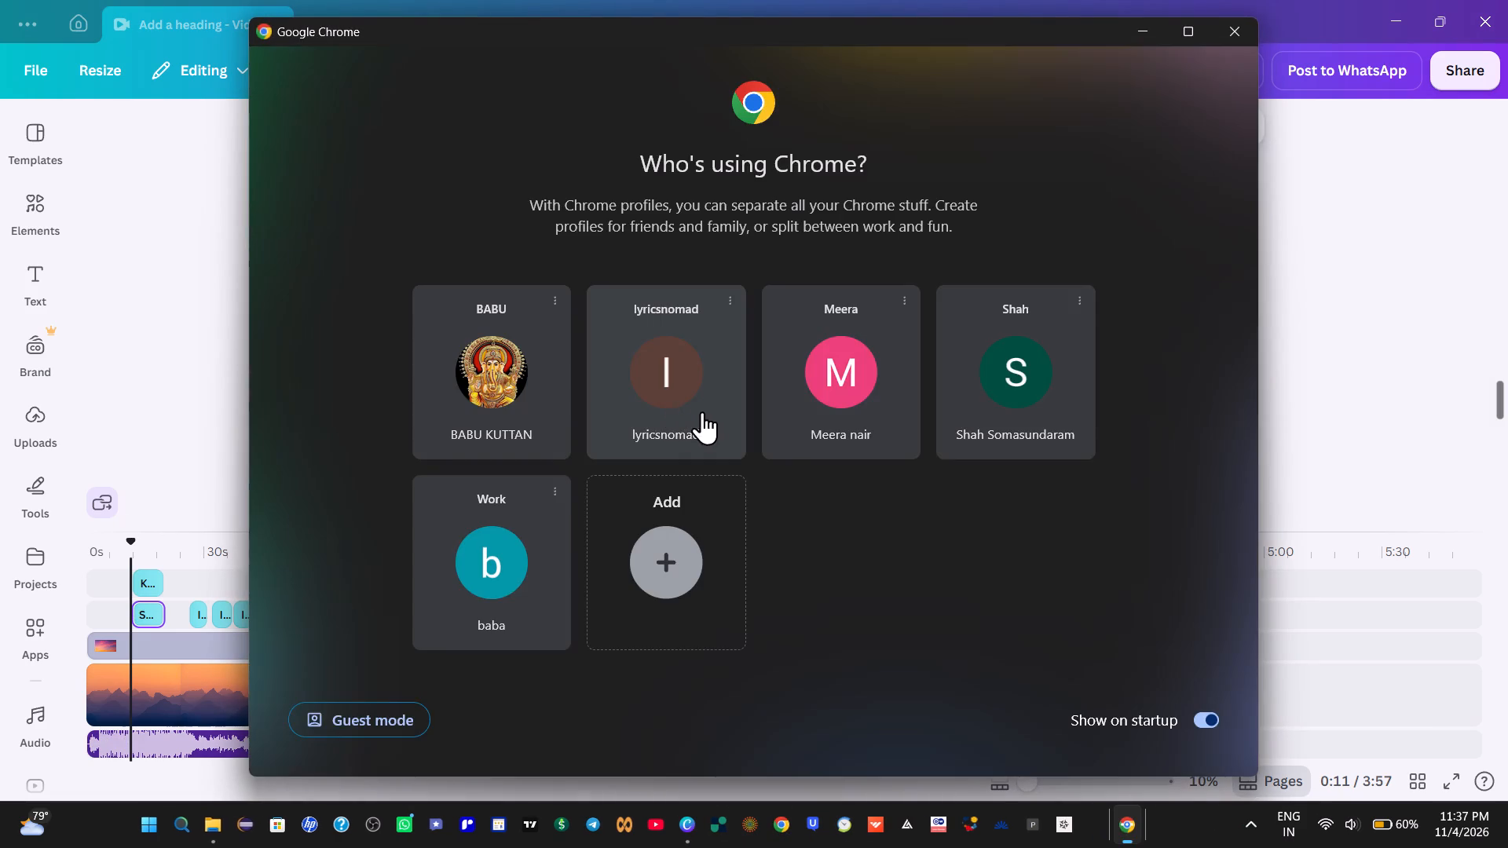
click(704, 408)
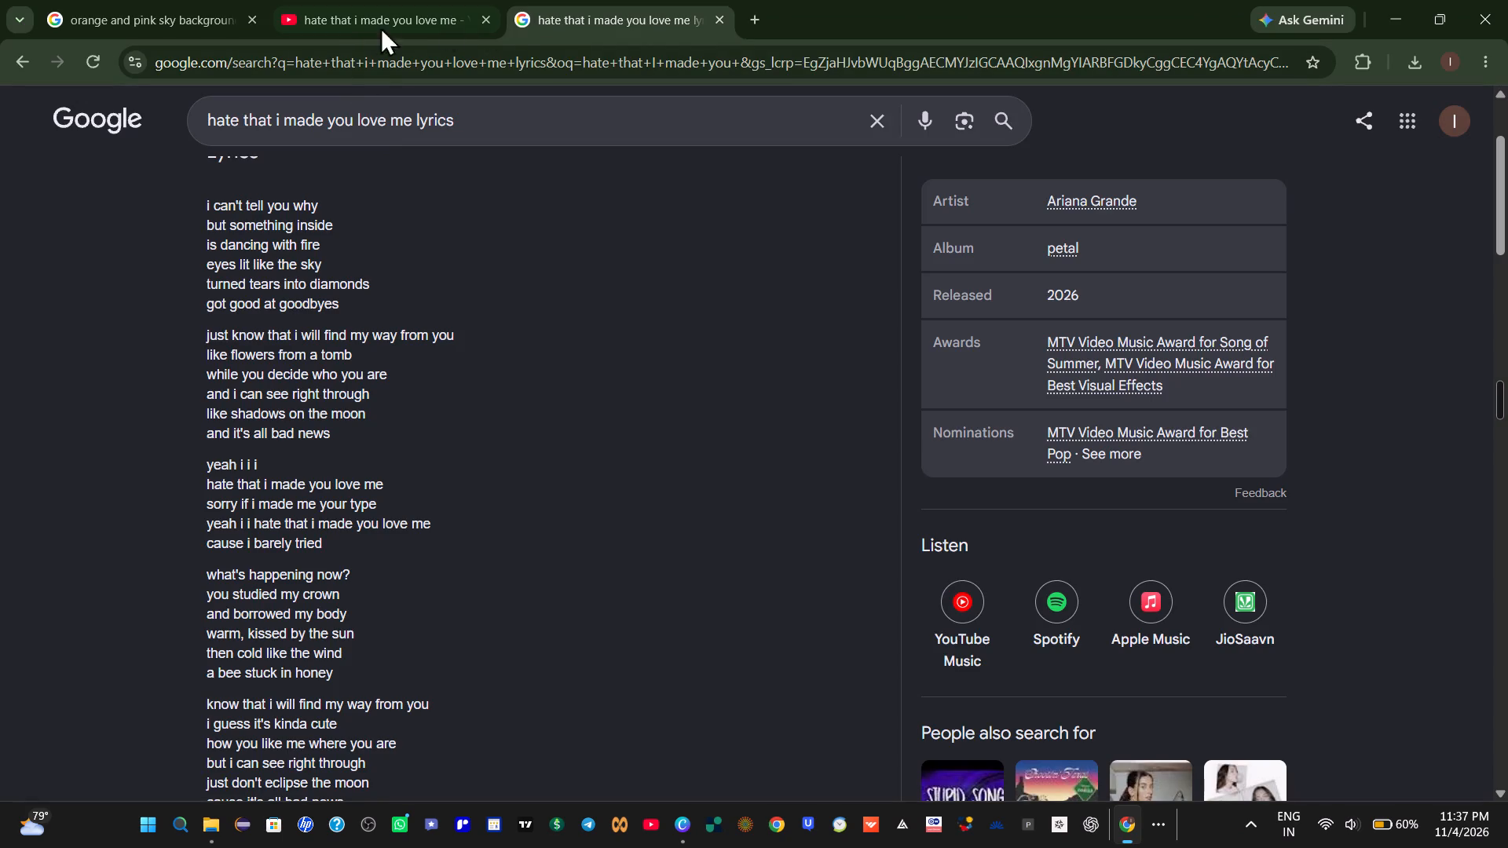
click(357, 27)
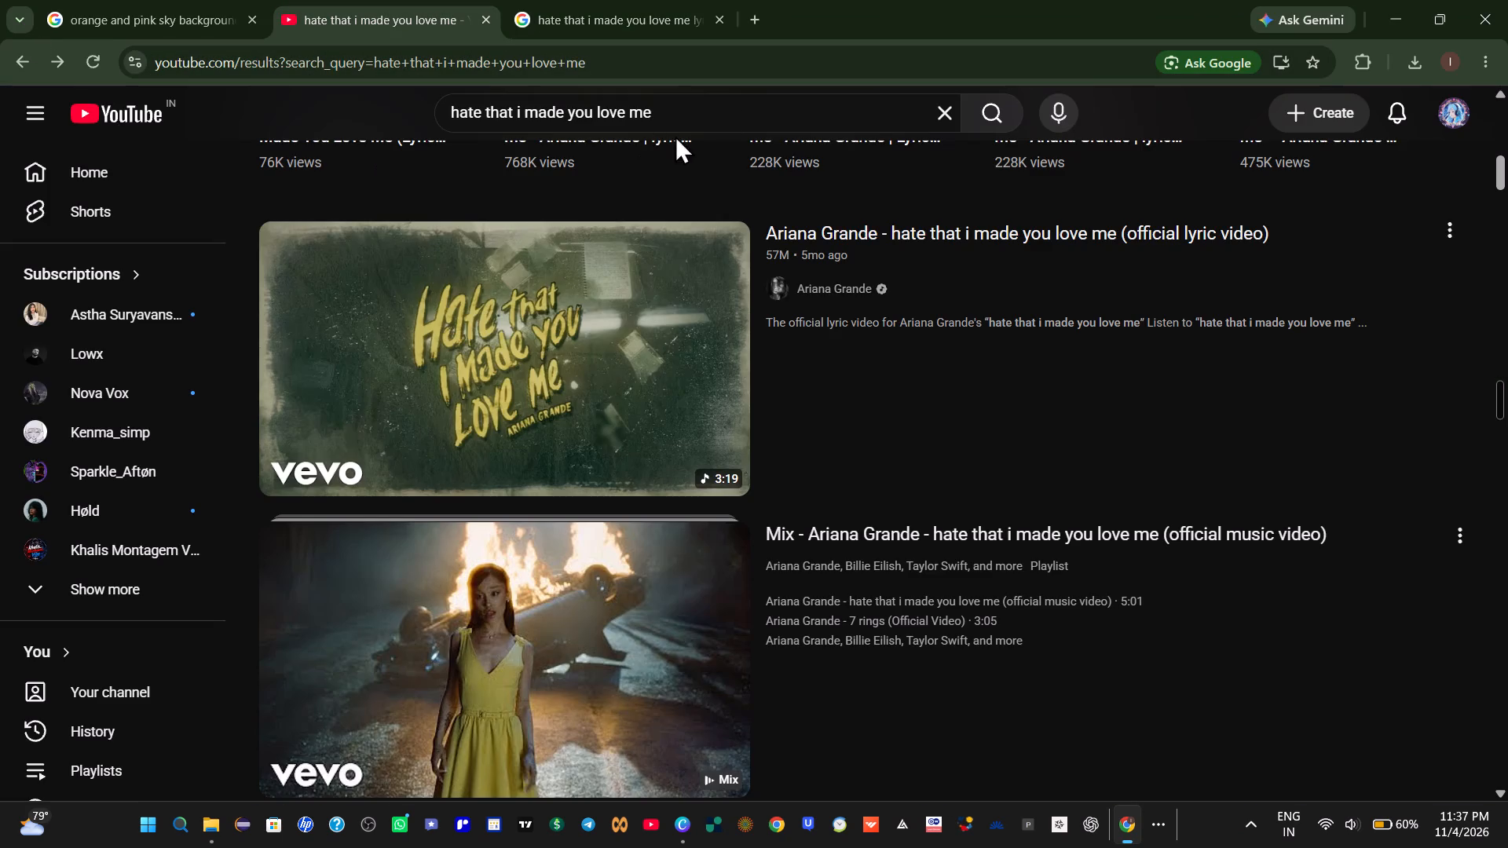
click(950, 115)
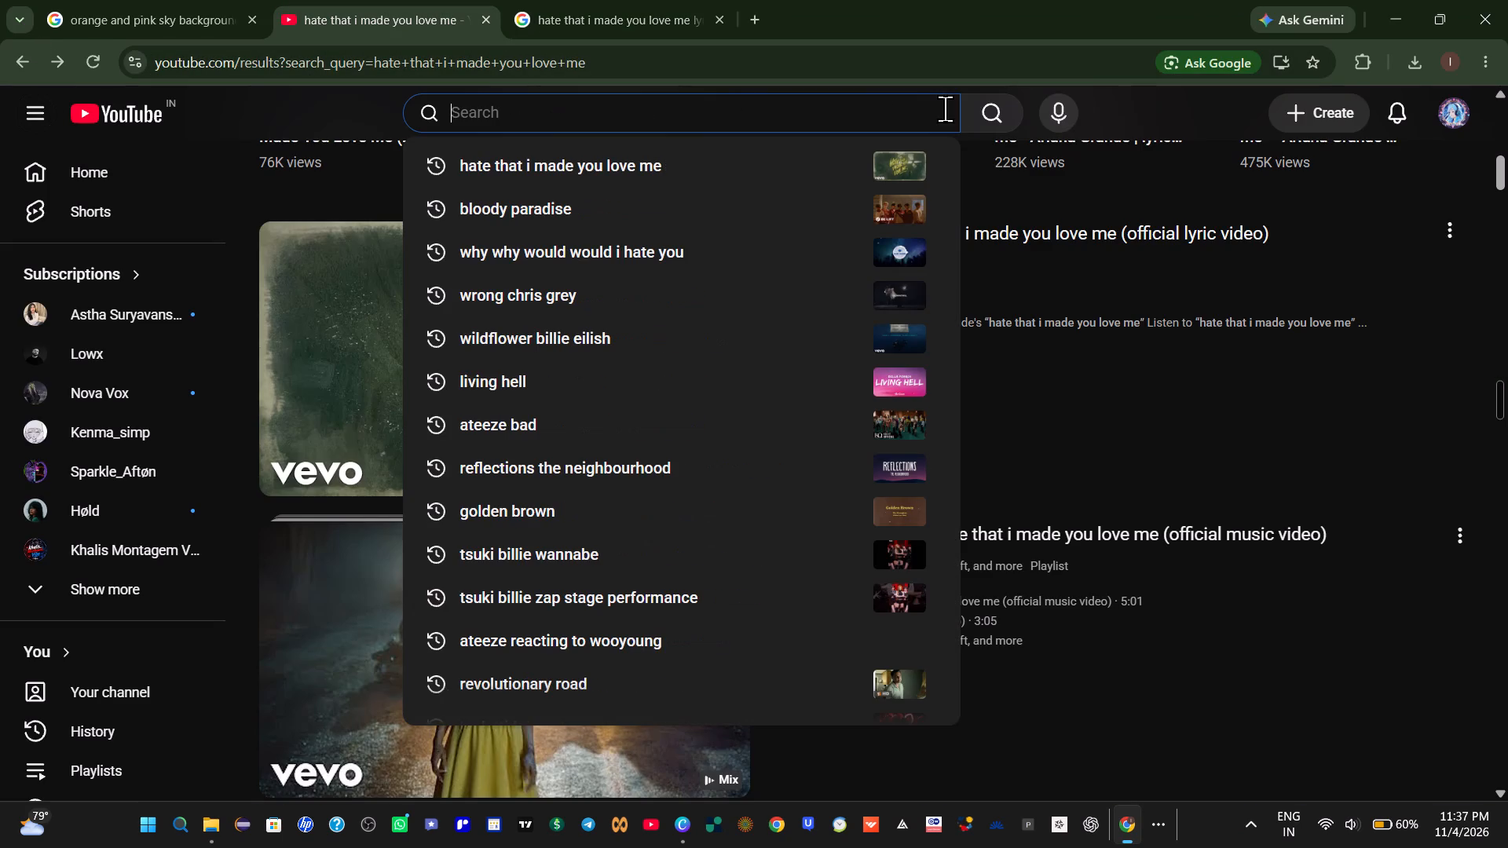
text(somewhere)
key(space)
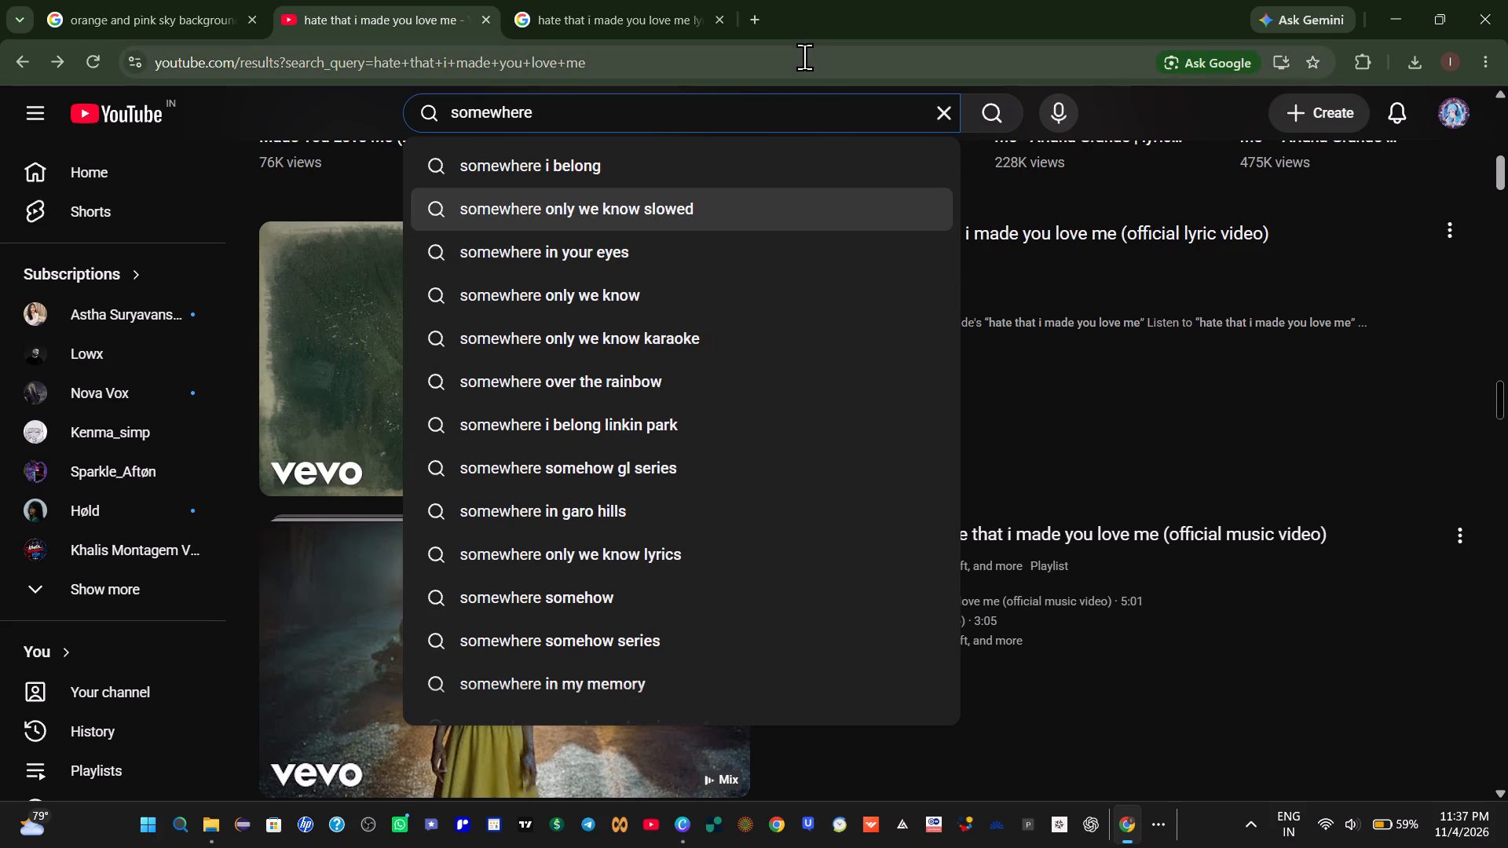
text(onl)
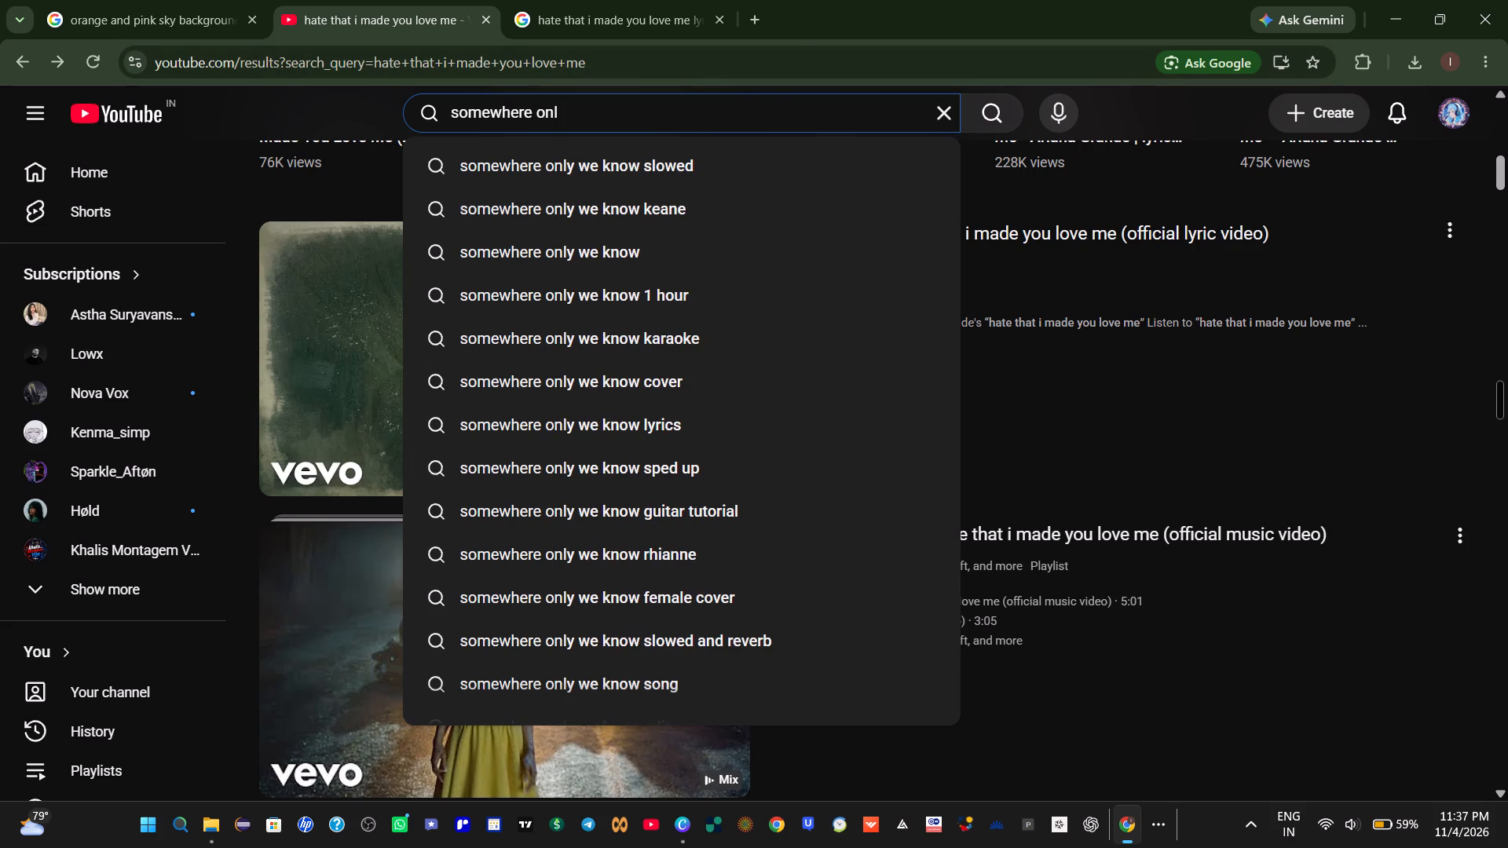
click(721, 431)
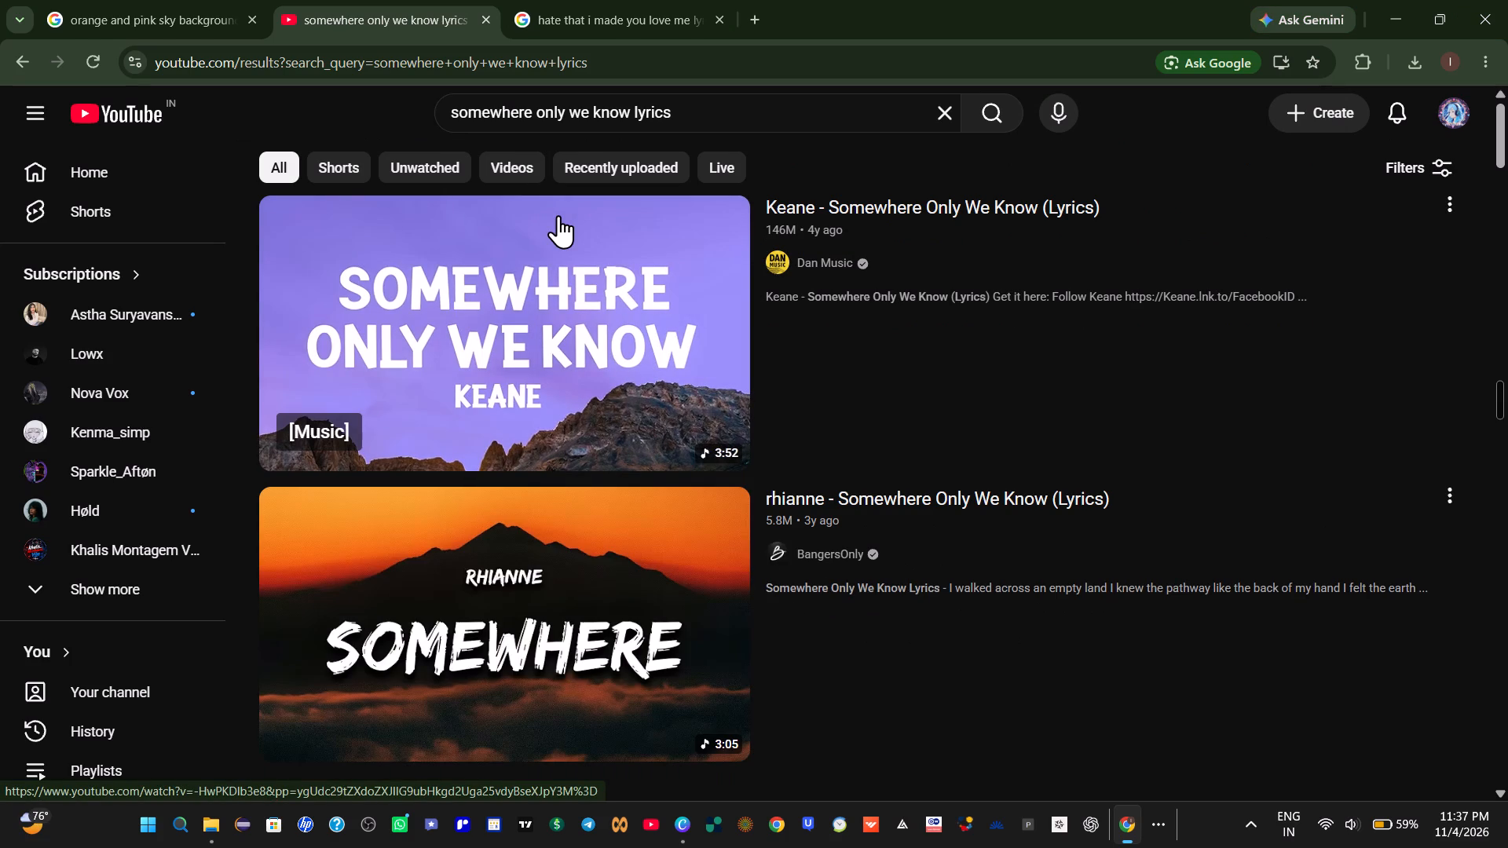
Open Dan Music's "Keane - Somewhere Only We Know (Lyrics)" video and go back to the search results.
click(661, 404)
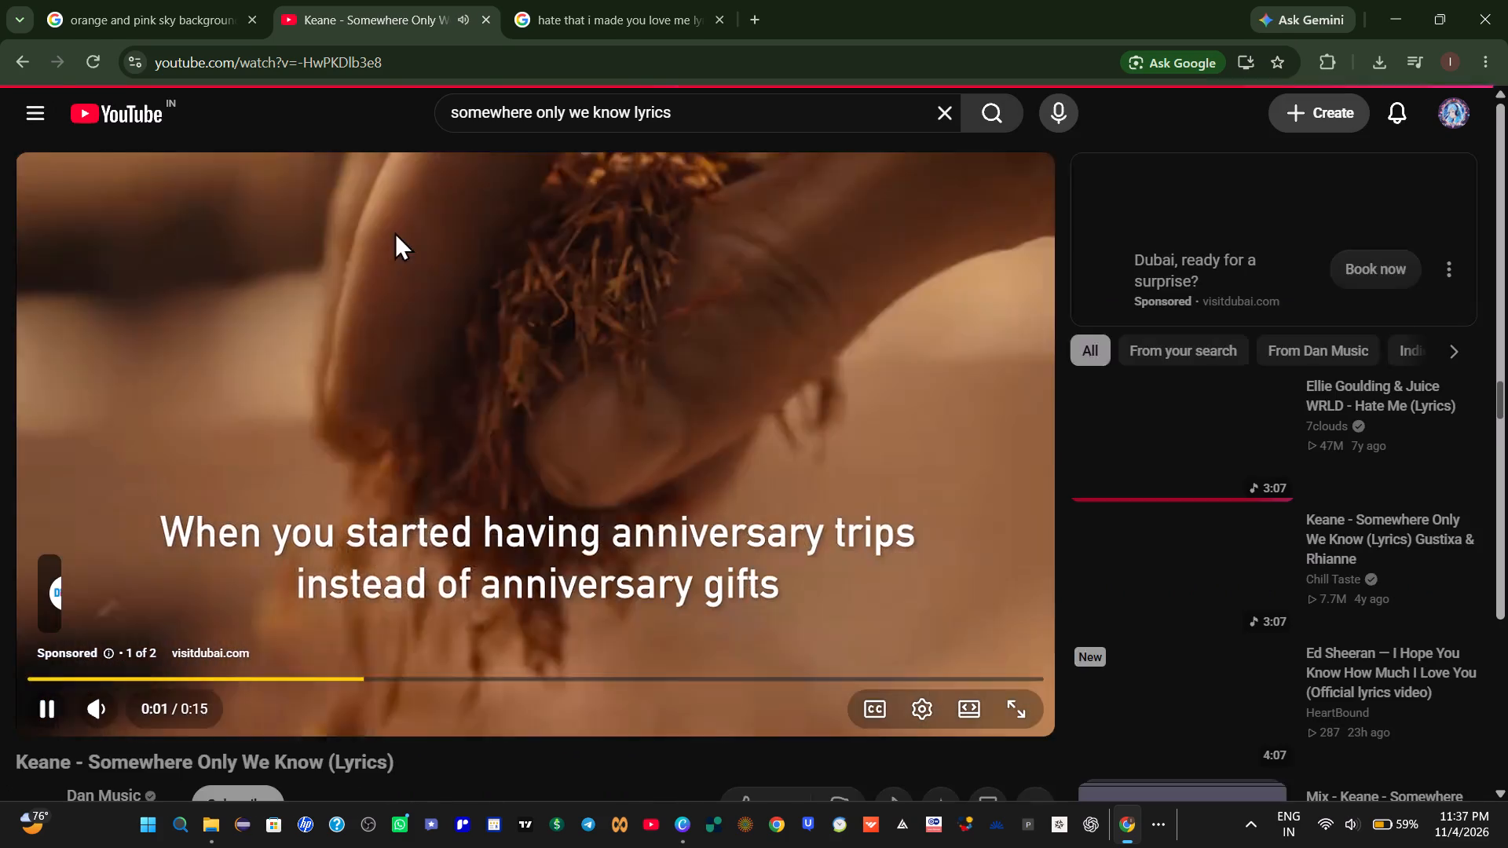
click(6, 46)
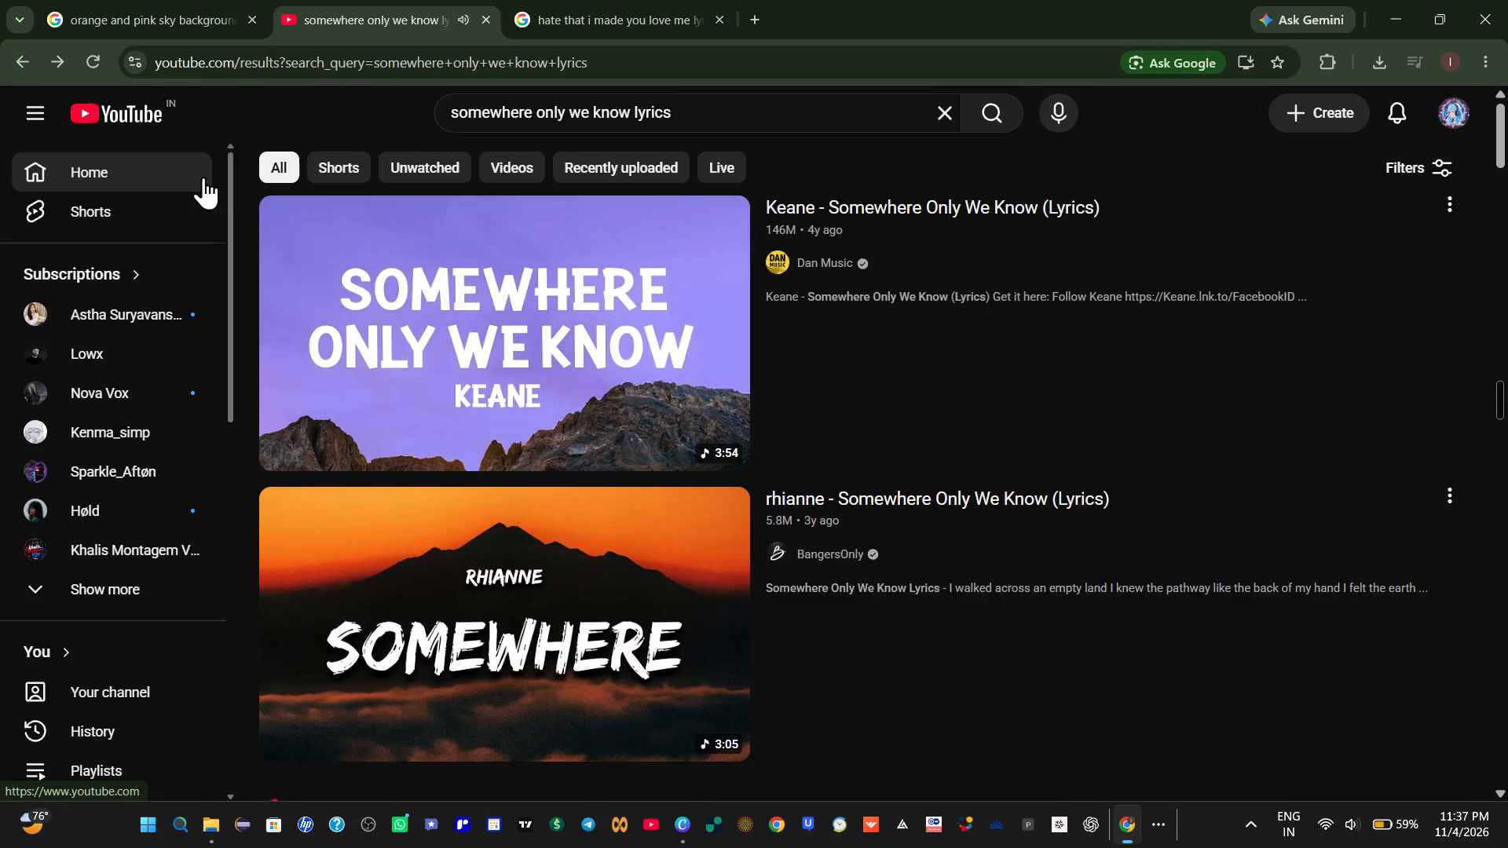
Find and open the 7clouds video "Keane - Somewhere Only We Know (Lyrics)" in the search results.
scroll(747, 552, down, 13)
scroll(721, 484, down, 4)
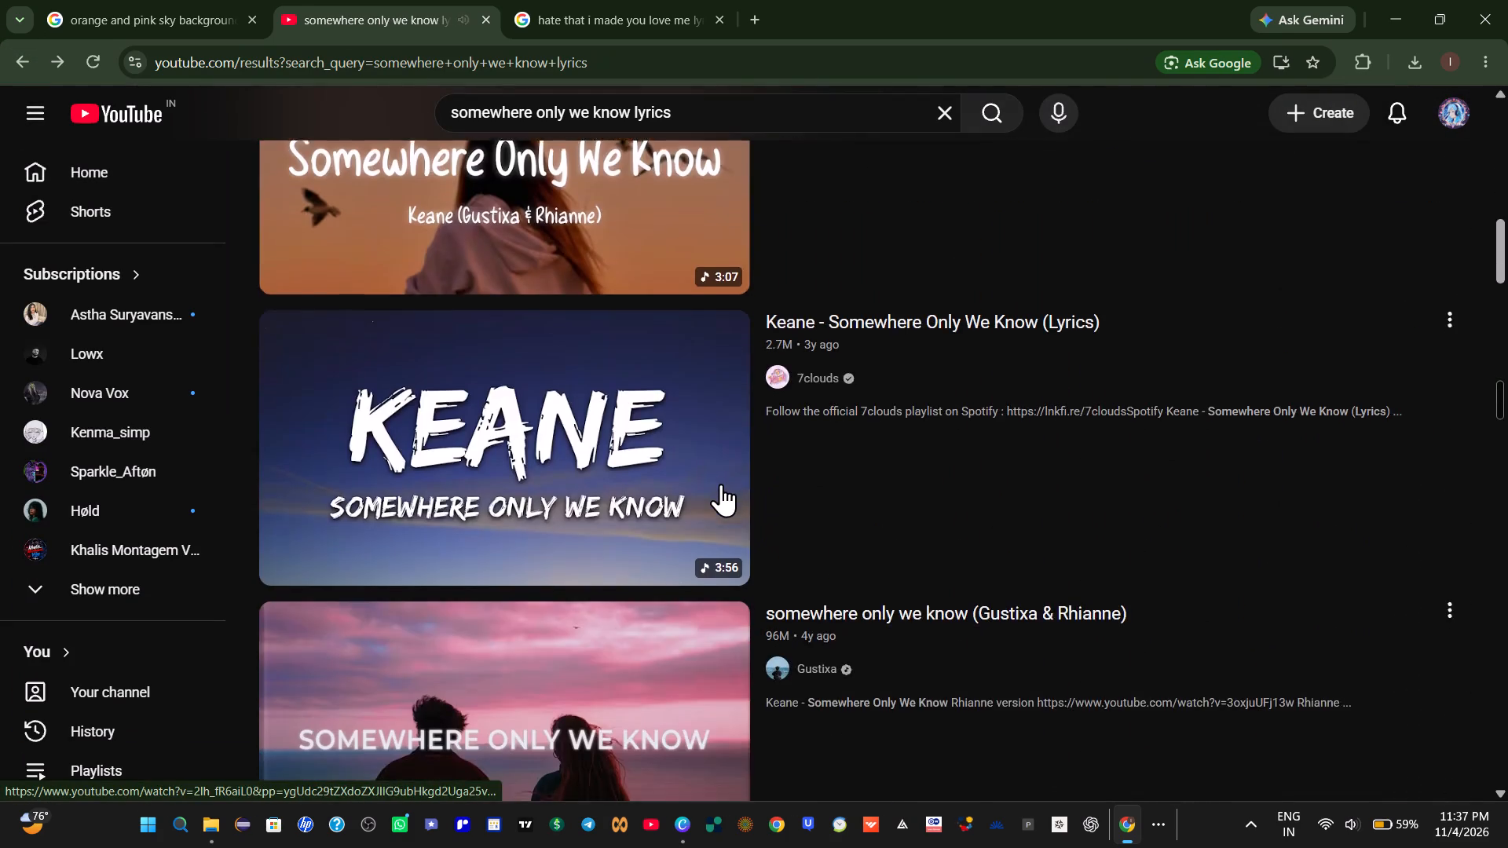
scroll(721, 484, down, 1)
scroll(721, 481, up, 4)
scroll(721, 473, down, 2)
scroll(722, 473, up, 3)
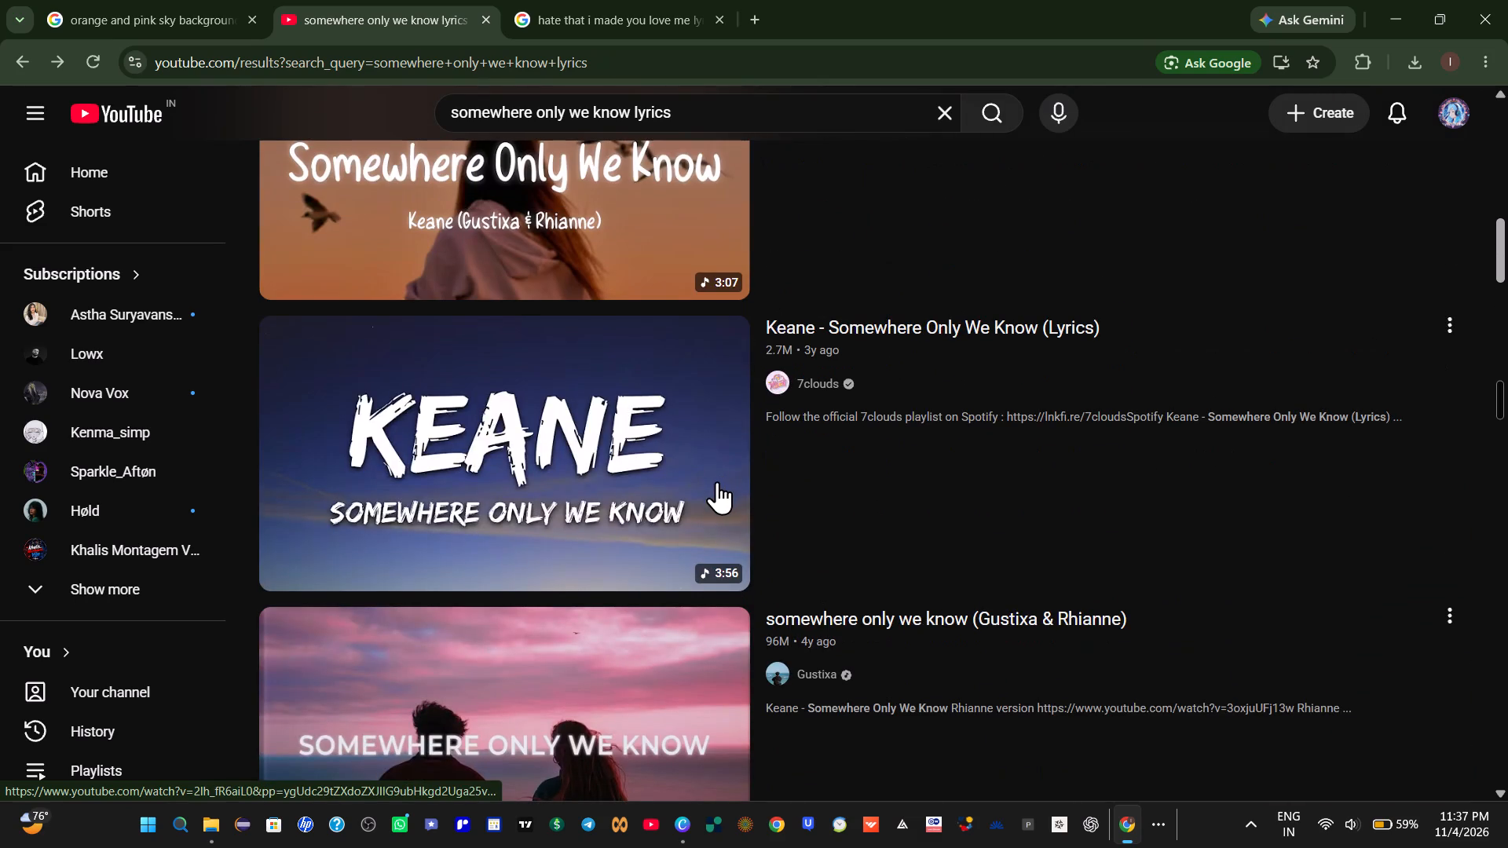
click(716, 476)
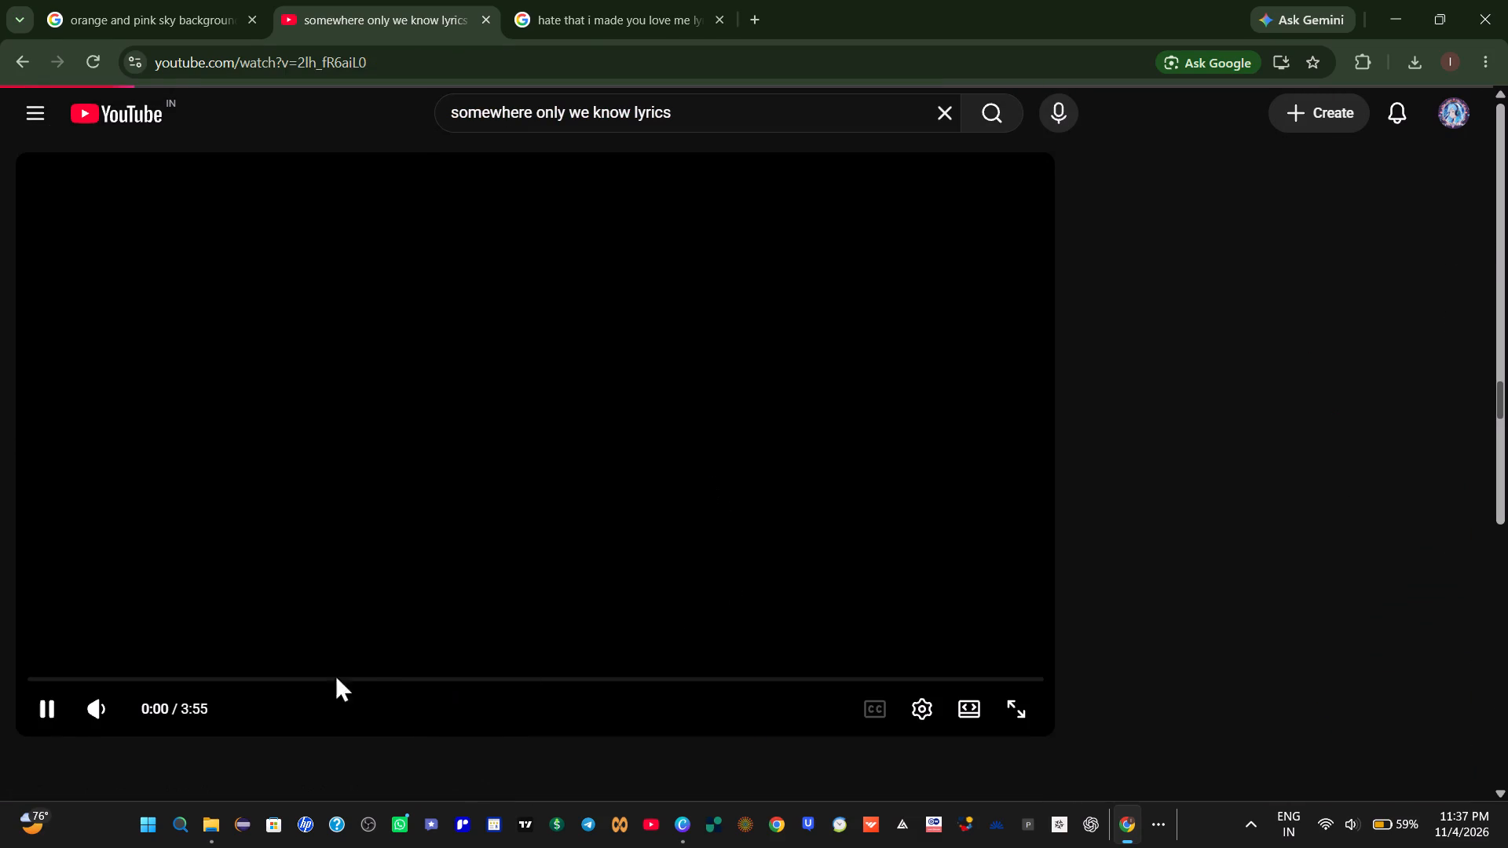
Raise the 7clouds video's volume to full and play its intro to about 0:17 to examine the opening.
click(291, 629)
scroll(291, 629, down, 2)
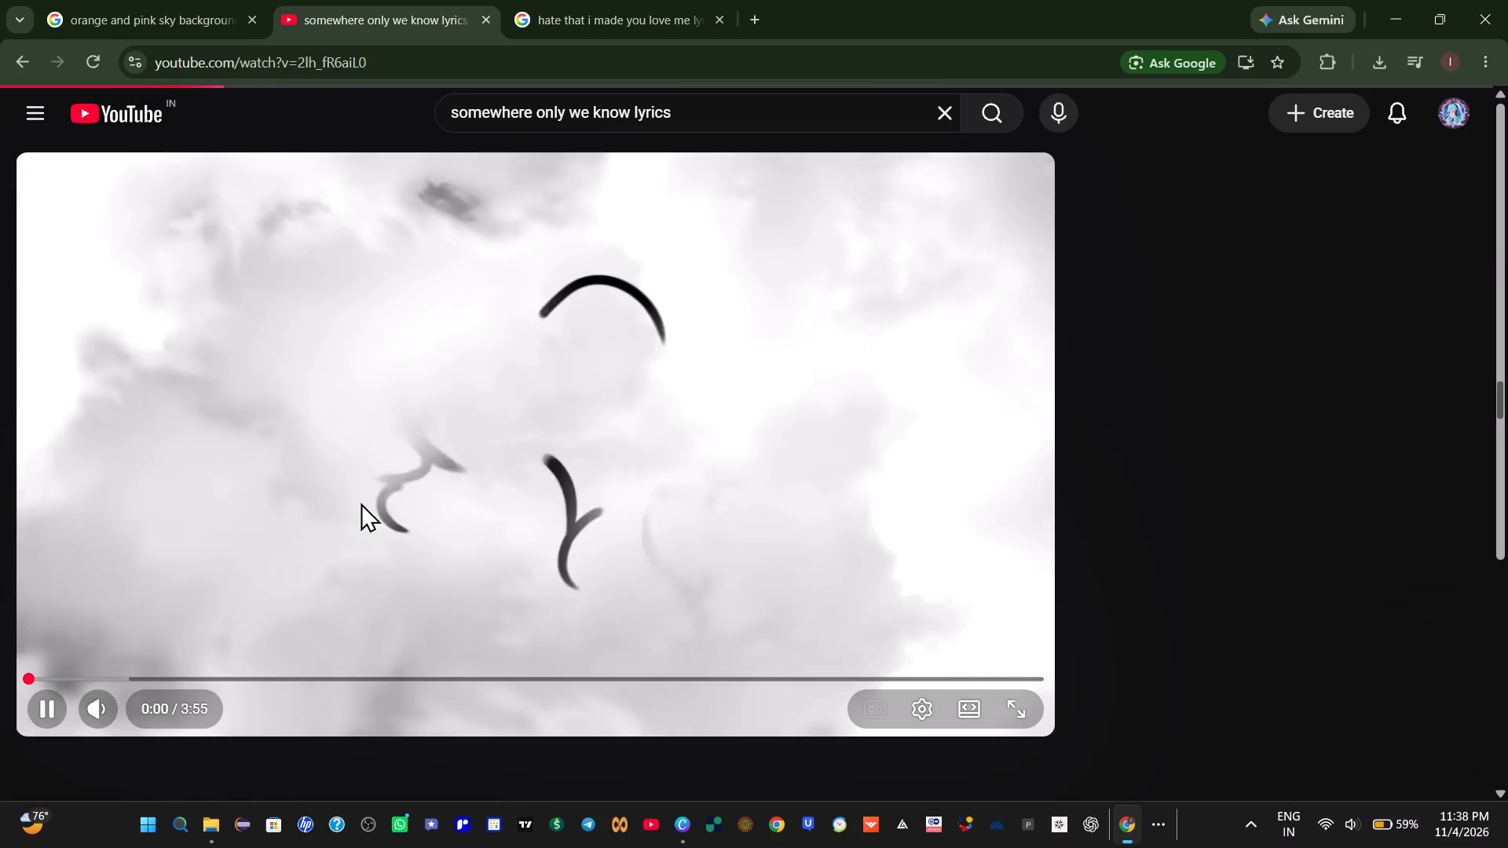
drag(372, 494, 364, 489)
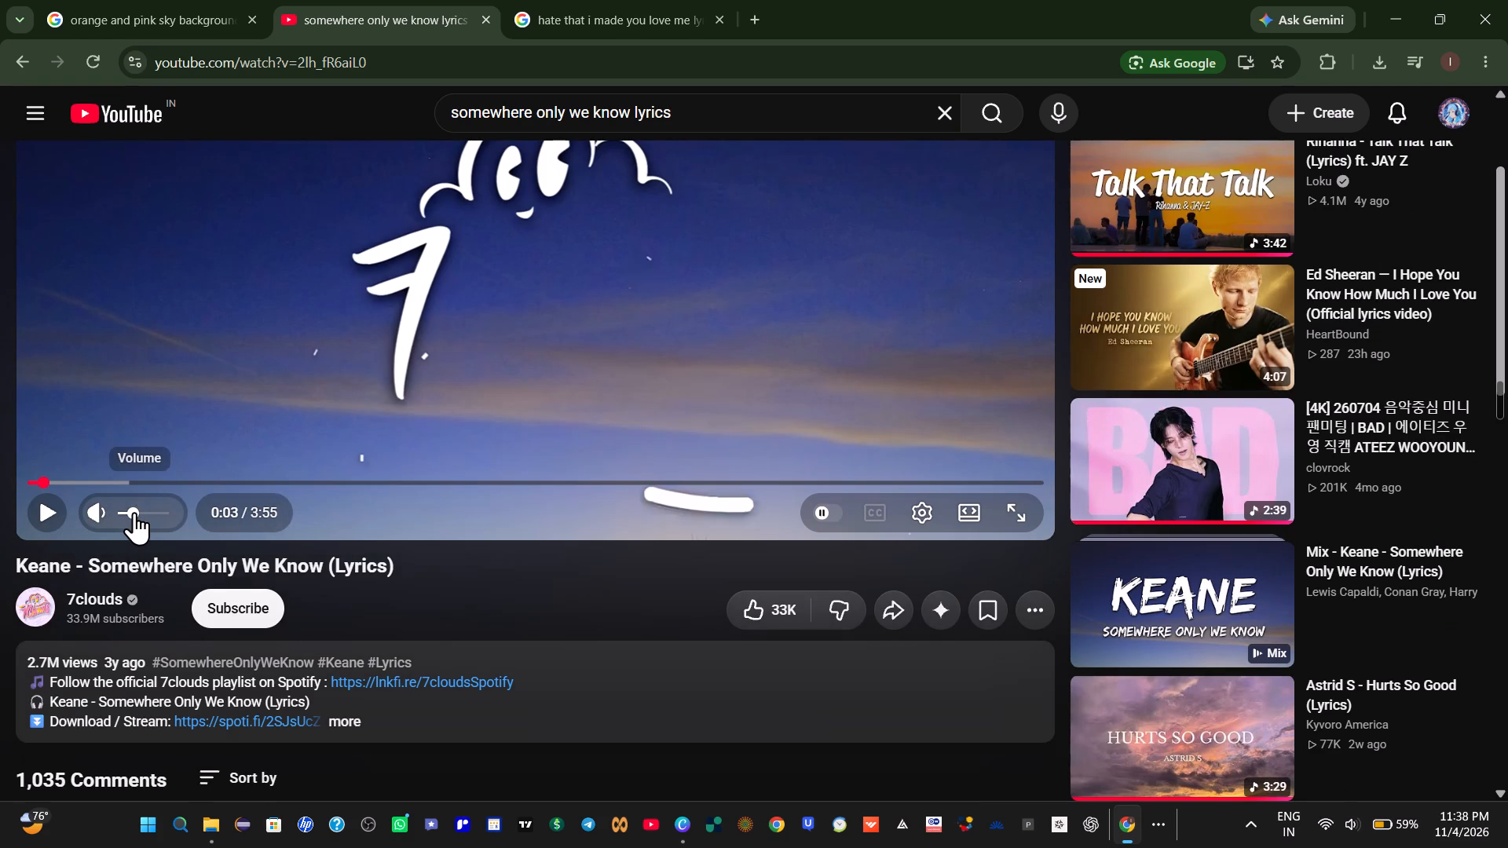
scroll(134, 512, up, 2)
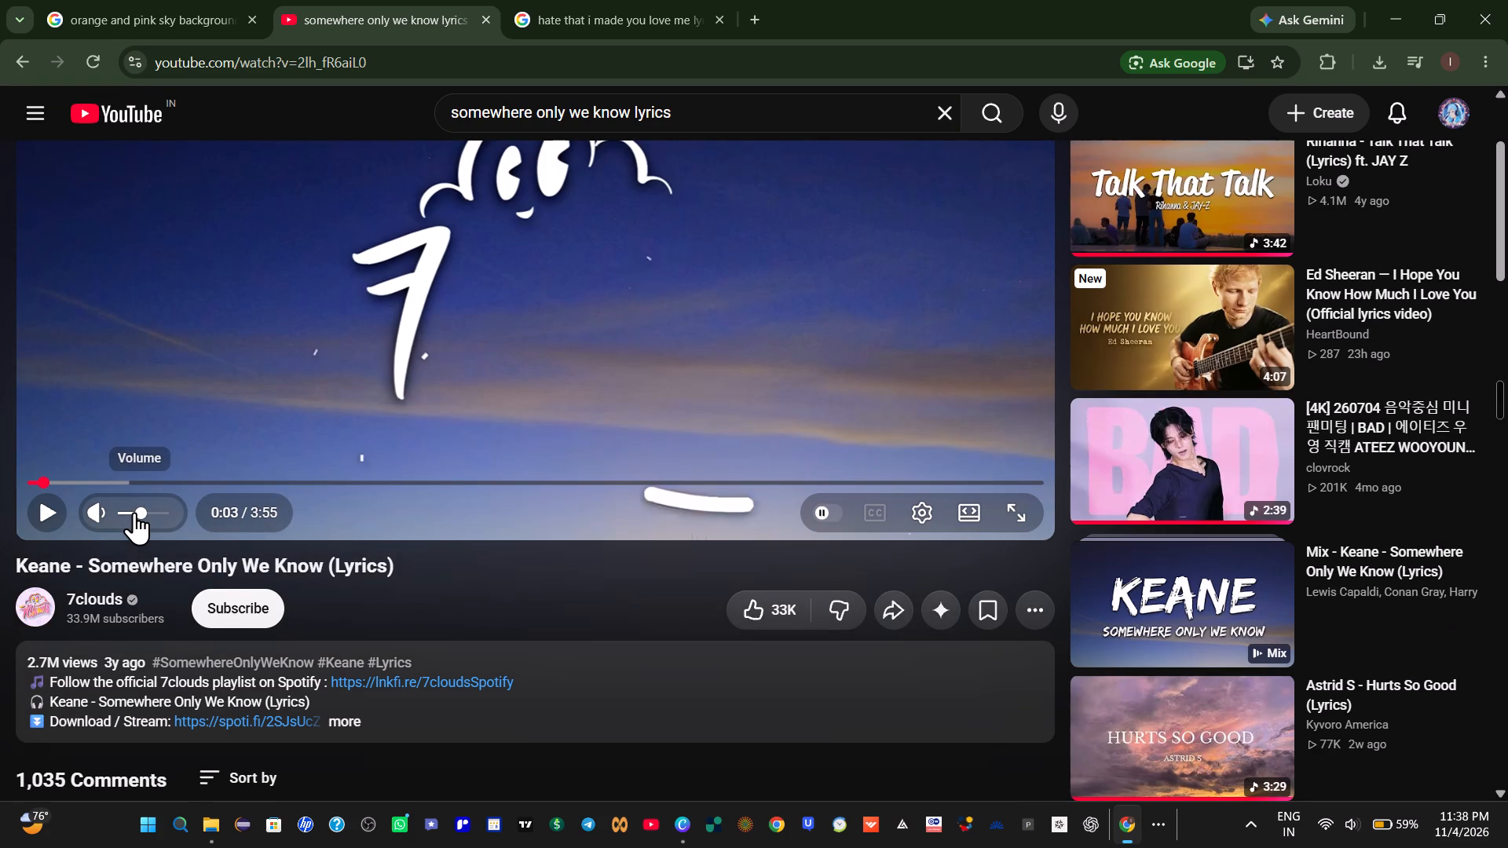
drag(134, 510, 254, 515)
click(36, 504)
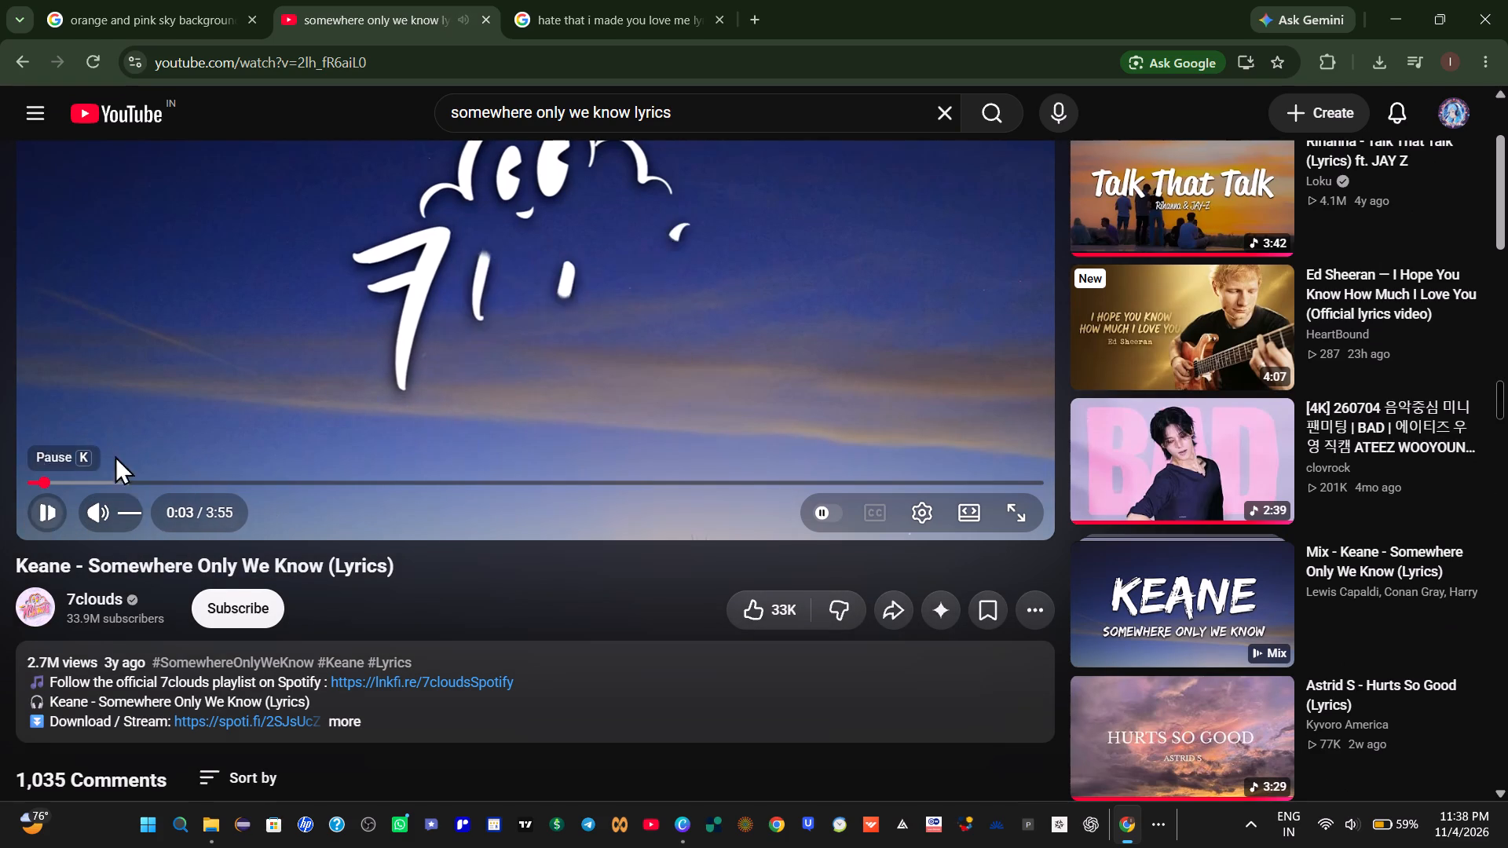
scroll(315, 481, up, 5)
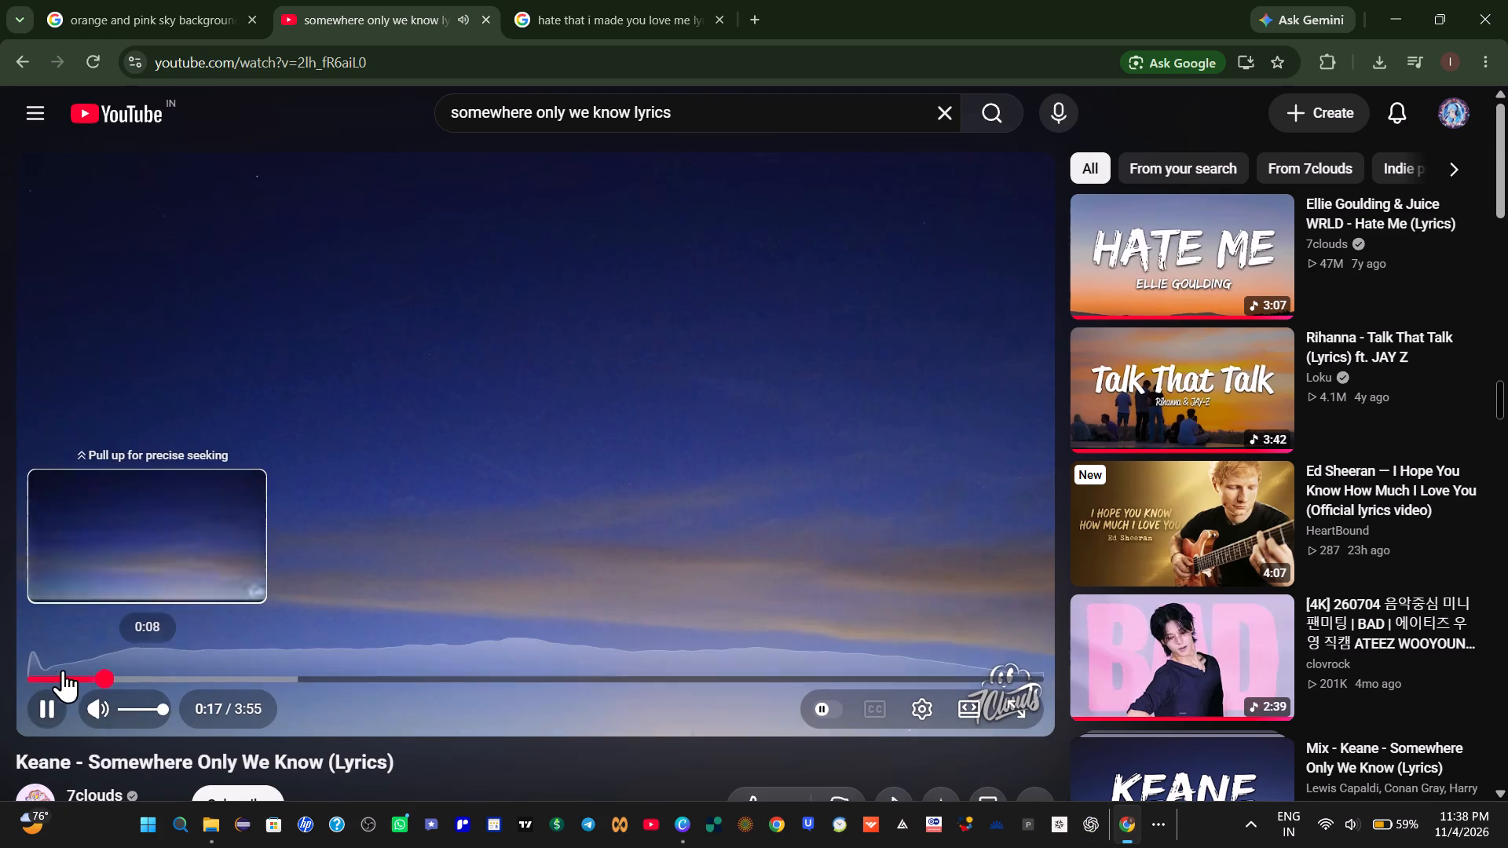
Rewind the 7clouds video to its start and pause it at about 0:01.
drag(57, 670, 13, 671)
click(424, 569)
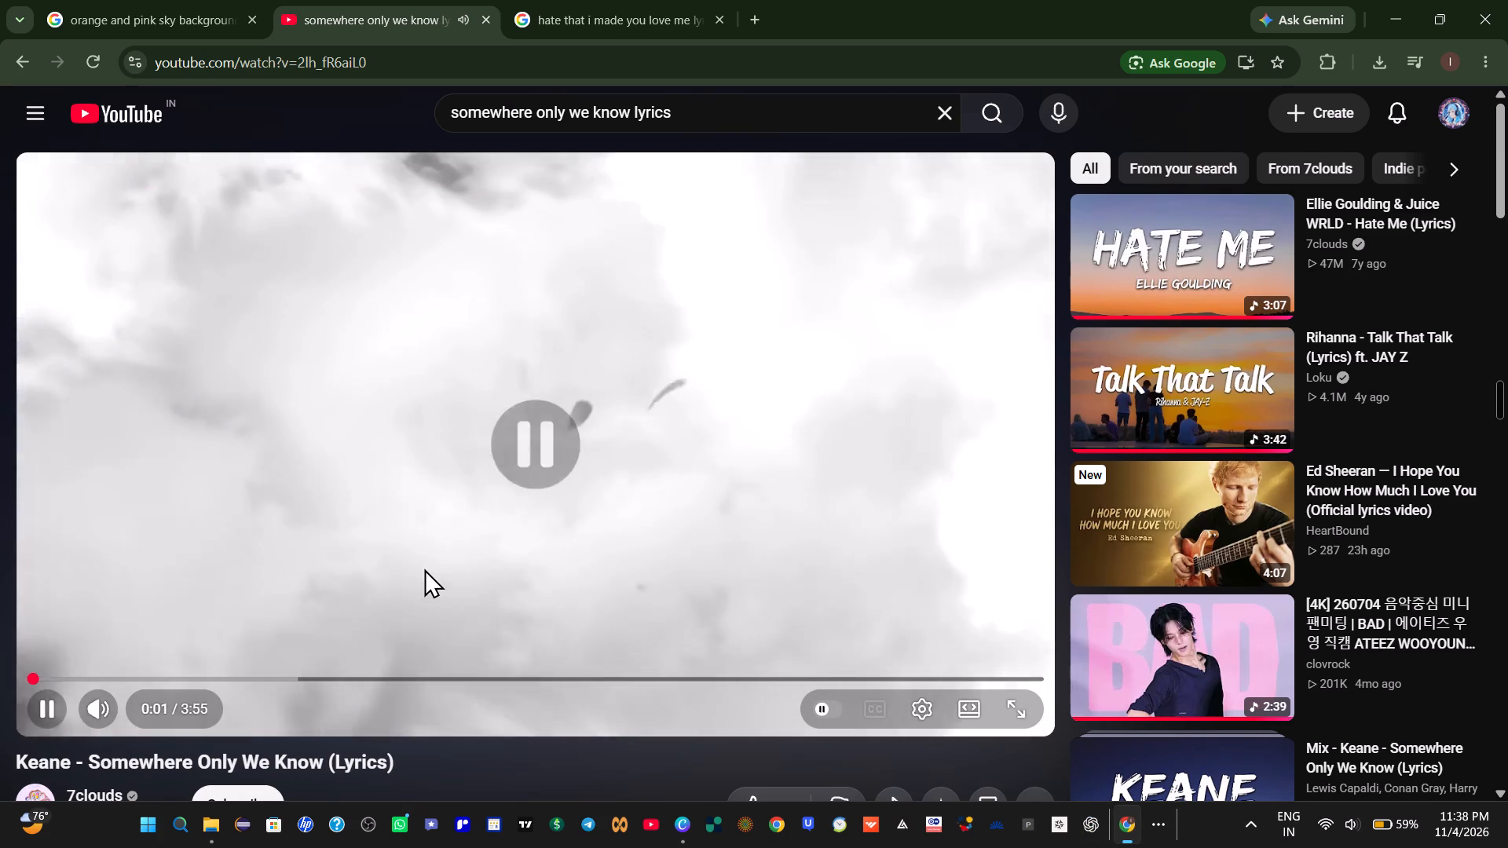
Play the opening of the 7clouds "Keane - Somewhere Only We Know (Lyrics)" video to examine its intro.
click(431, 569)
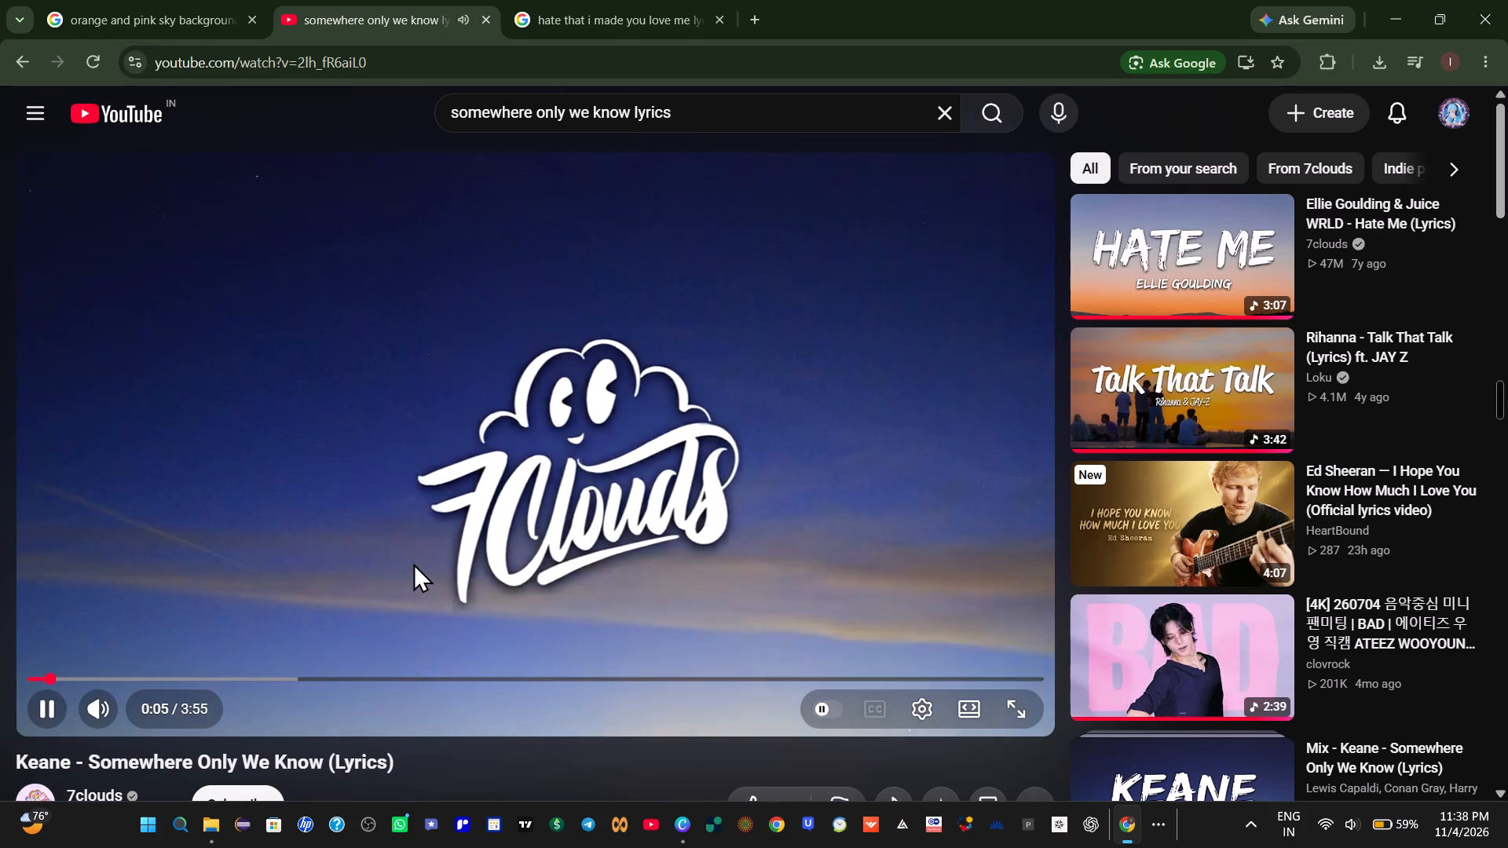
click(694, 813)
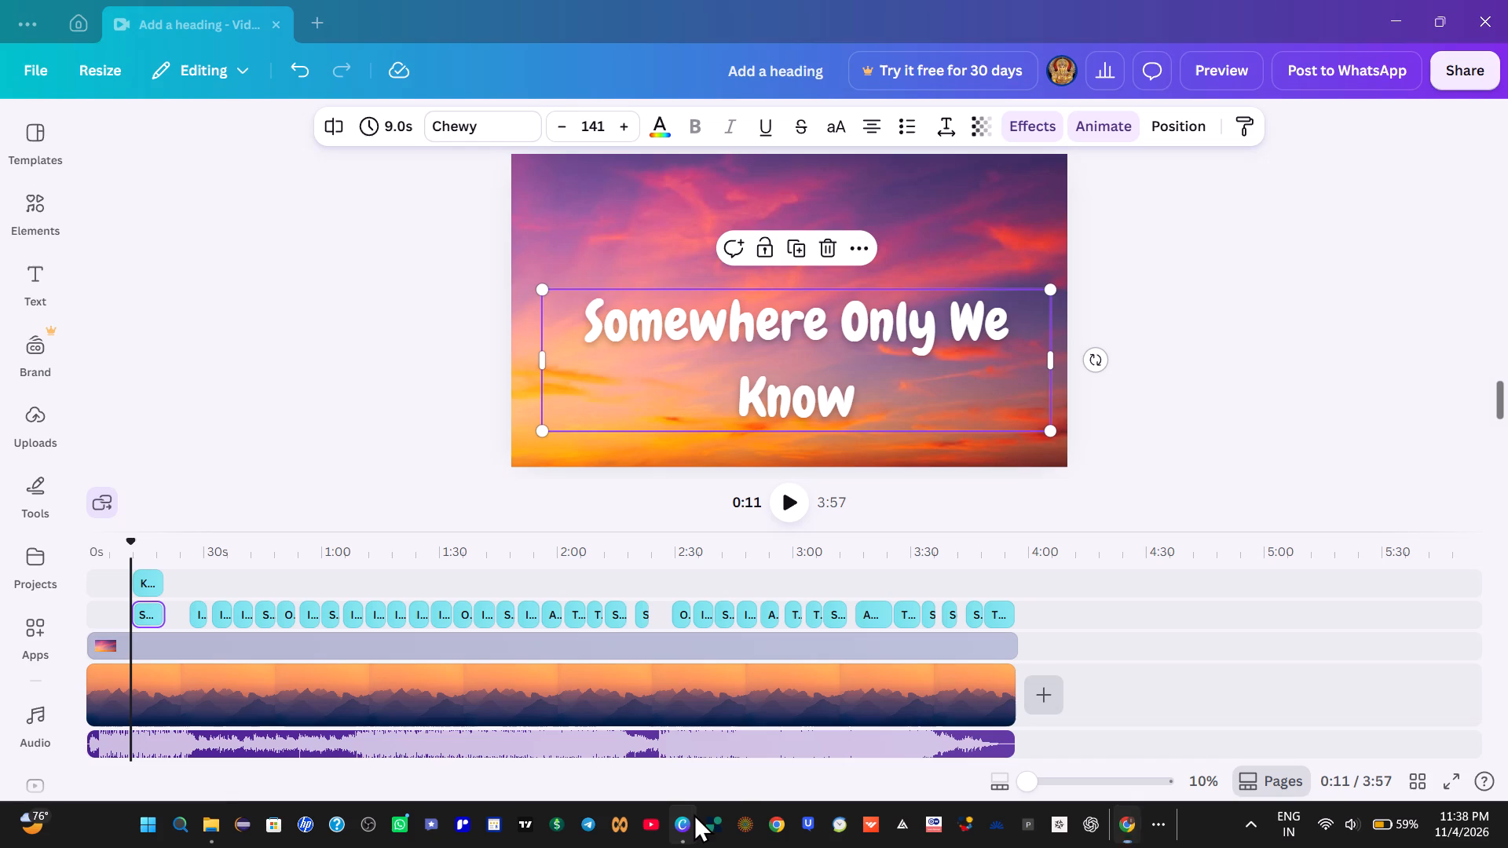
click(1120, 819)
drag(760, 353, 759, 344)
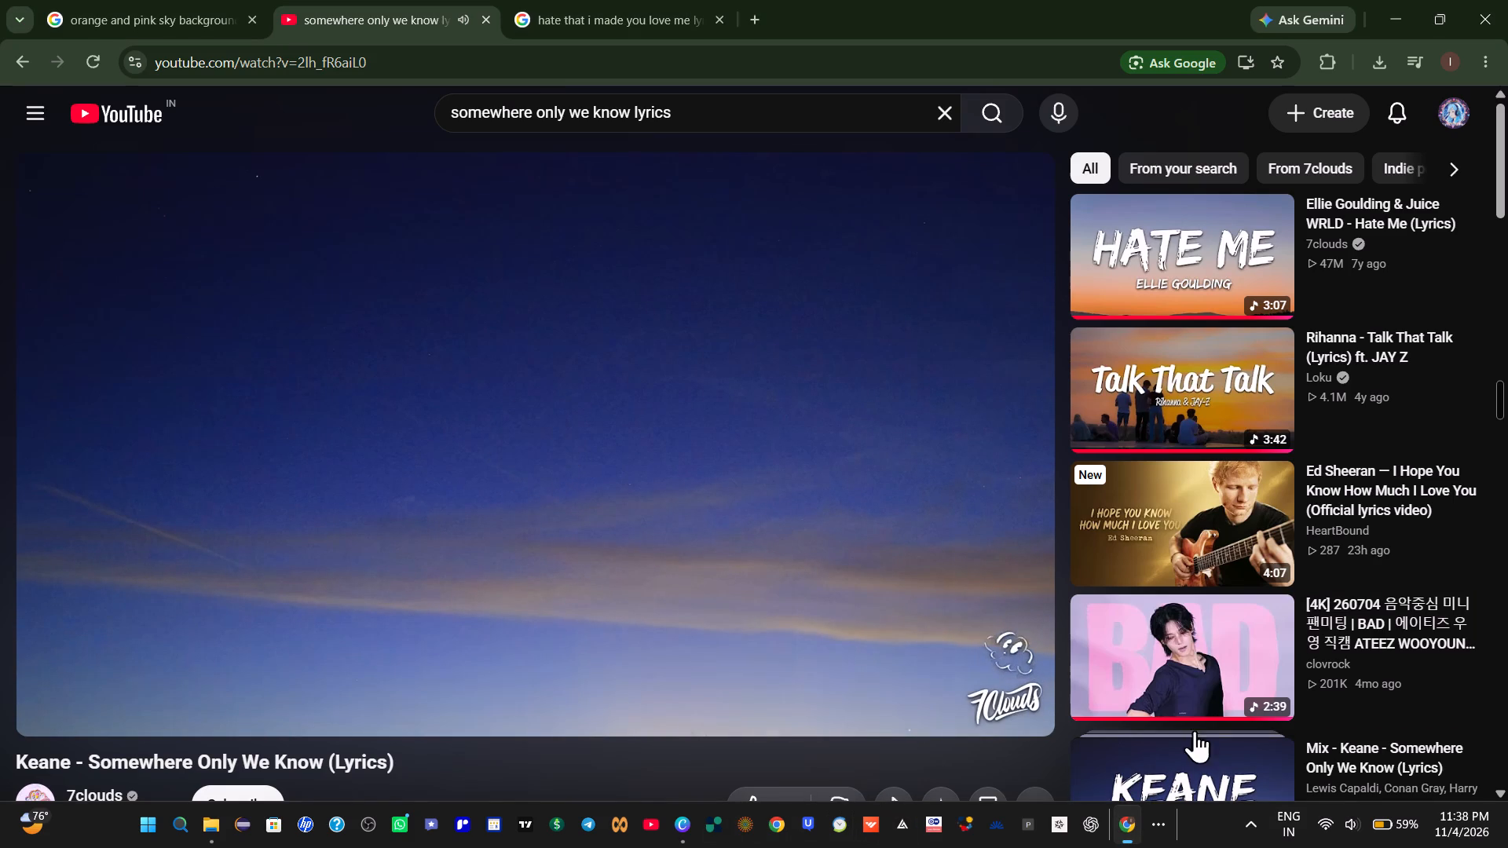
Open the 7clouds video "Ellie Goulding & Juice WRLD - Hate Me (Lyrics)" from the suggested videos.
click(1235, 247)
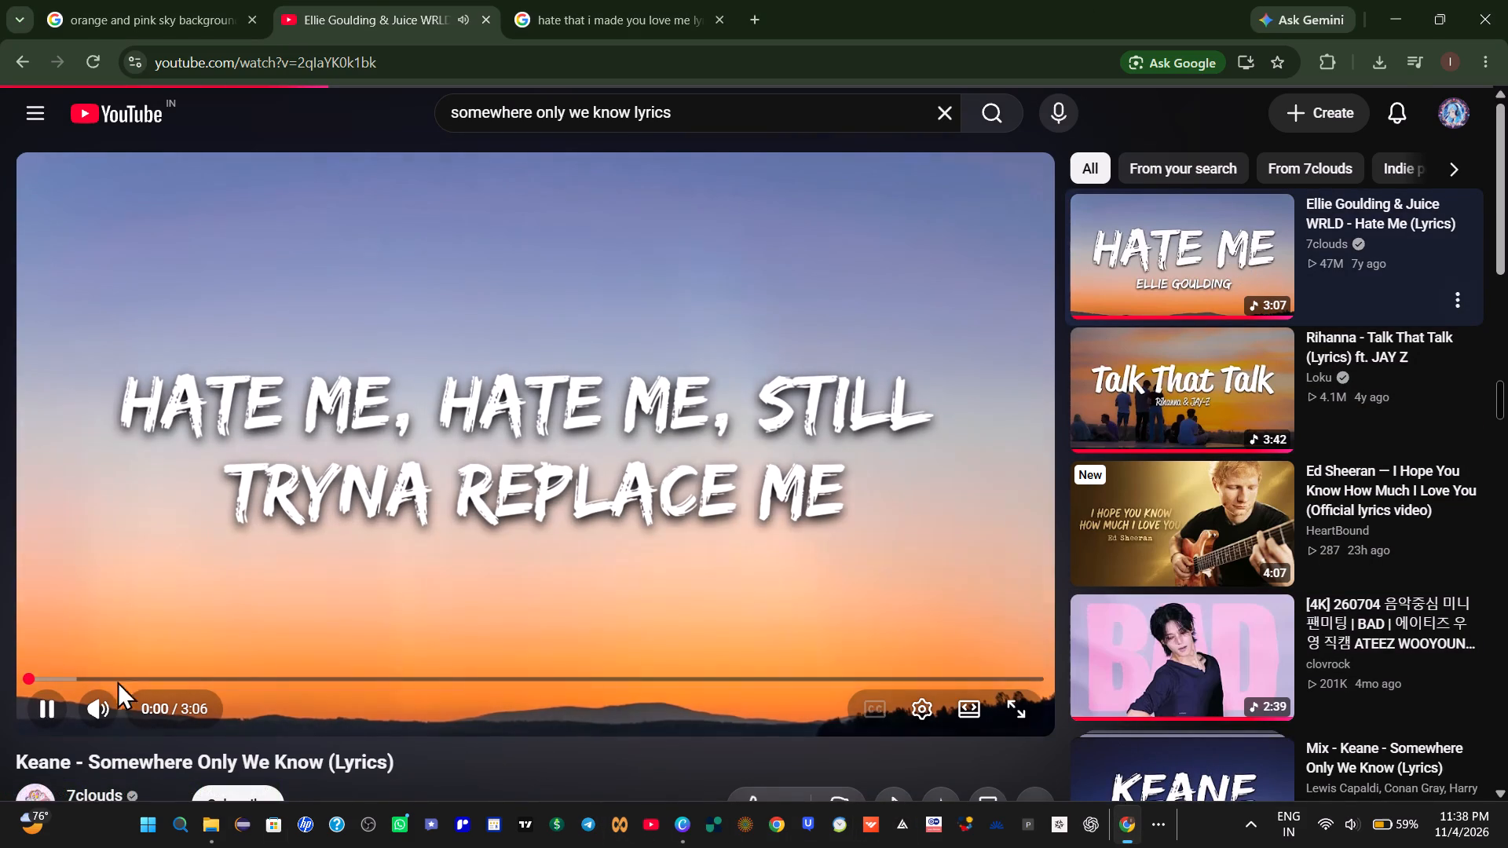
Switch to Canva and trim about 7 seconds off the start of both the song audio and the mountain page clip.
click(685, 826)
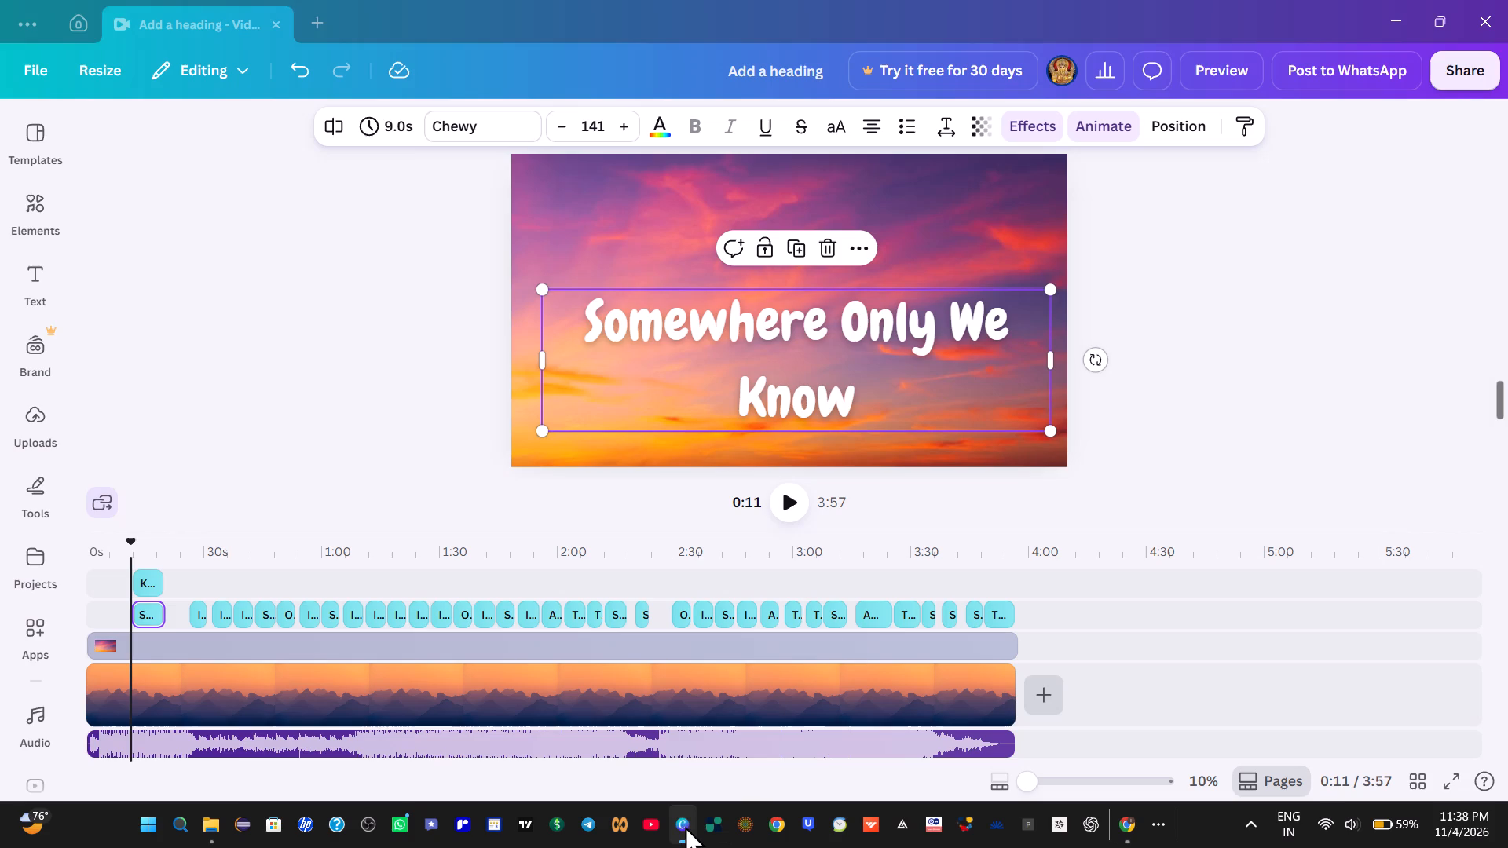
click(146, 615)
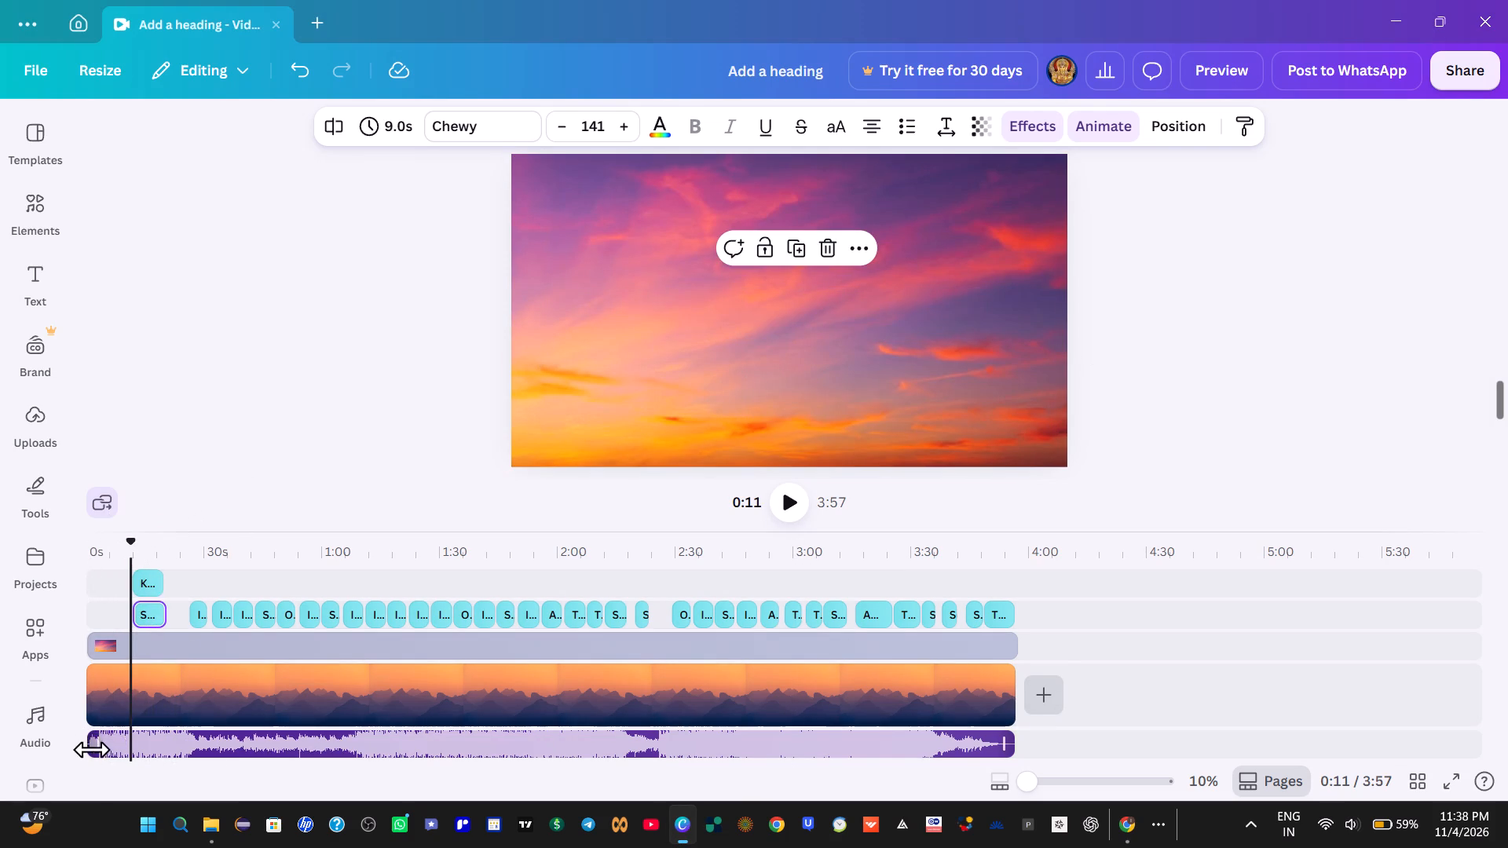
drag(91, 749, 119, 743)
drag(93, 681, 122, 683)
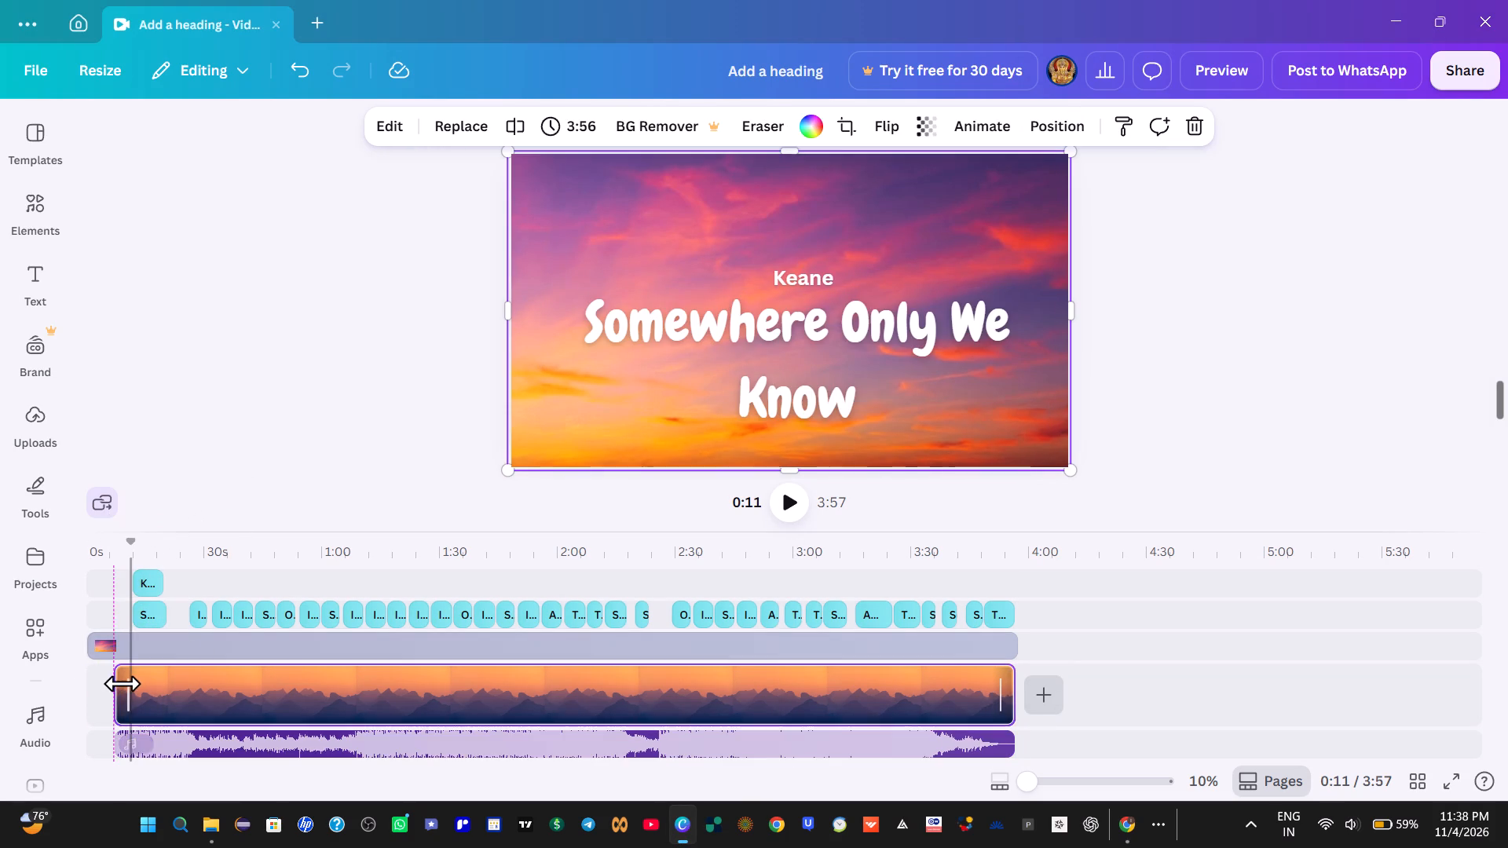
drag(122, 683, 123, 684)
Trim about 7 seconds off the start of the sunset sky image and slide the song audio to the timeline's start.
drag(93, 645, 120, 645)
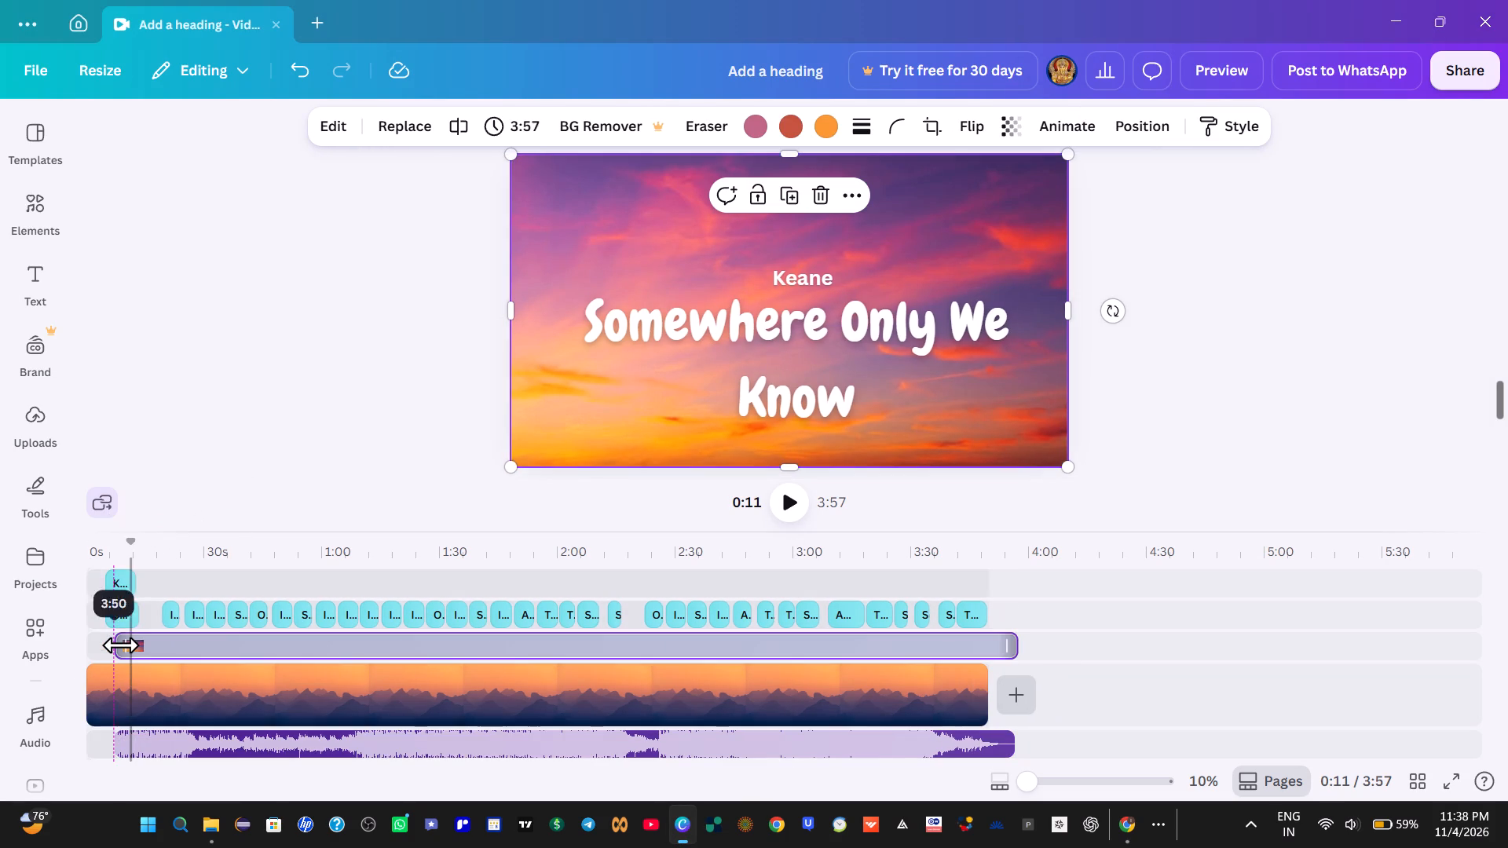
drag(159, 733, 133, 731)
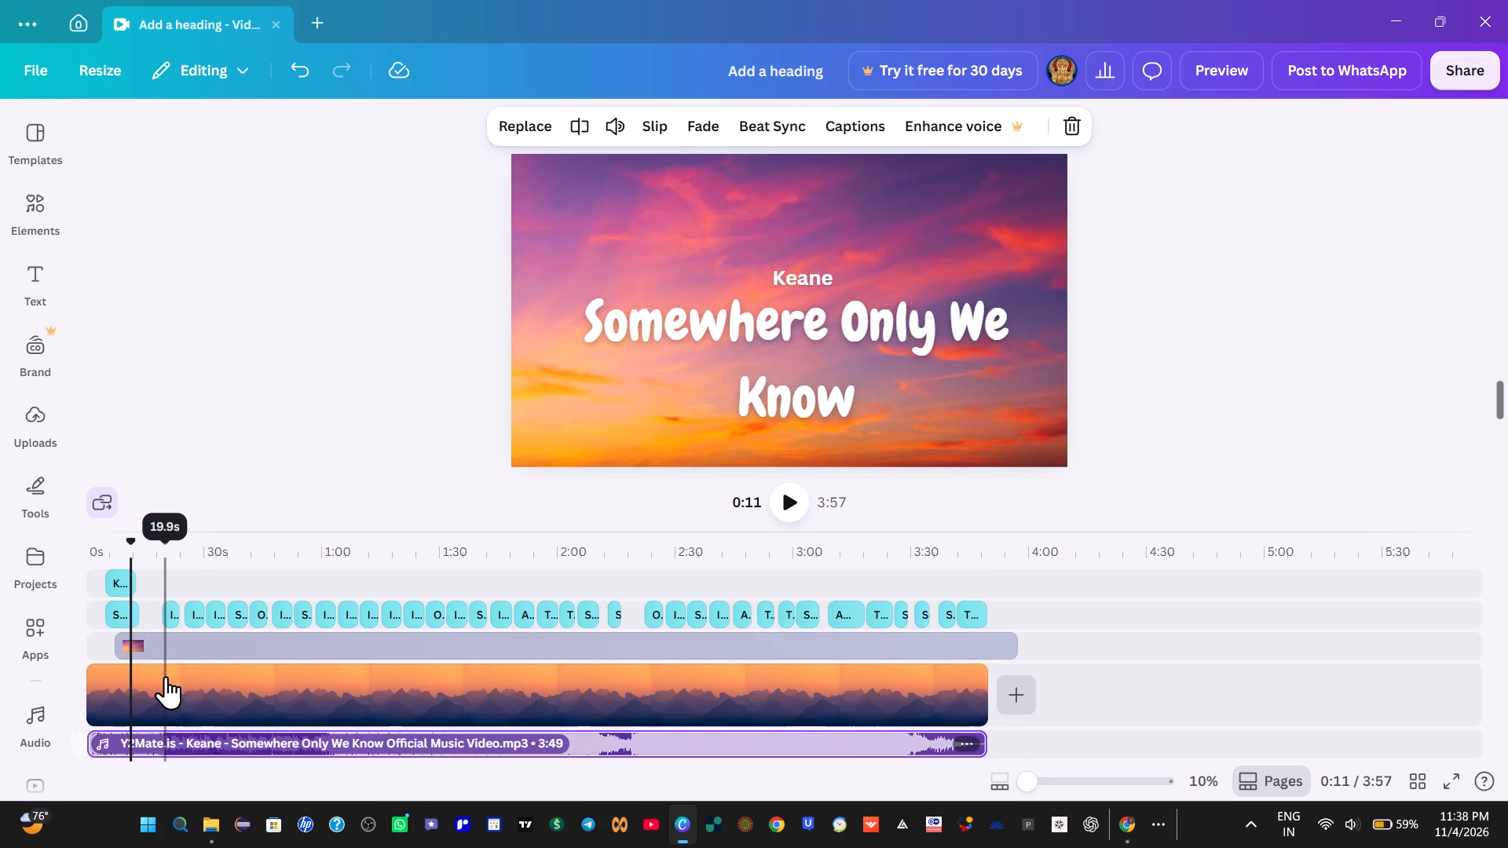
Switch to Chrome, pause the "Hate Me" lyrics video and return to Canva.
click(1129, 826)
click(473, 306)
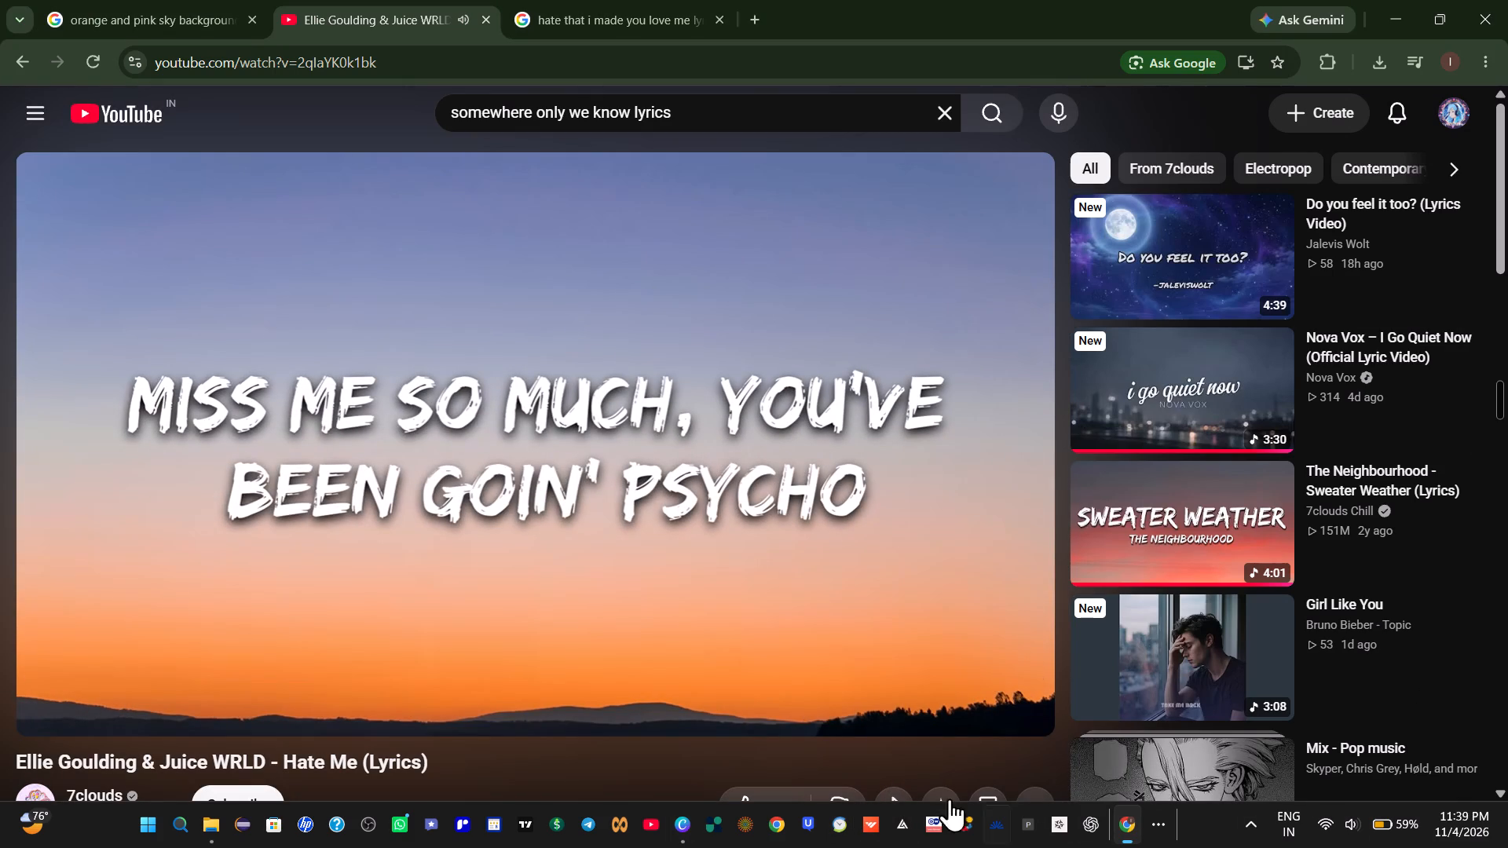
click(676, 832)
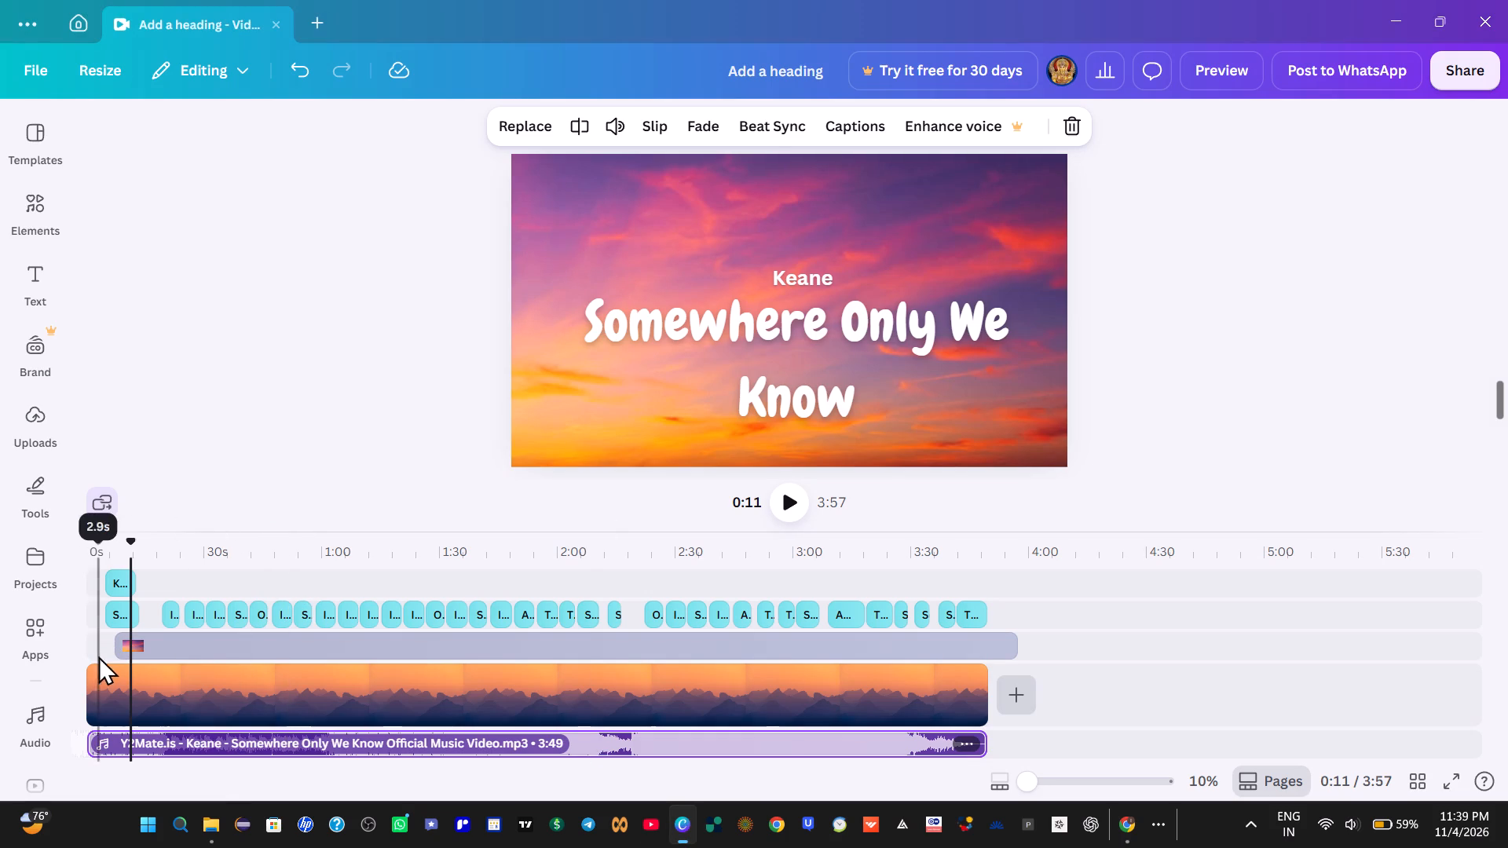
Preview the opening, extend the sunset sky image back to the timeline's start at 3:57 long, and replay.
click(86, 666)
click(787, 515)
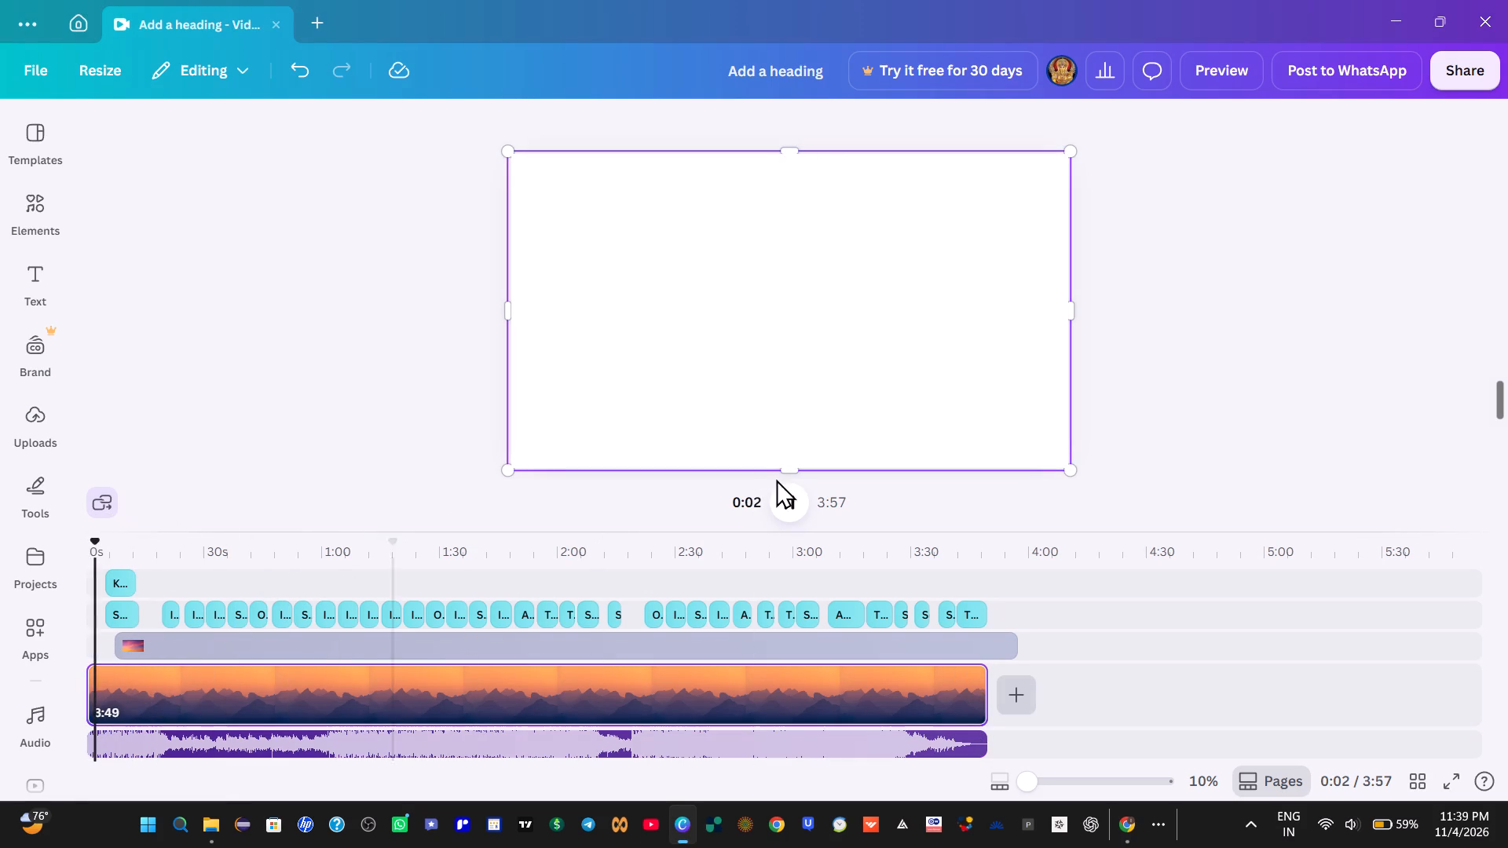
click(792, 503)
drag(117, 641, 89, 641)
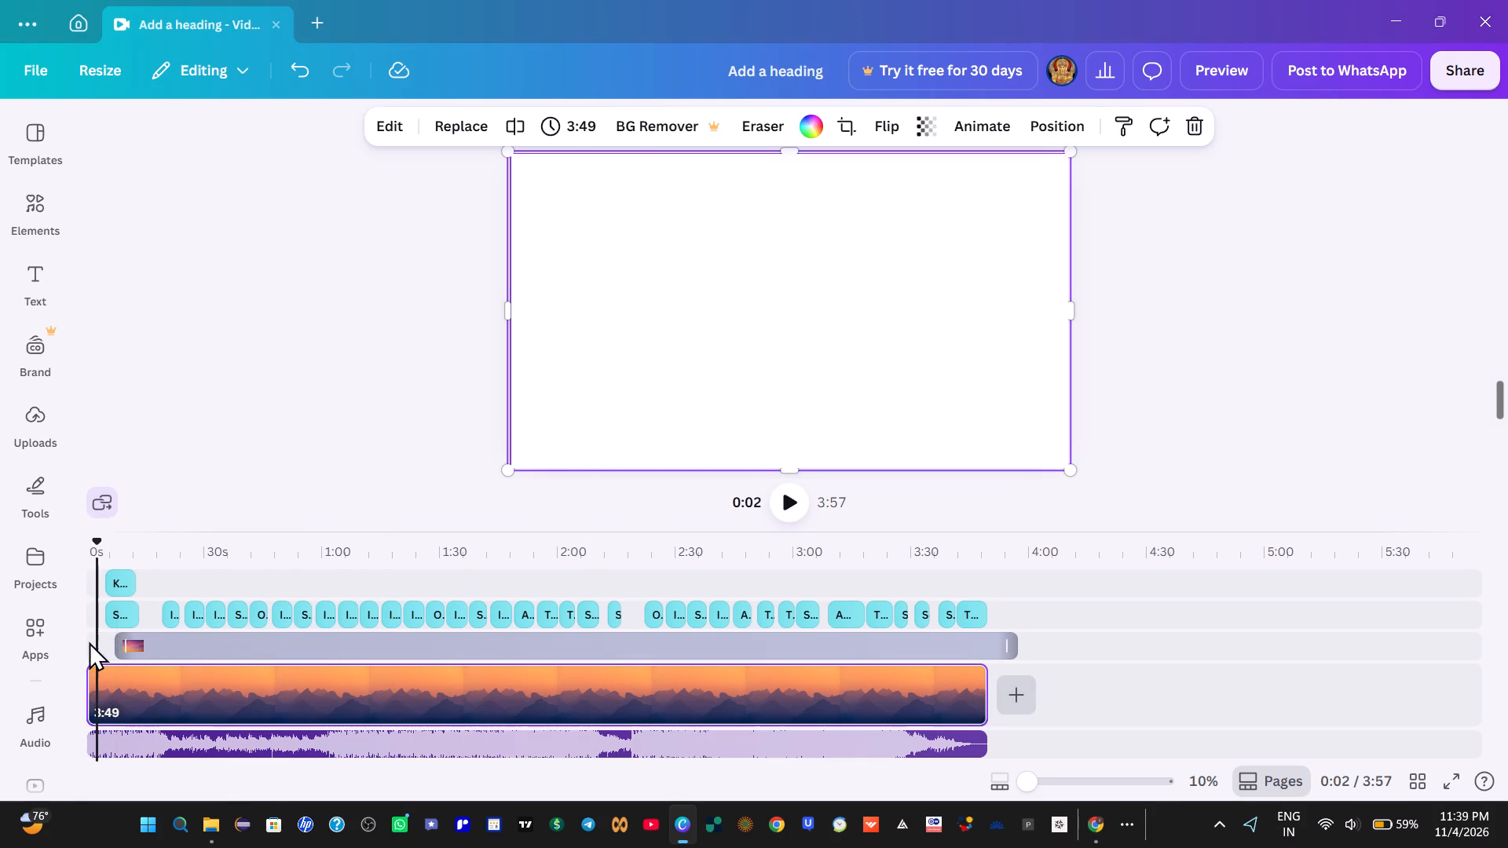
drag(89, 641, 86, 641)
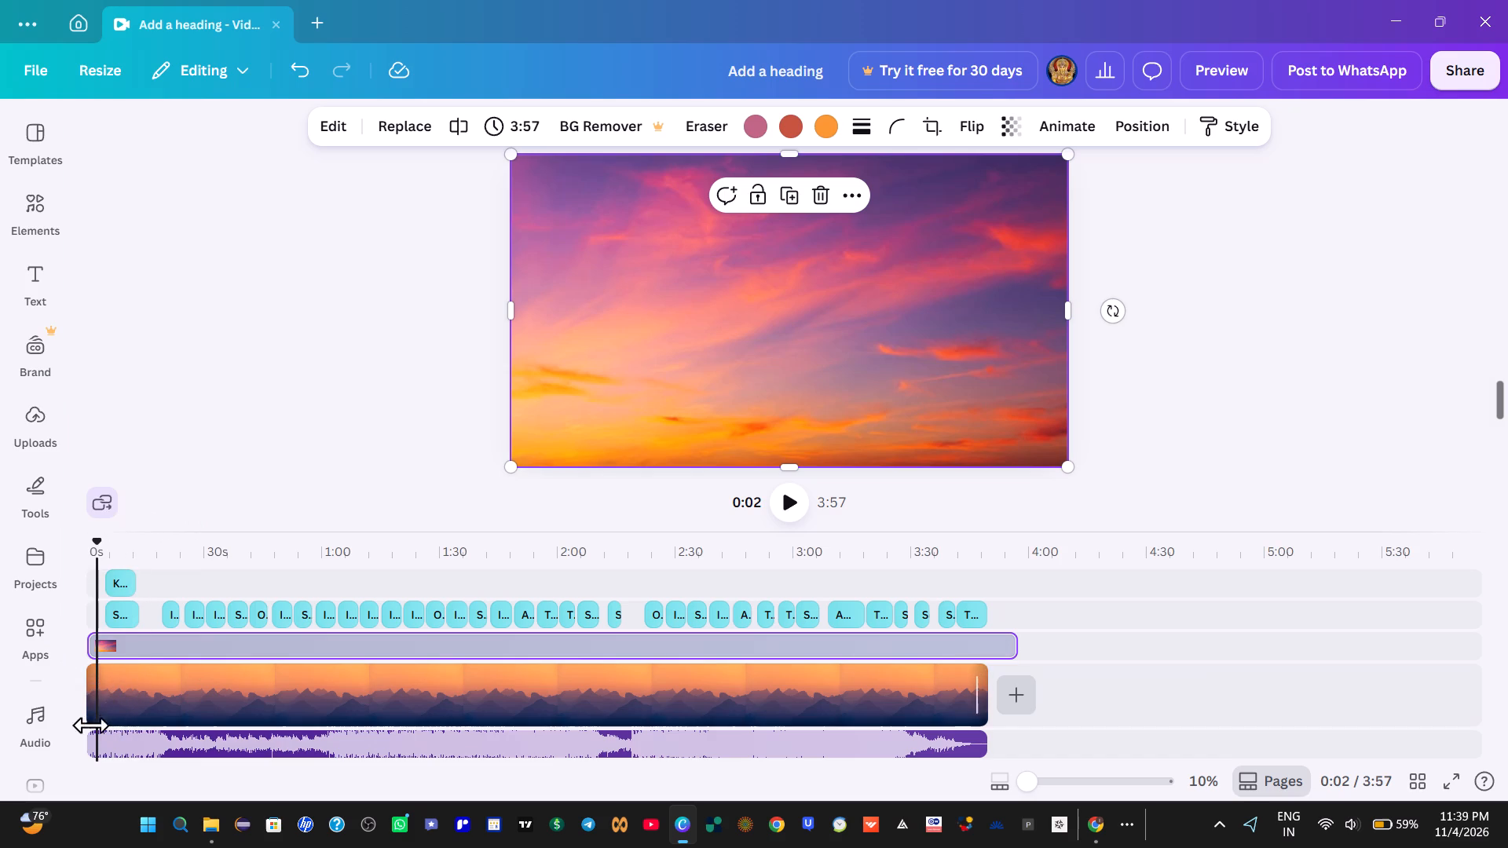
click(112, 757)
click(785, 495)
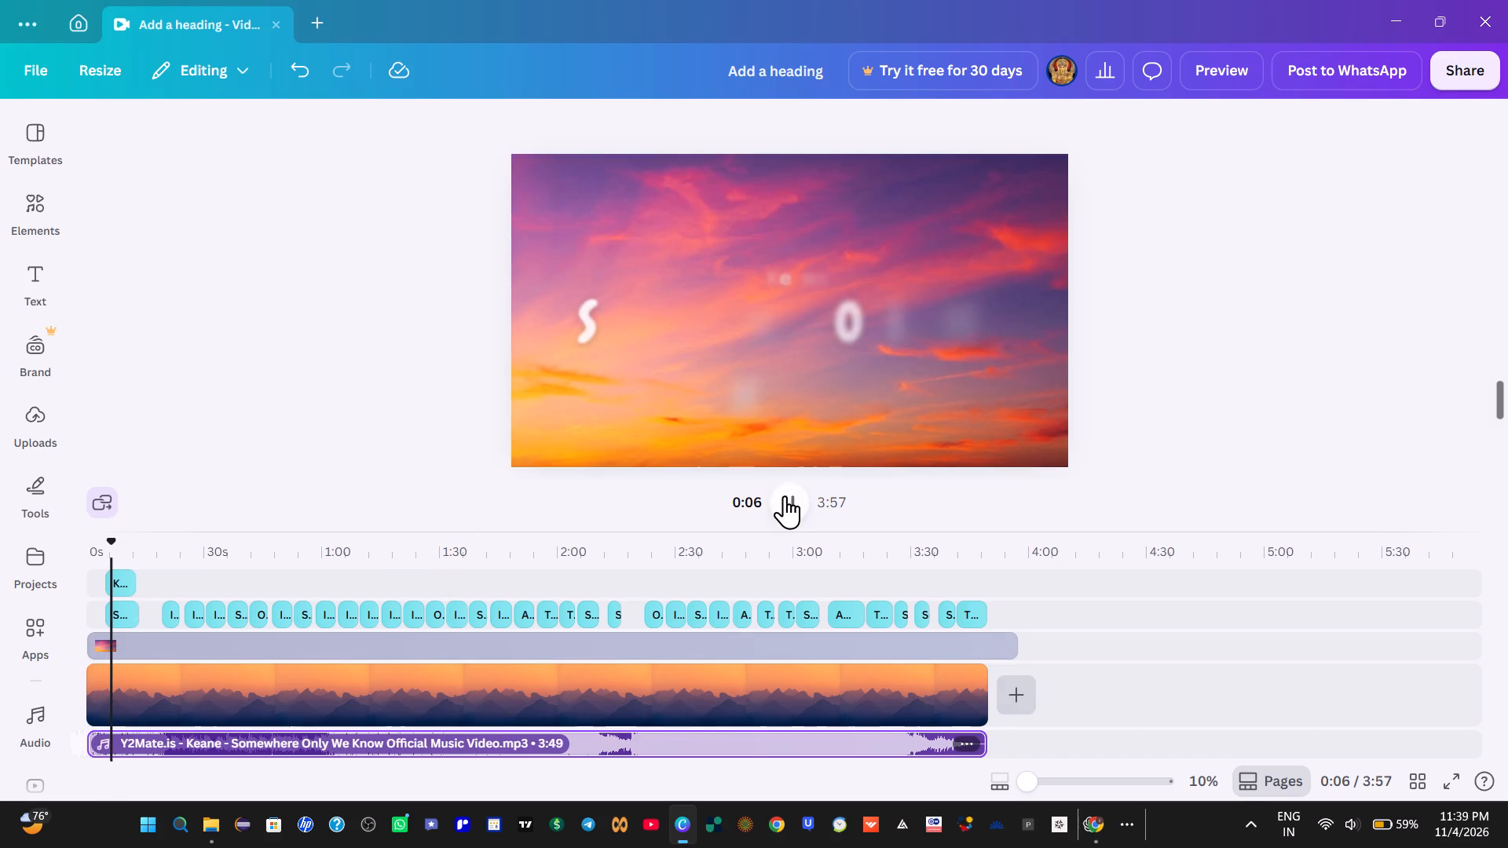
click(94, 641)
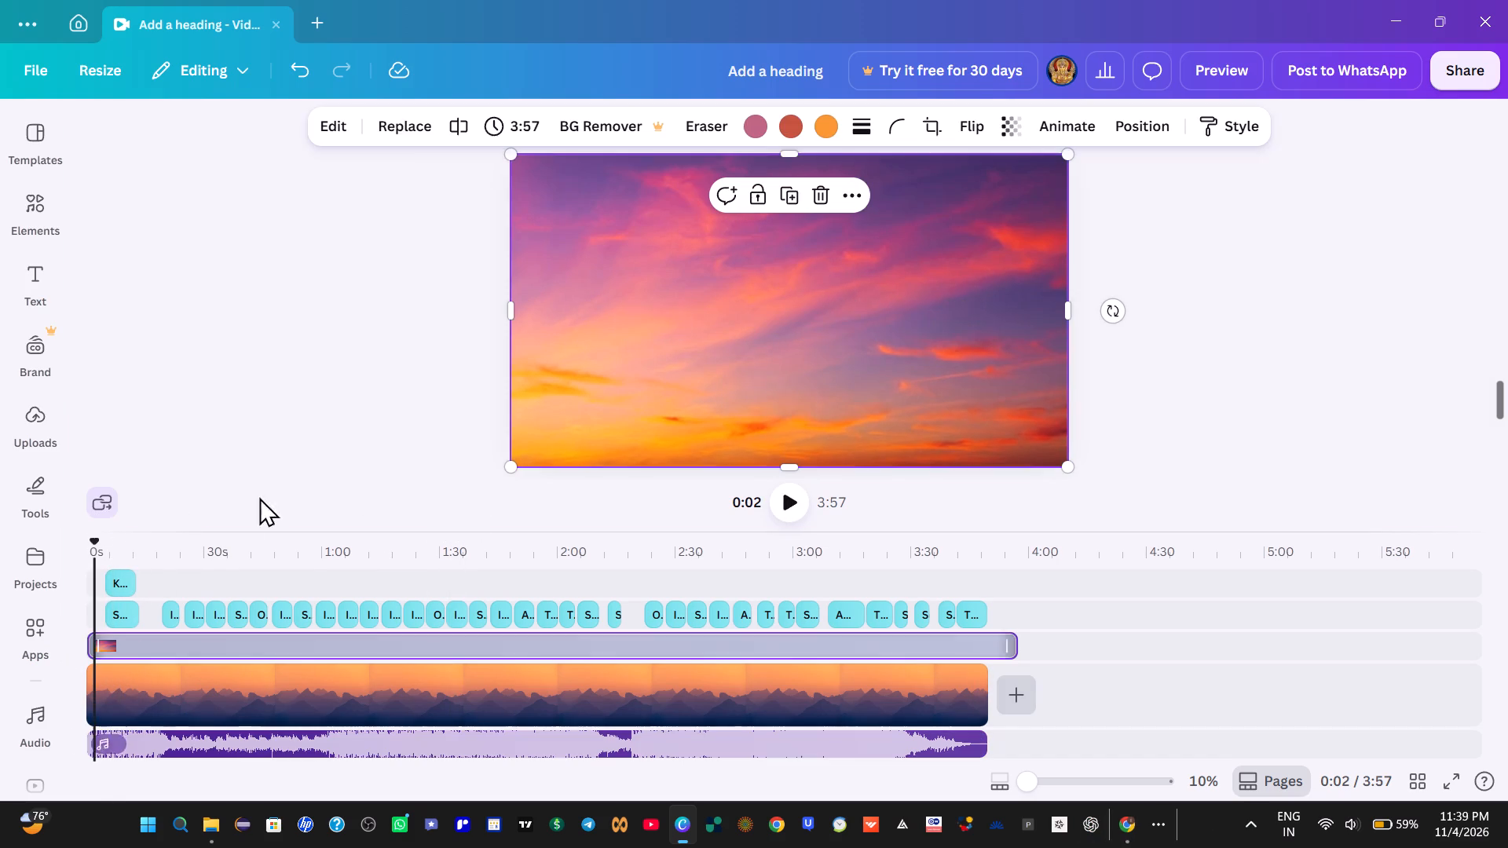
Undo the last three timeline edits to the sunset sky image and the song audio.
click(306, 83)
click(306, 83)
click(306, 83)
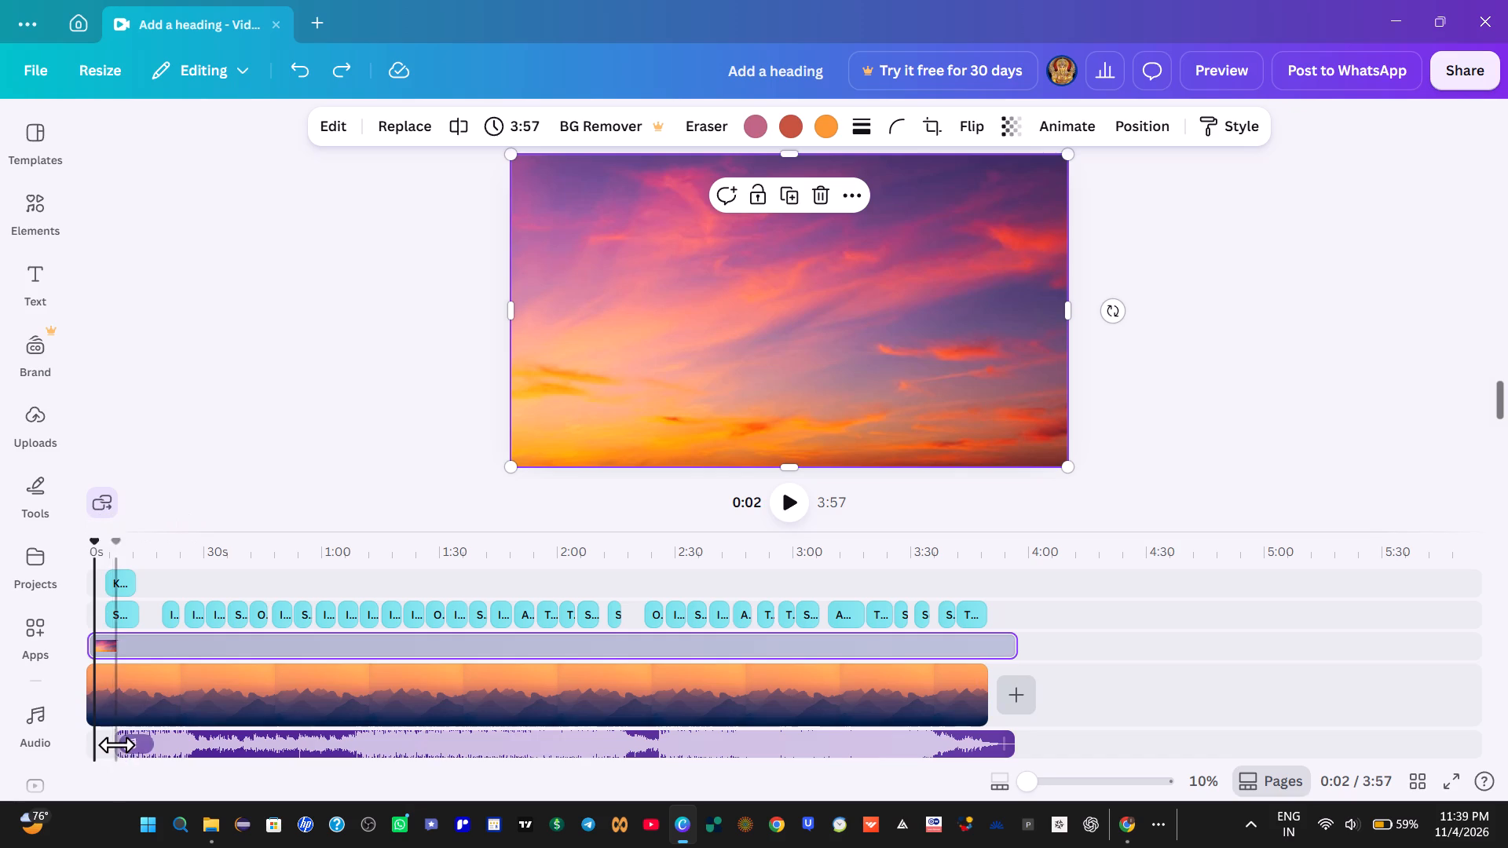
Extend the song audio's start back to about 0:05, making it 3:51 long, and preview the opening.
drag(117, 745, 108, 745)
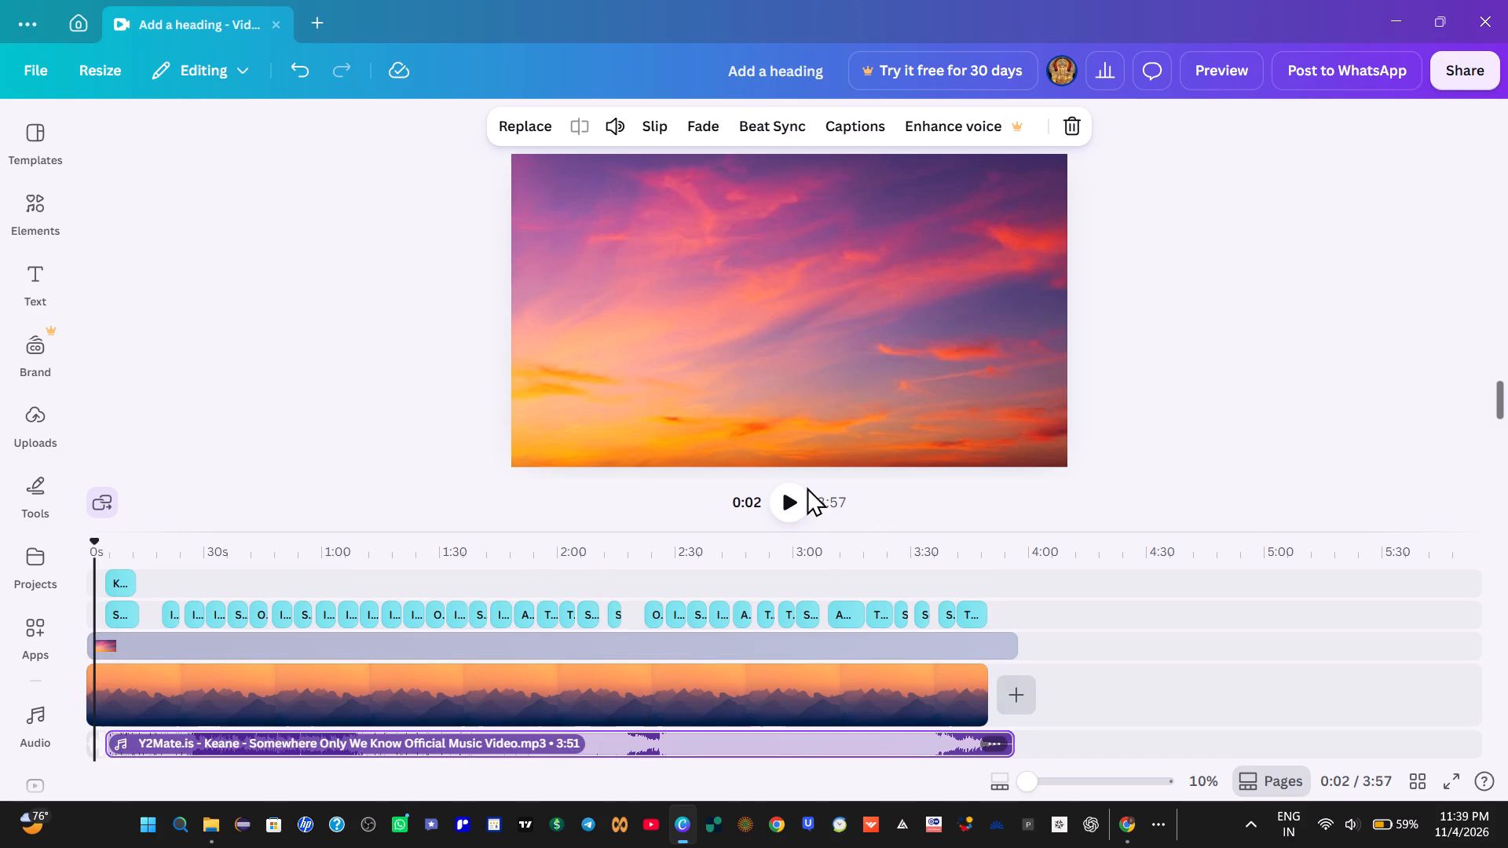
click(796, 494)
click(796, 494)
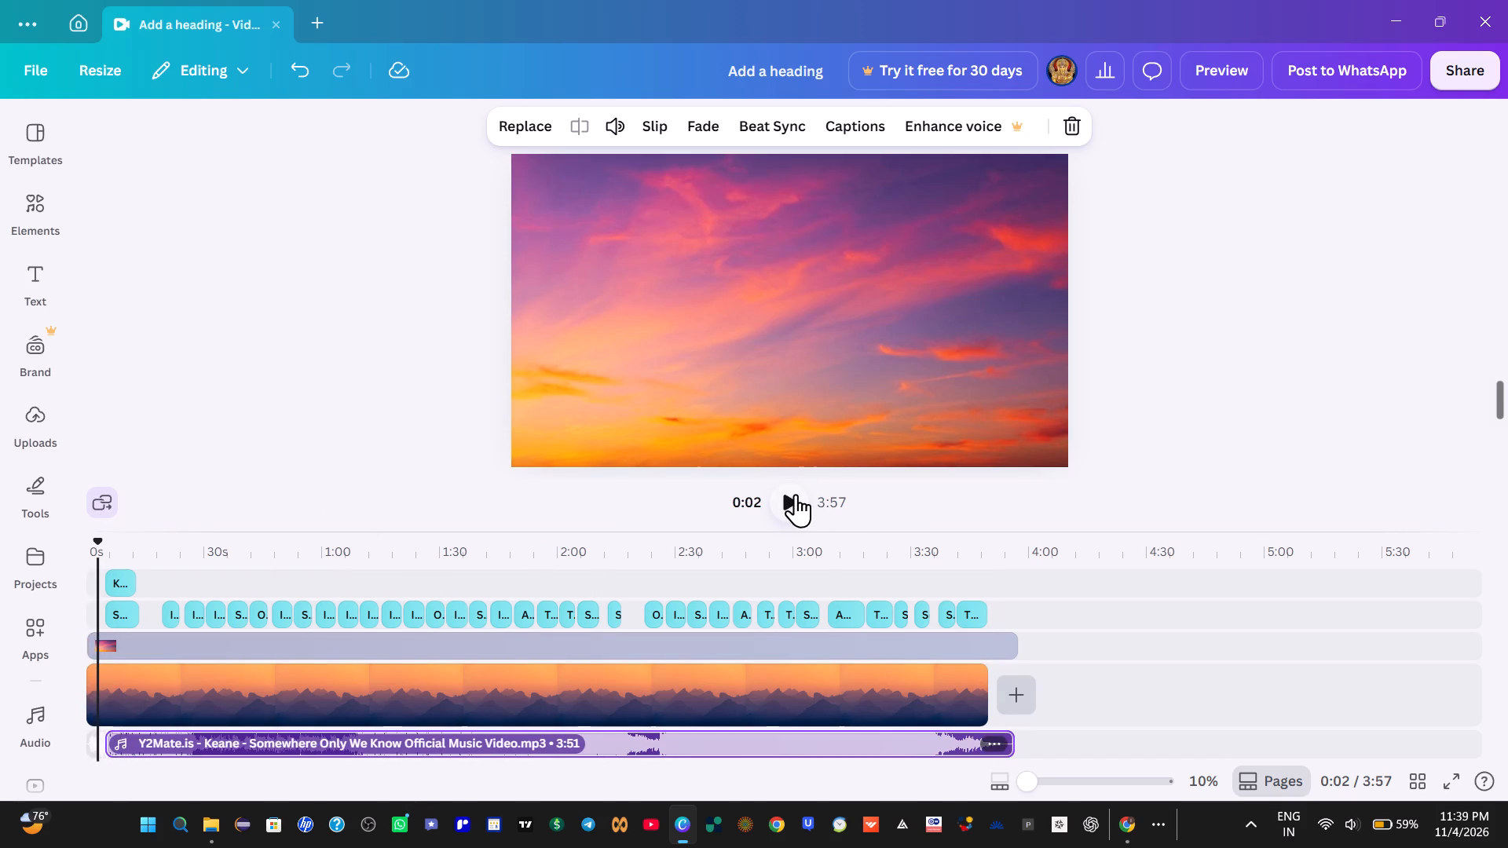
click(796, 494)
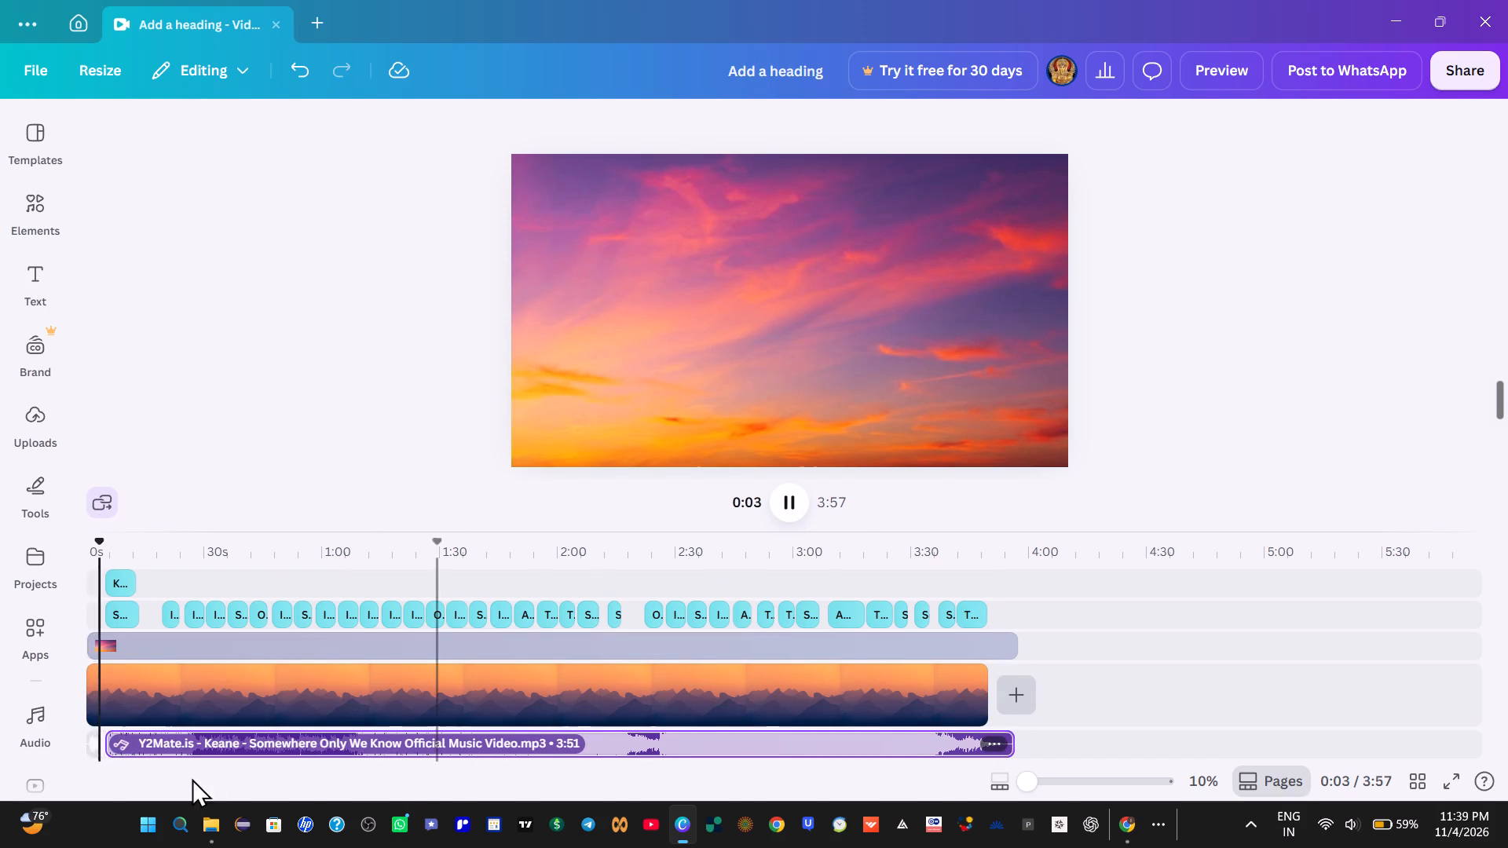
Extend the song audio's start back to the beginning of the timeline, making it 3:56 long.
drag(108, 745, 97, 745)
drag(95, 744, 70, 740)
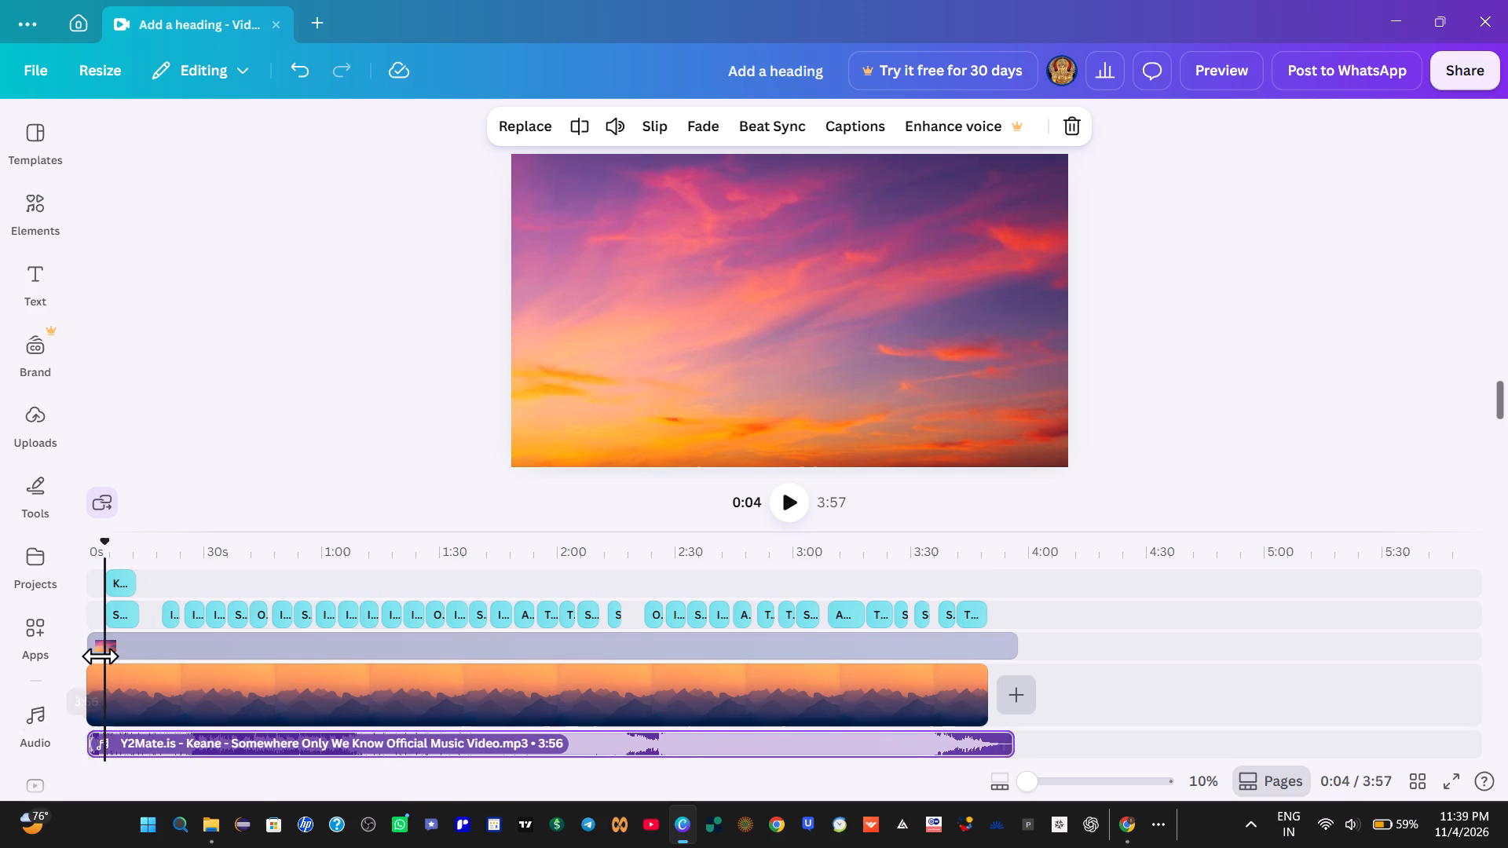
Play the first few seconds of the timeline in short bursts to examine where the song's sound begins.
click(80, 608)
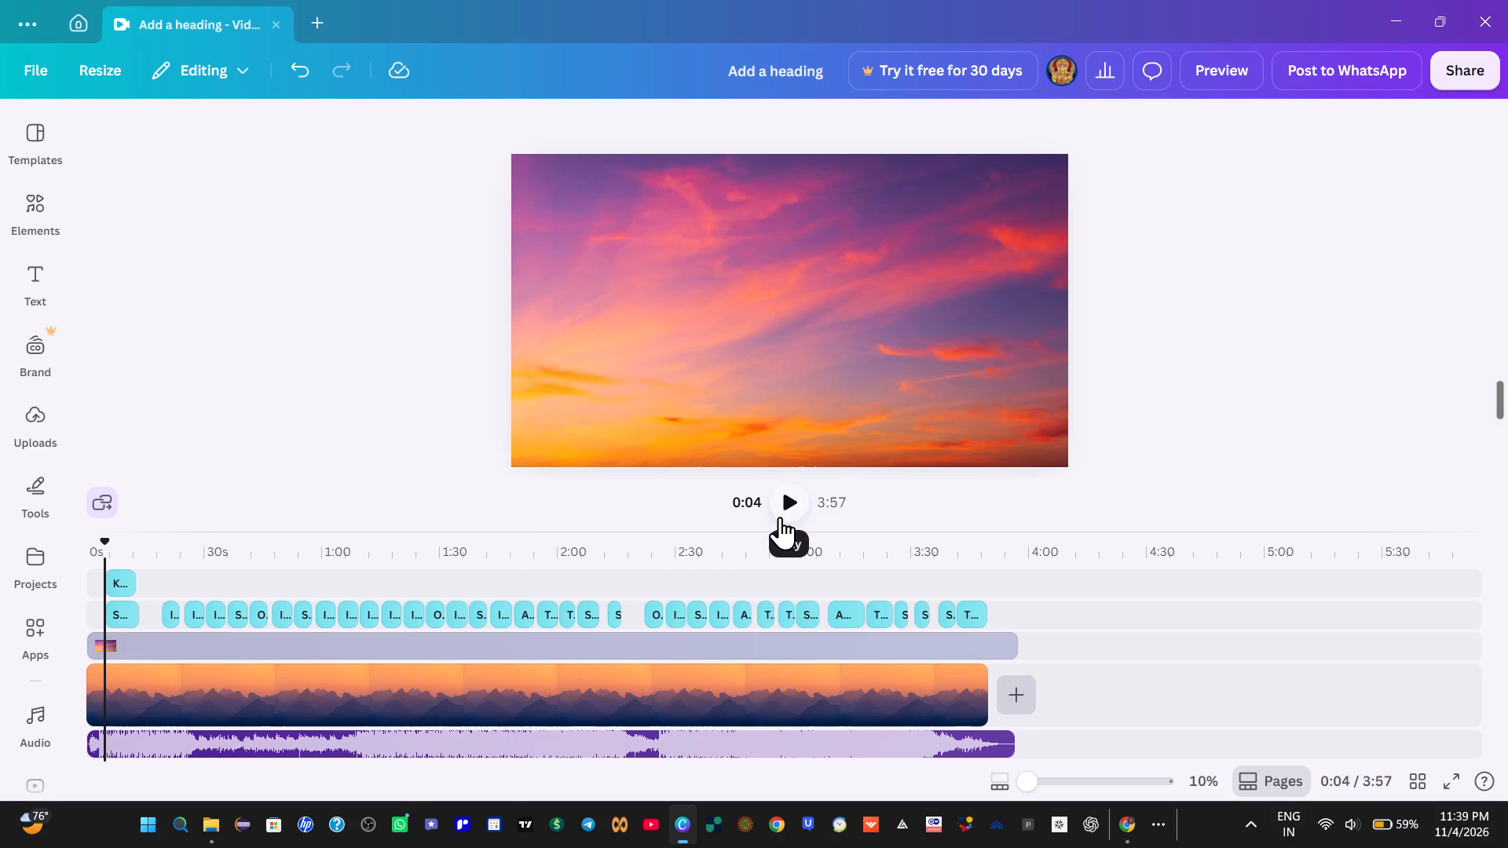
key(space)
key(space)
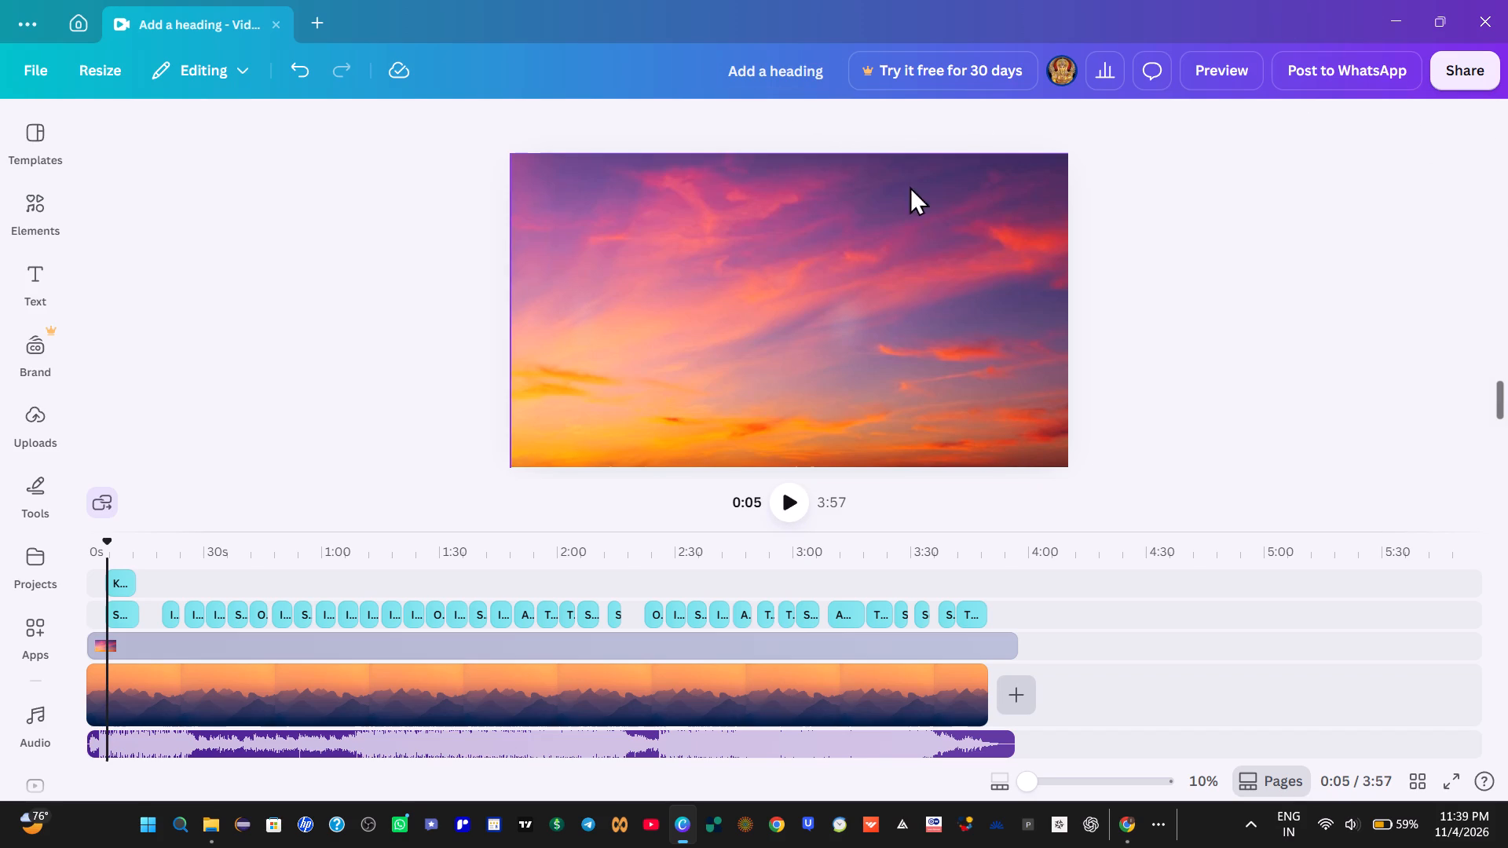
click(88, 632)
key(space)
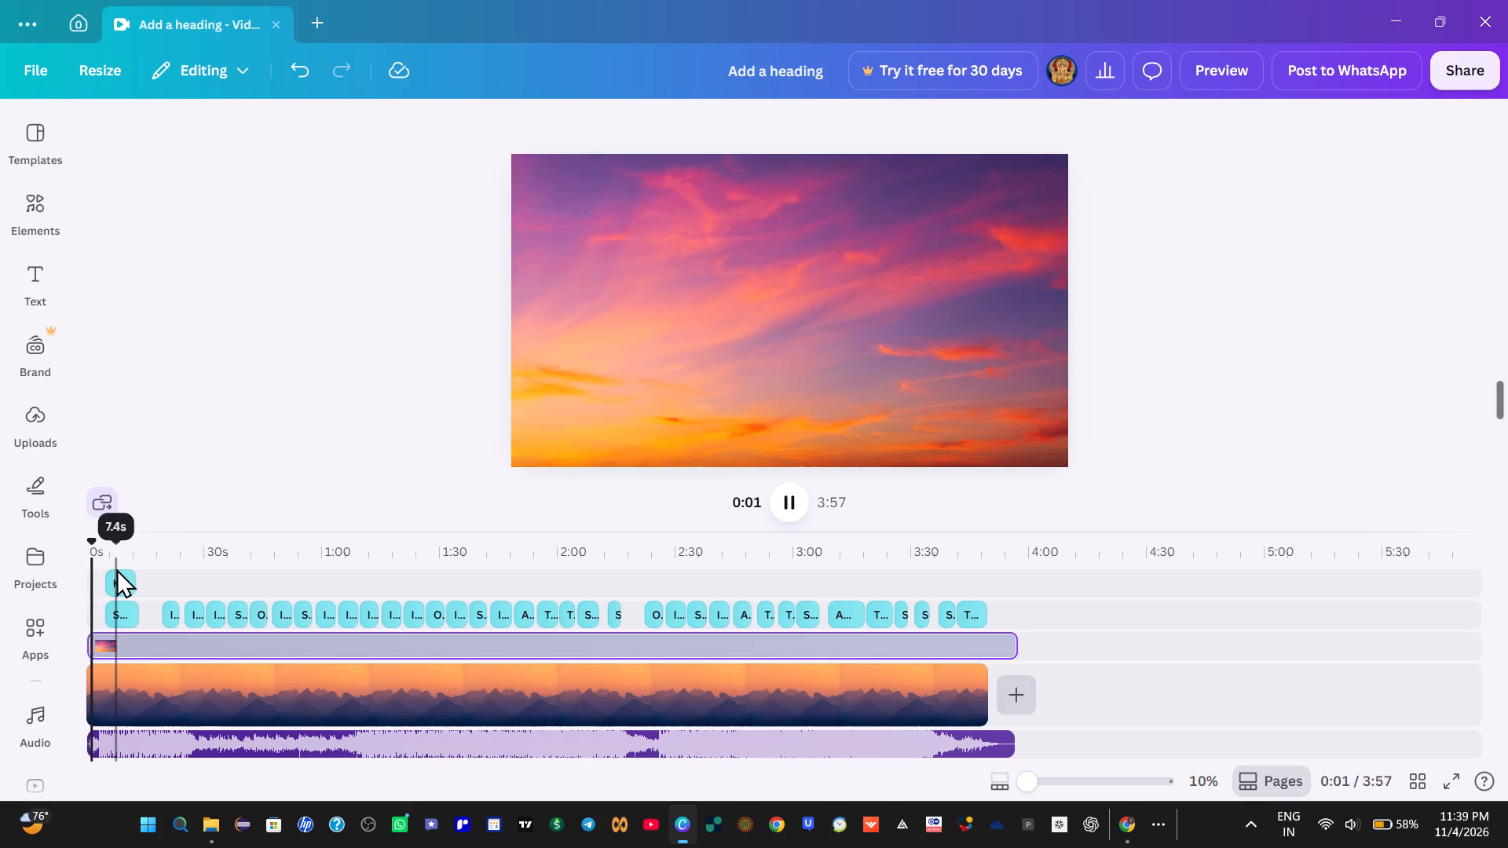
key(space)
key(space)
key(space)
key(space)
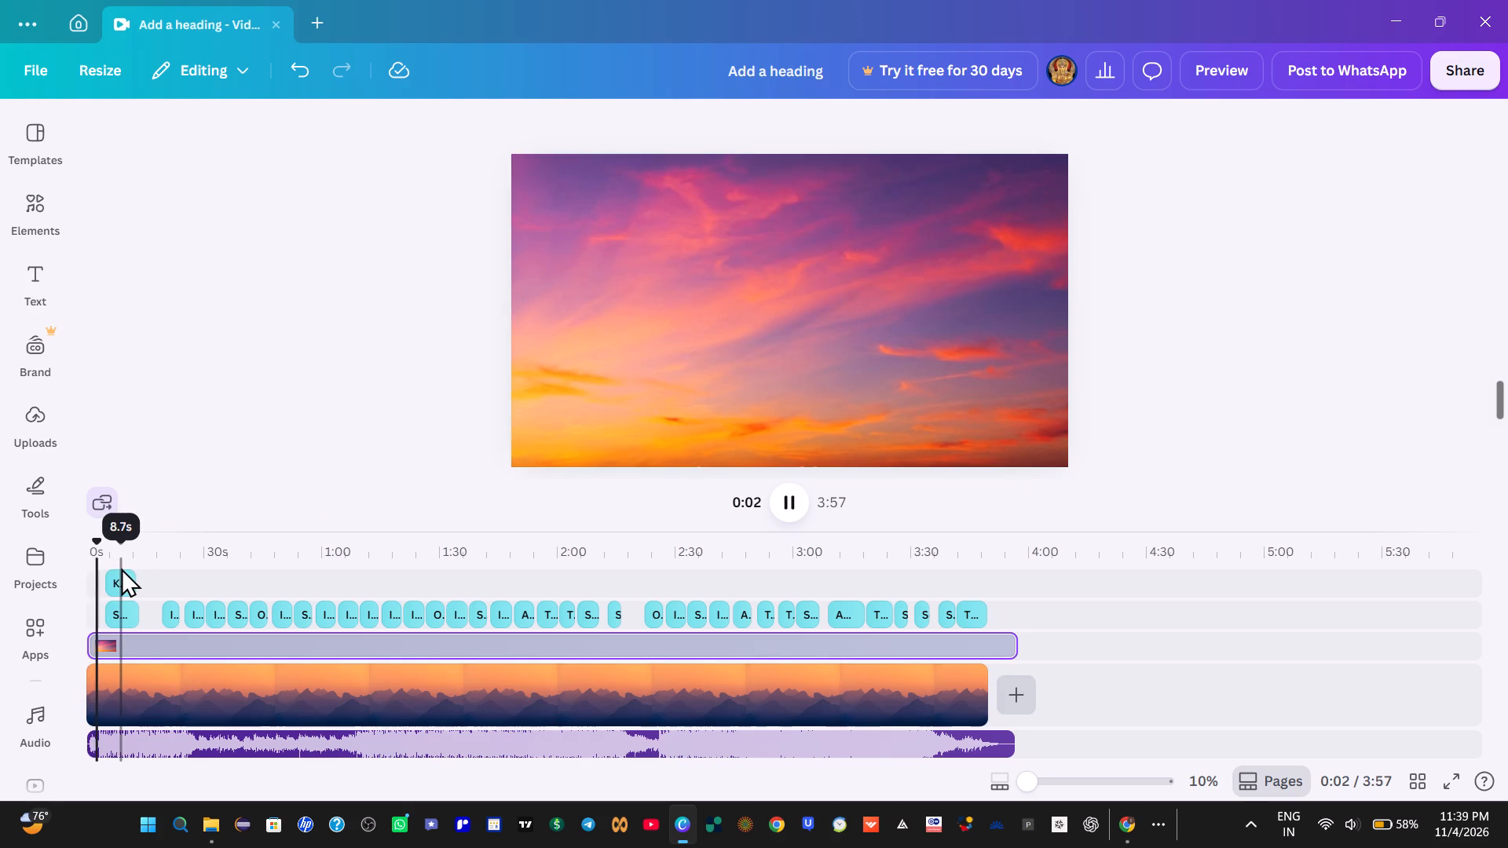
key(space)
key(space)
key(space)
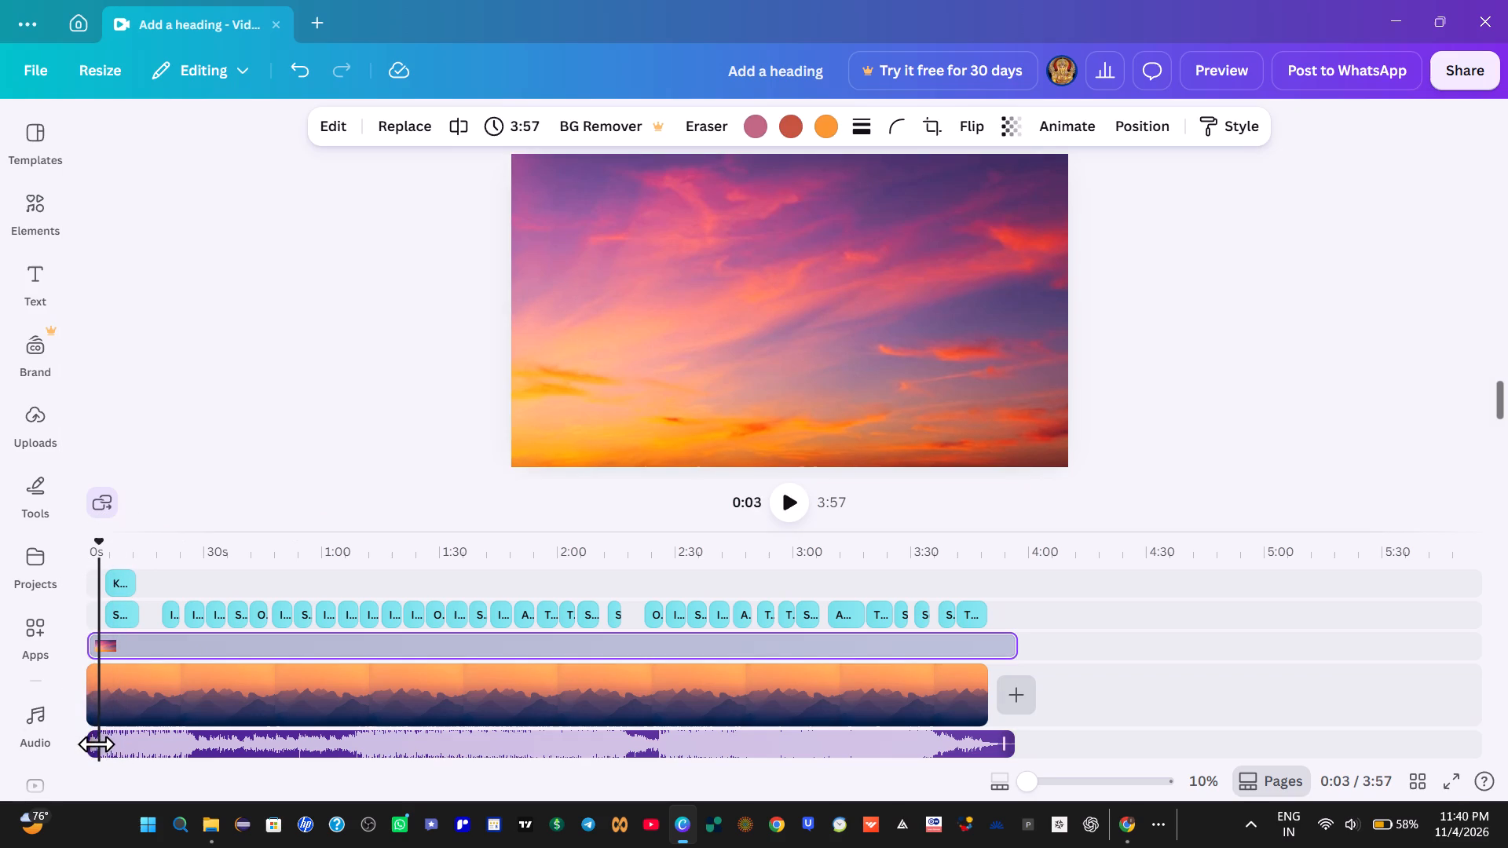
Trim the song audio's start to about 0:03, slide the clip to the timeline's start and replay the opening.
drag(94, 744, 107, 738)
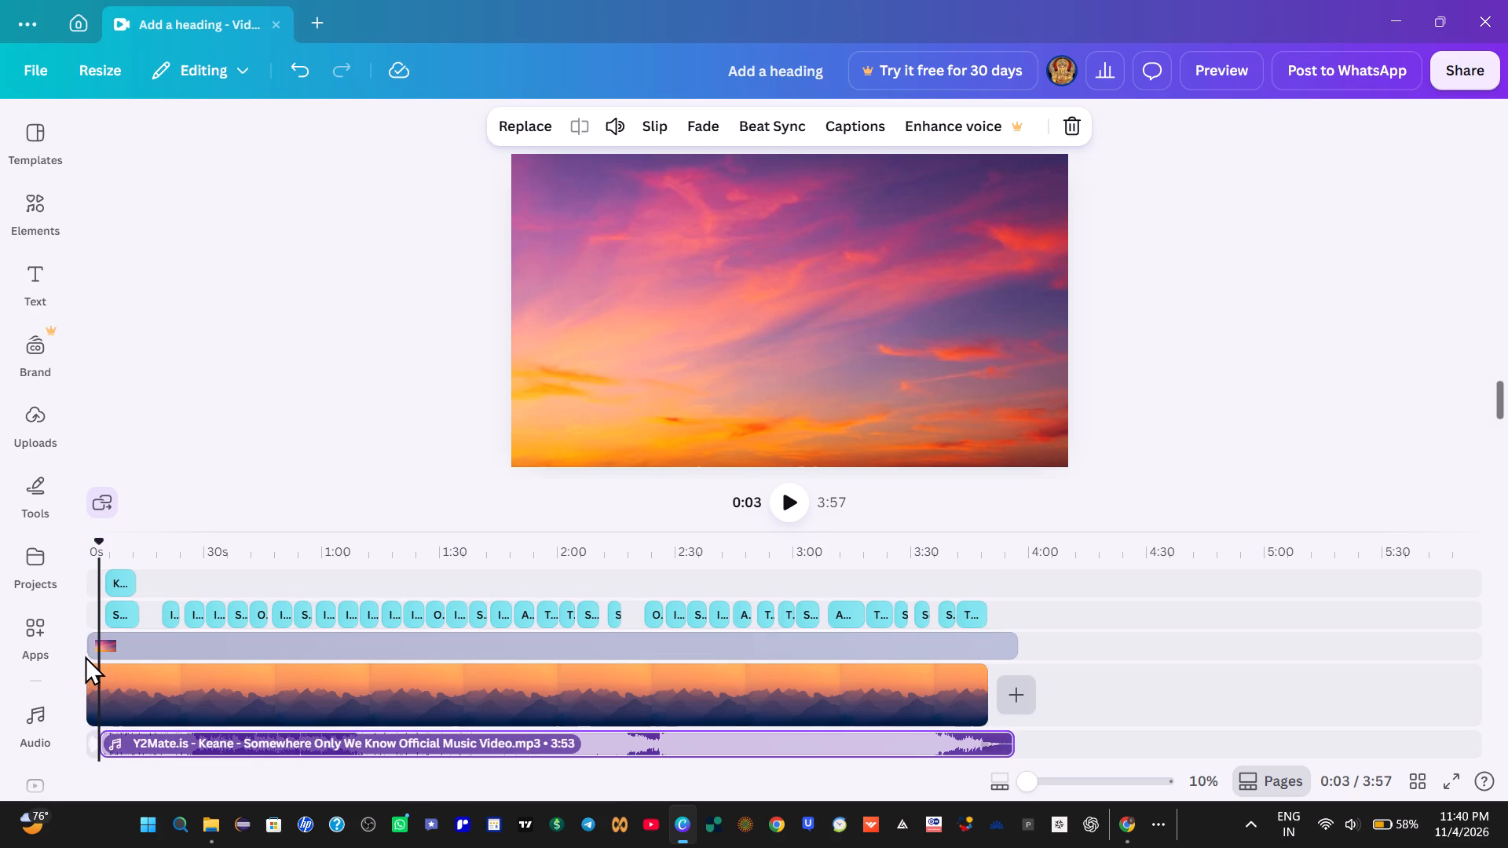
key(space)
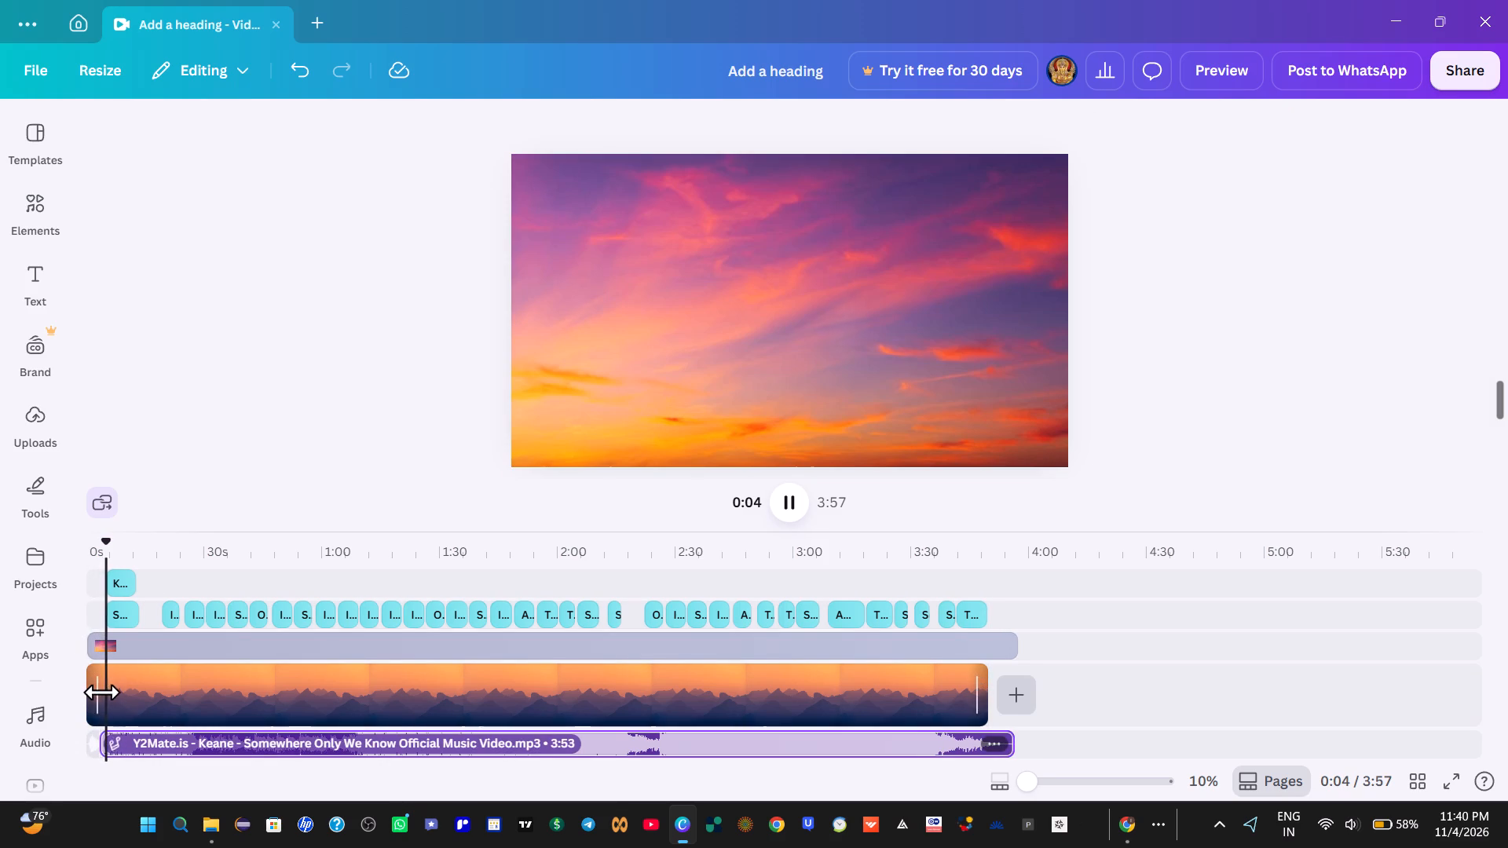
drag(129, 745, 105, 743)
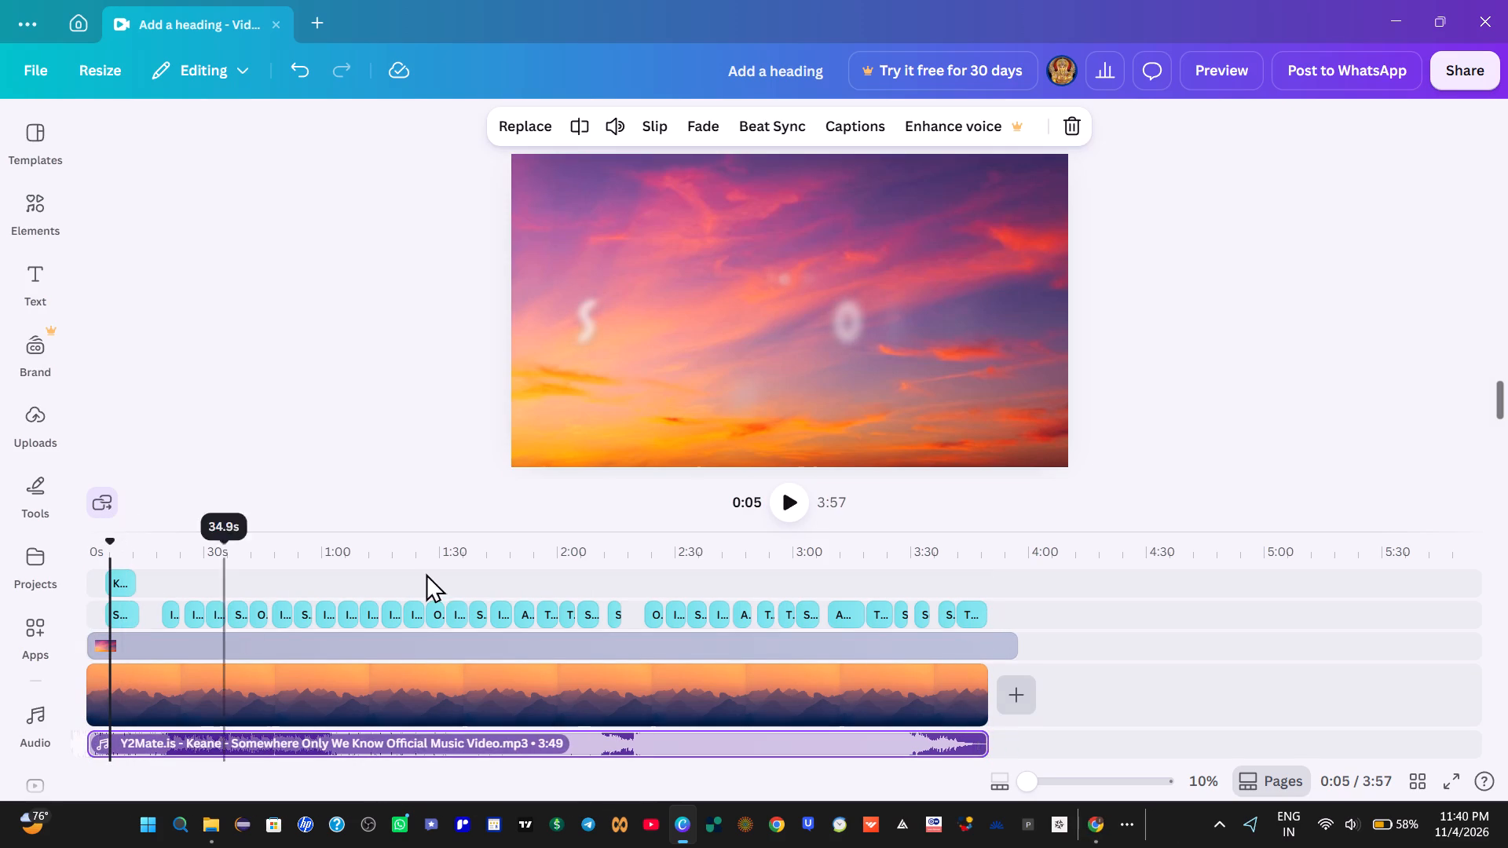
key(space)
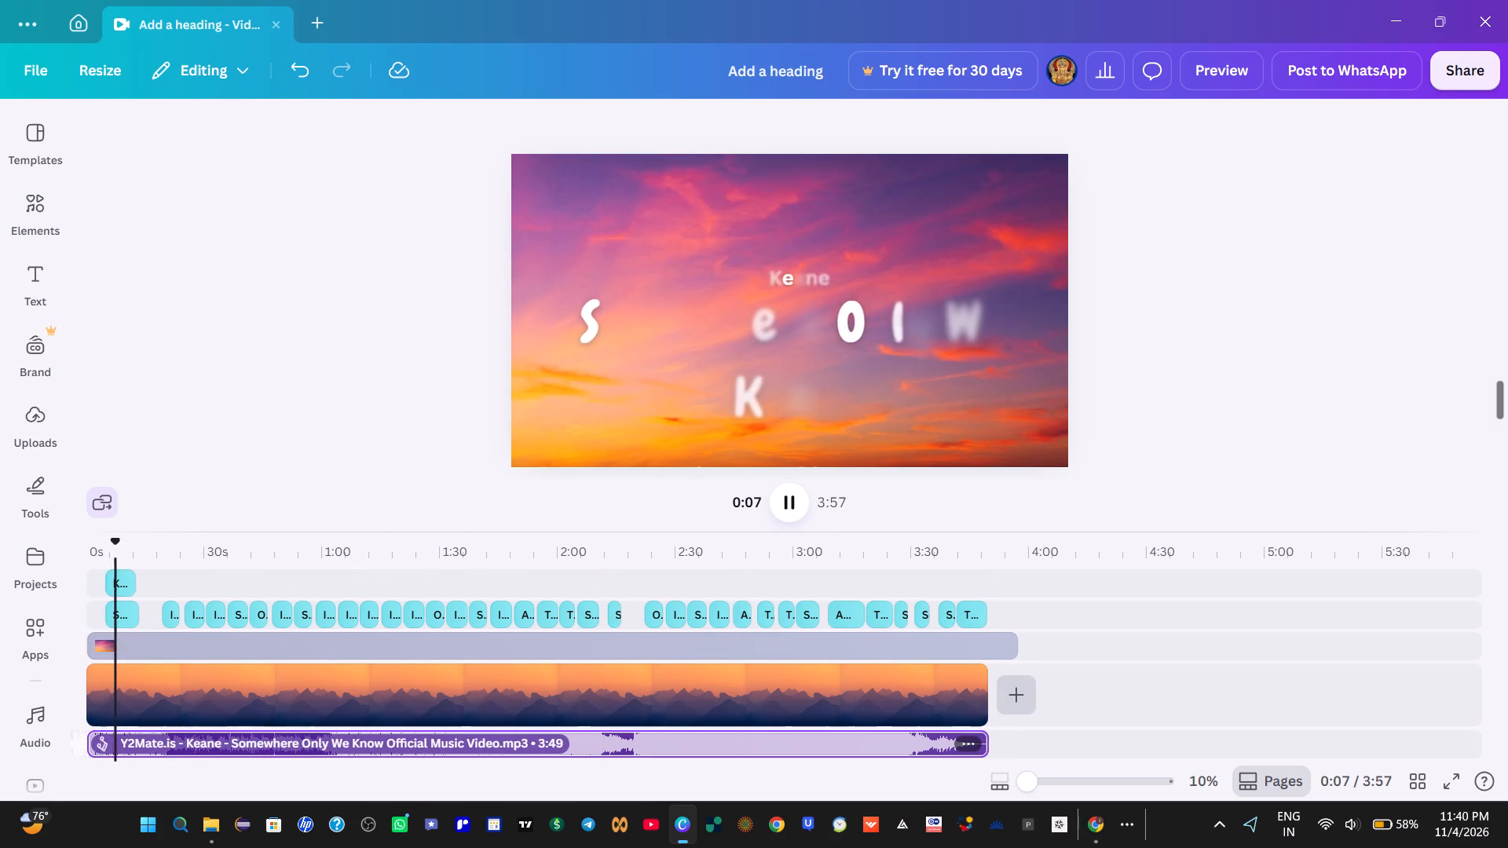
drag(118, 541, 82, 532)
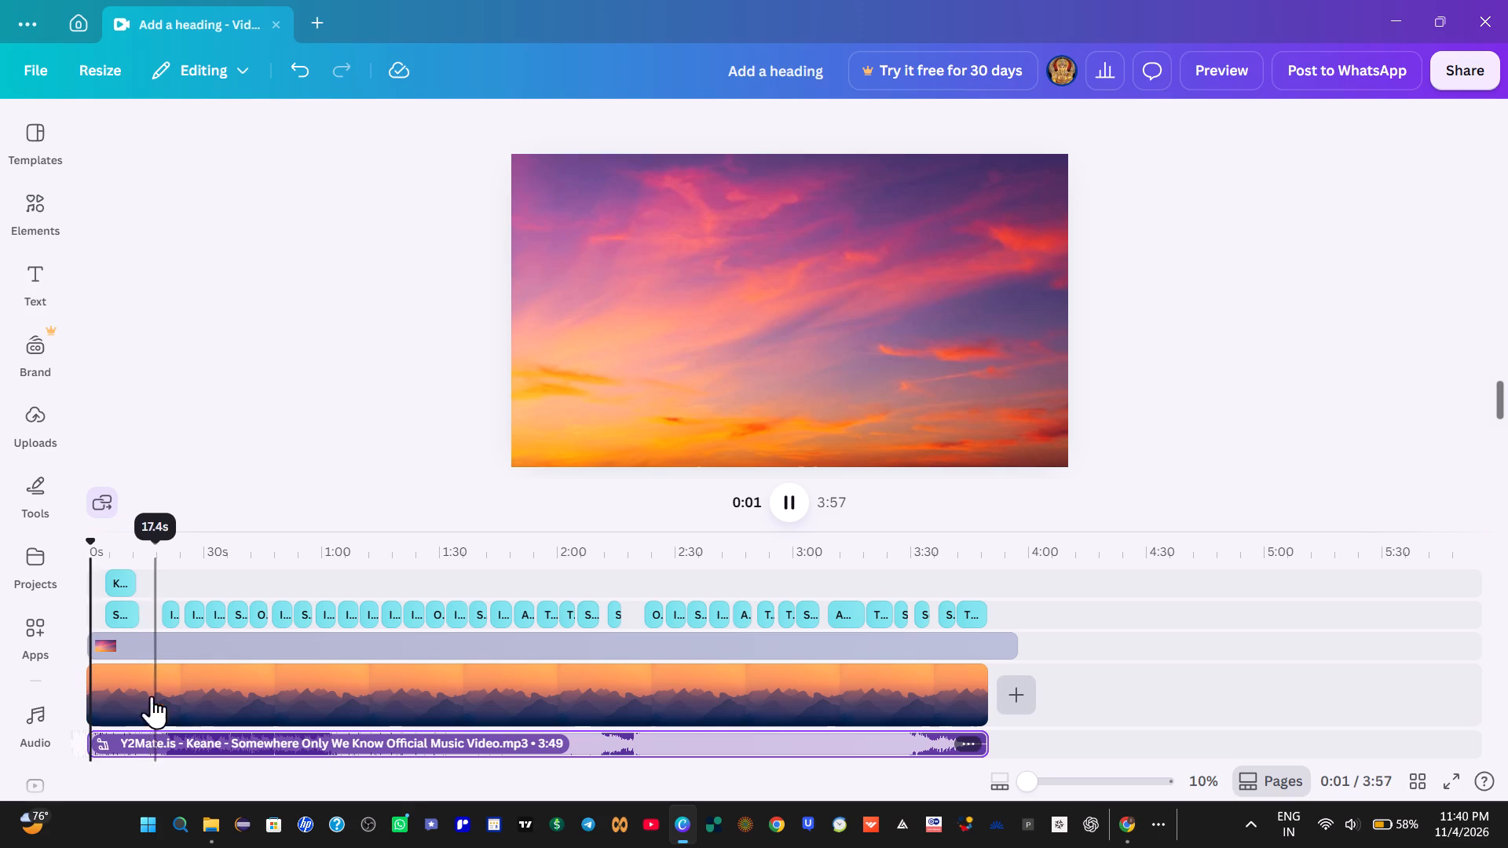
Shift the song audio about 2 seconds later, preview it, and extend its start back to the timeline's beginning.
drag(145, 742, 155, 741)
click(92, 737)
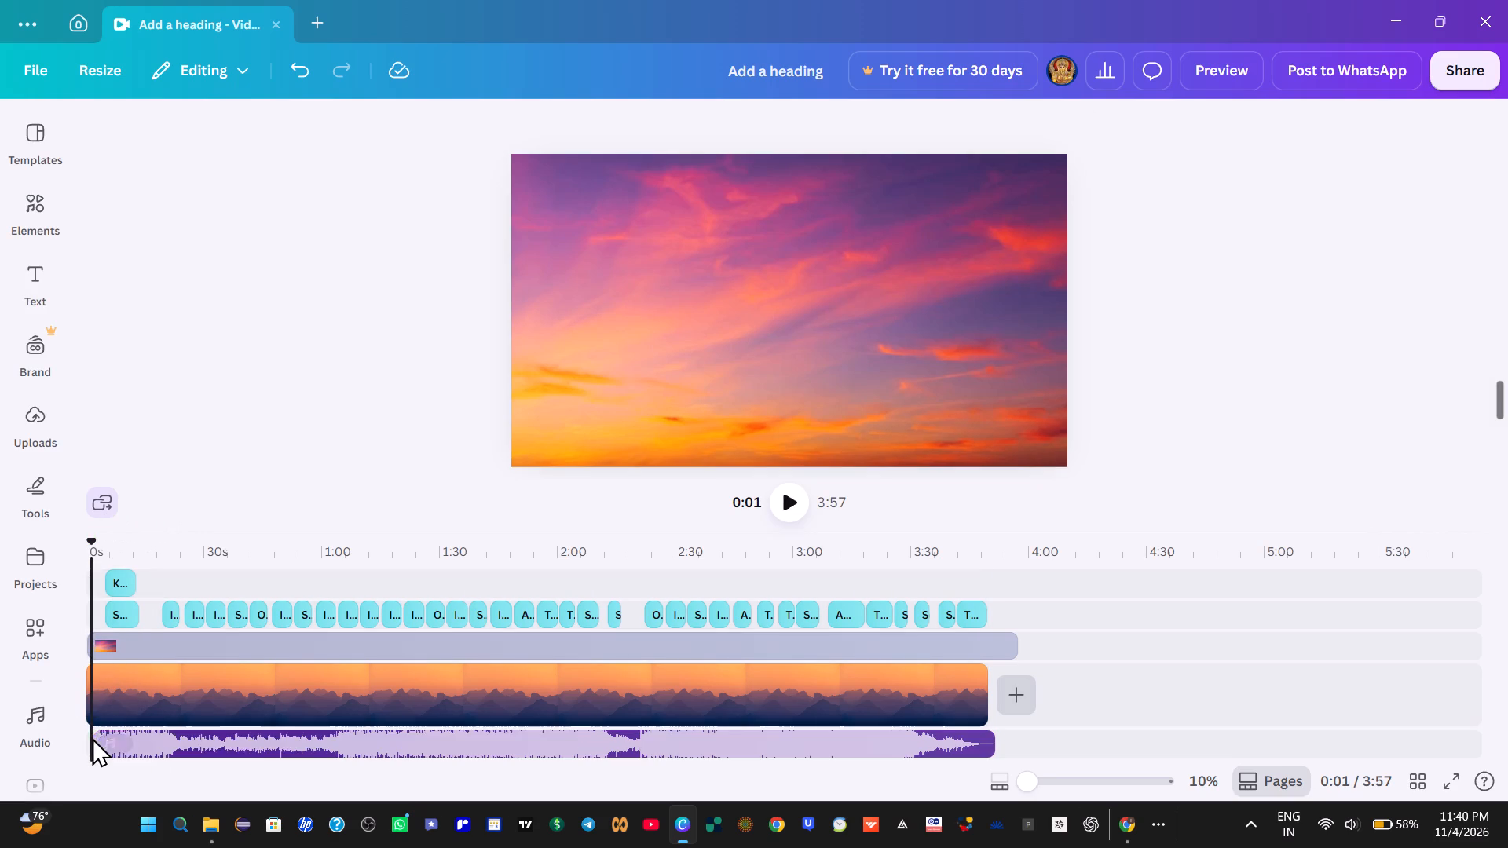
key(space)
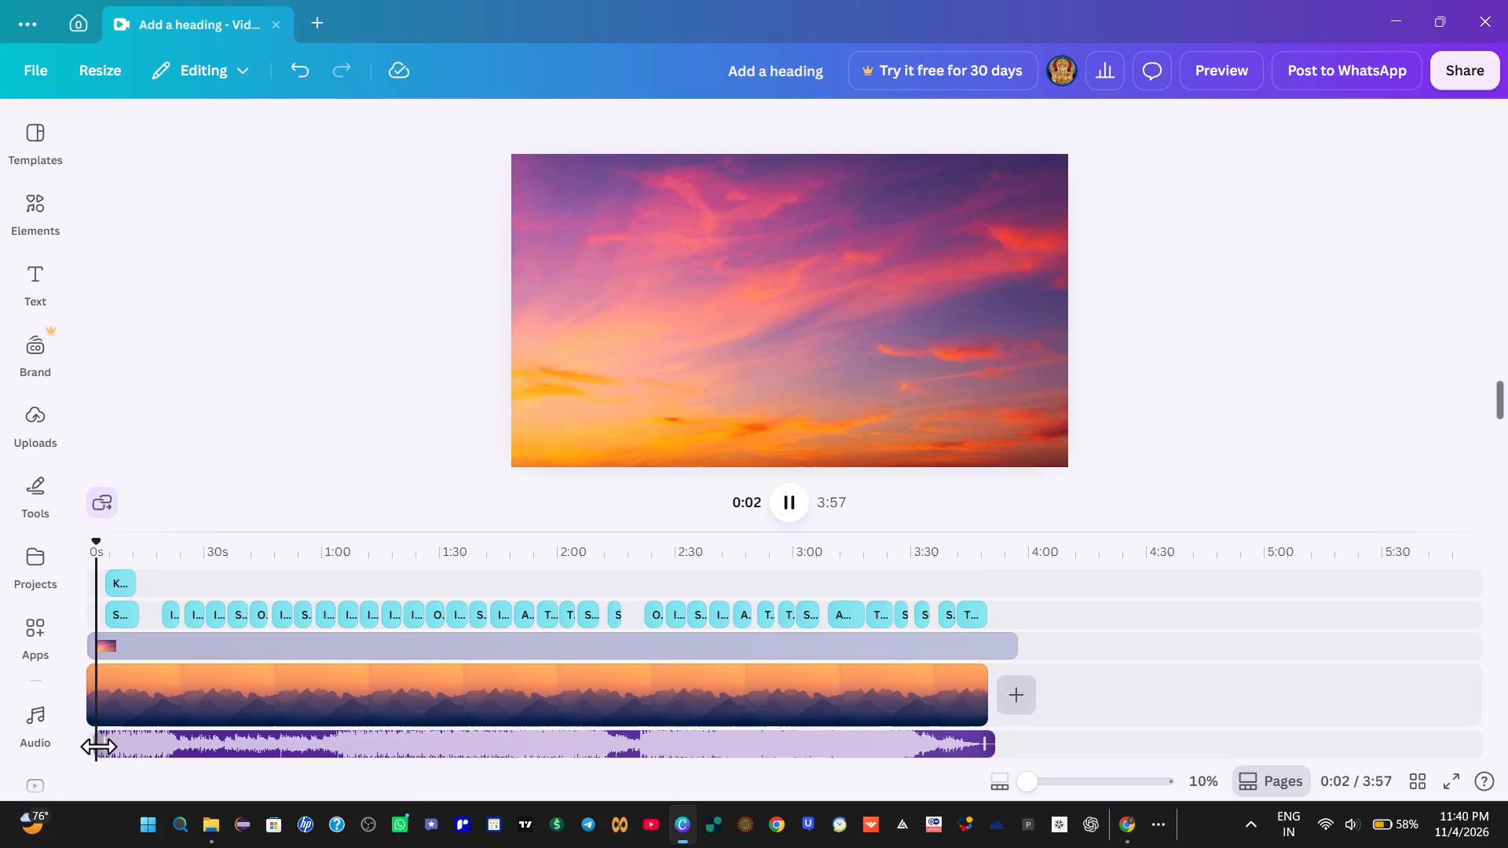
click(98, 746)
click(73, 635)
click(86, 628)
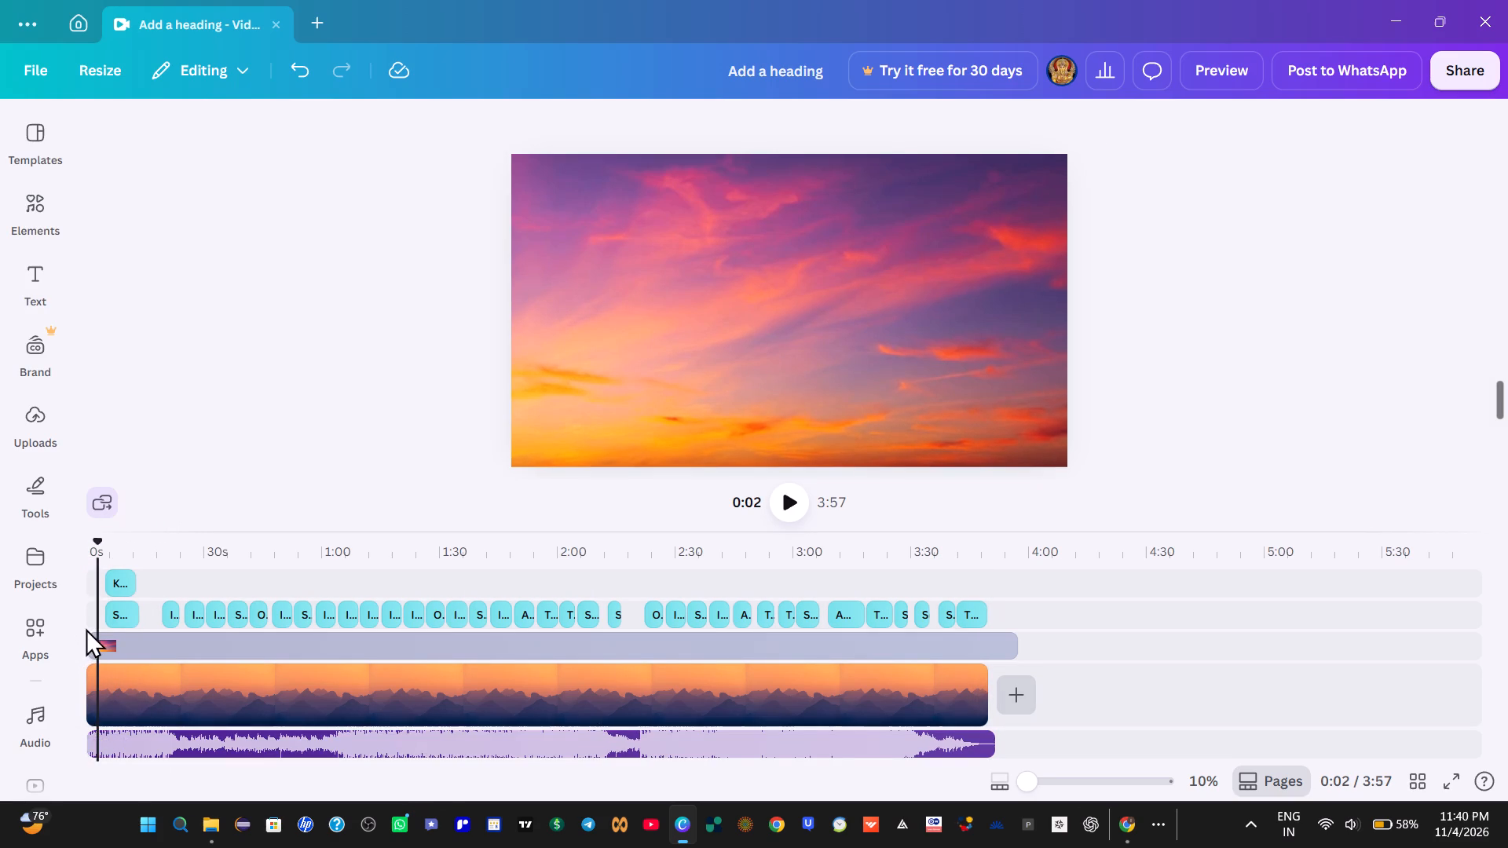
Shift the song audio to start around 0:12, extend its start back to about 0:11, and preview where the sound begins.
key(space)
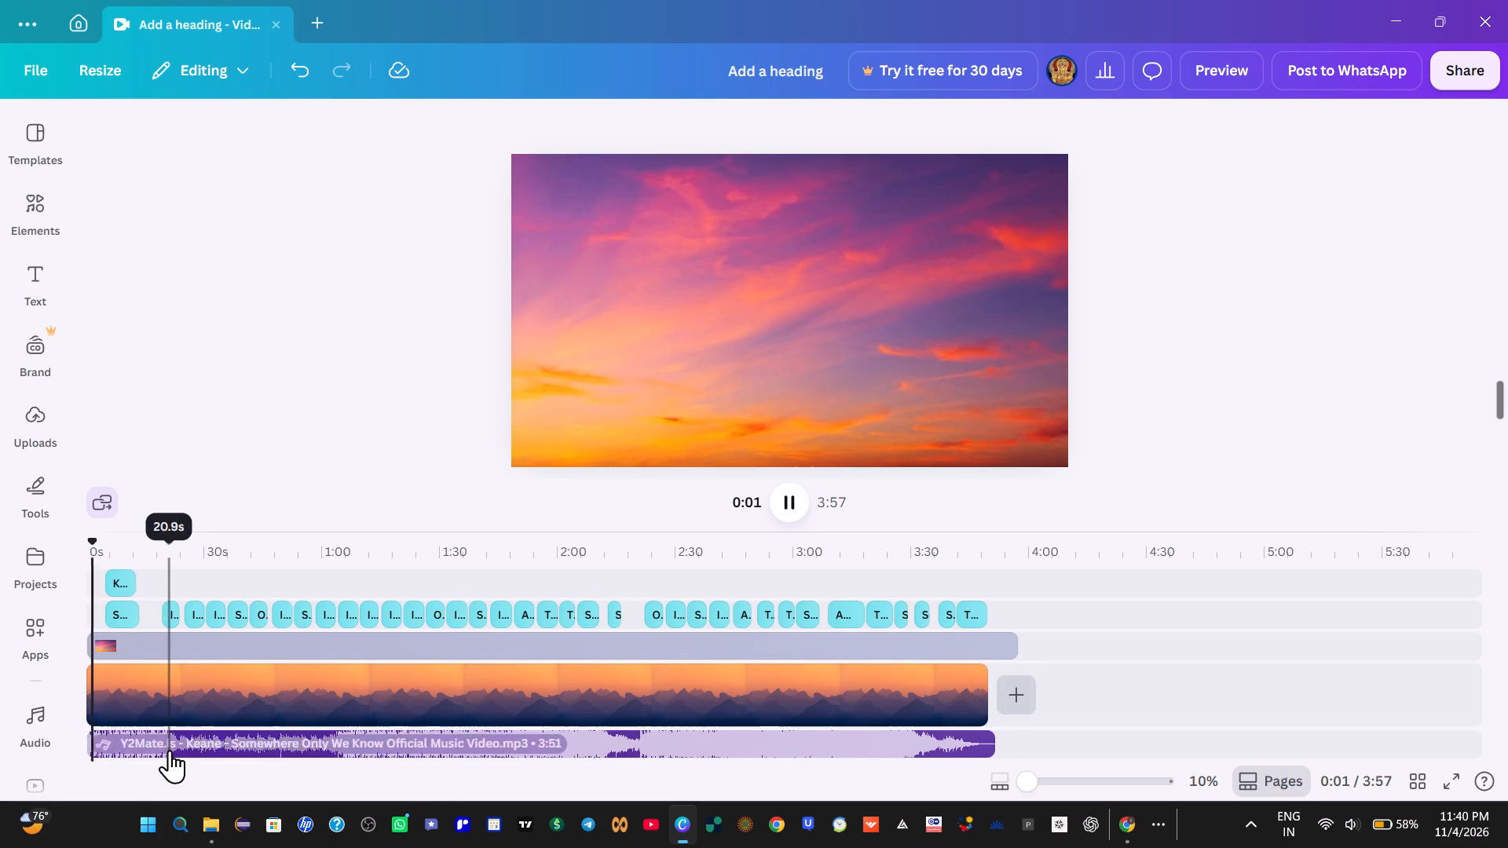
drag(170, 749, 221, 756)
click(148, 738)
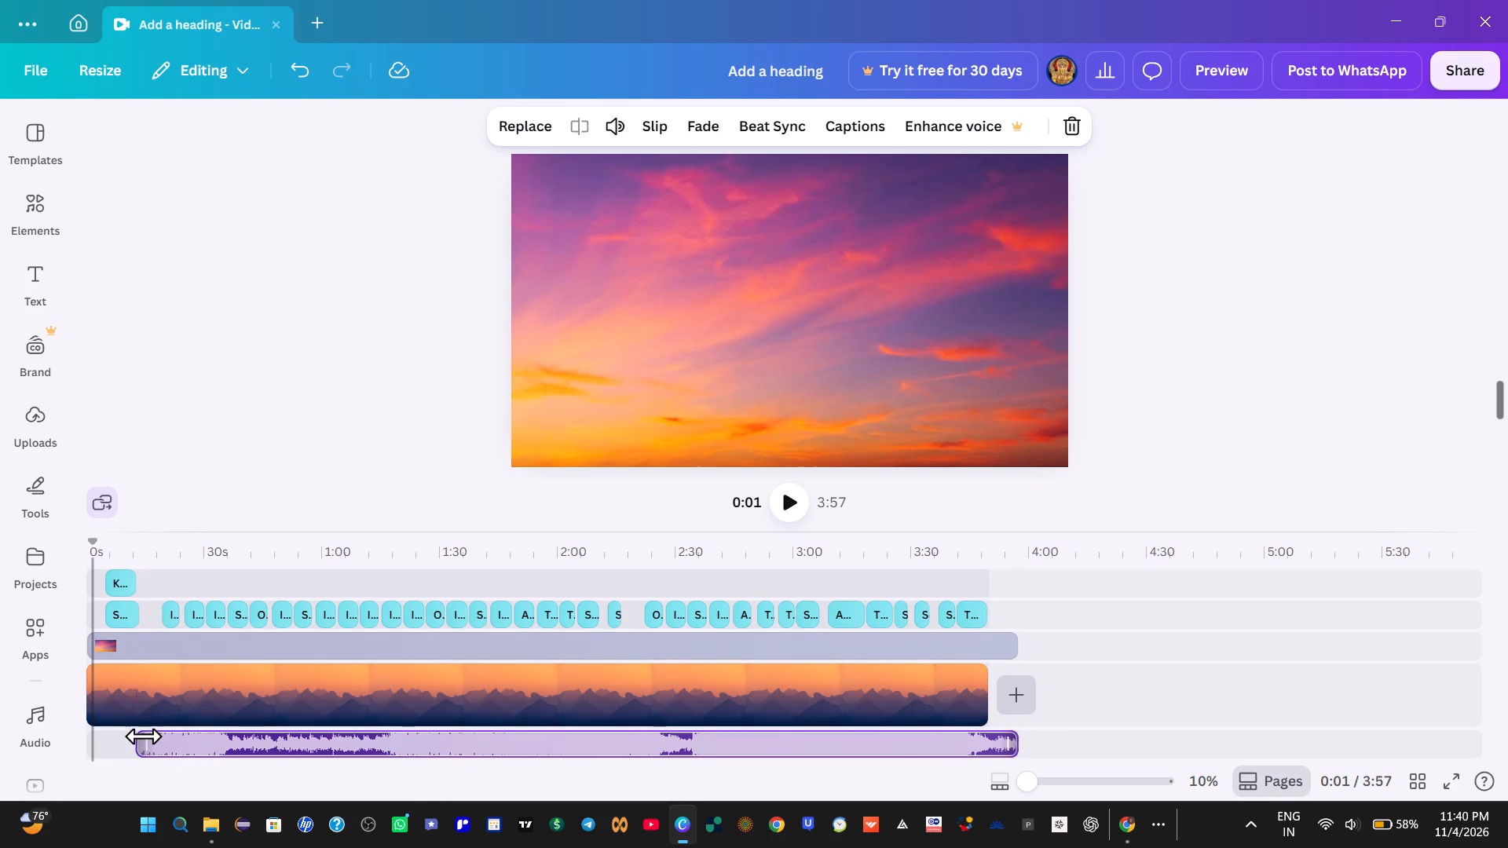
click(119, 733)
key(space)
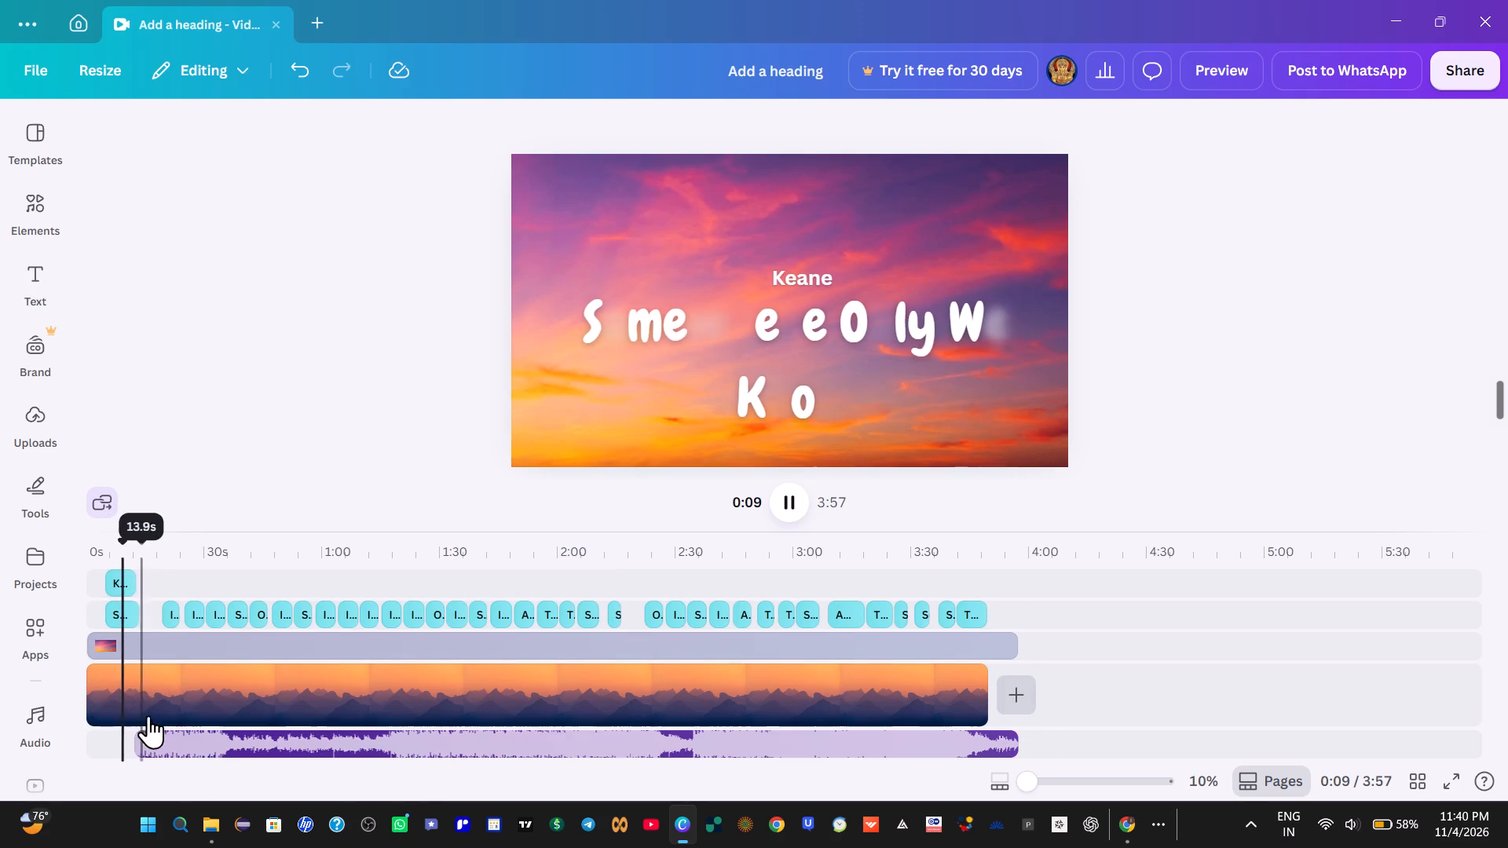
key(Right)
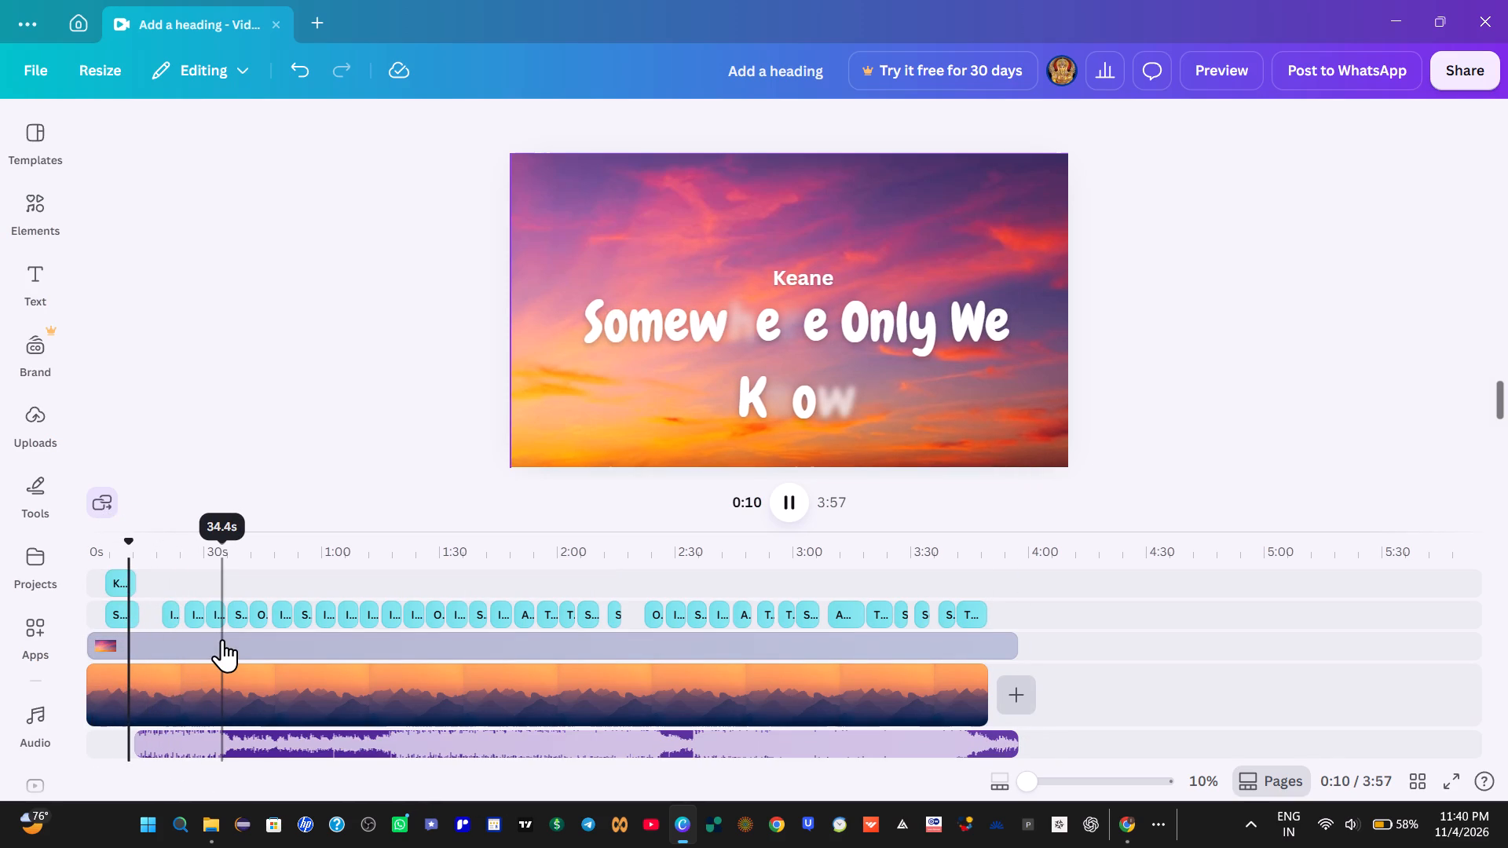
key(space)
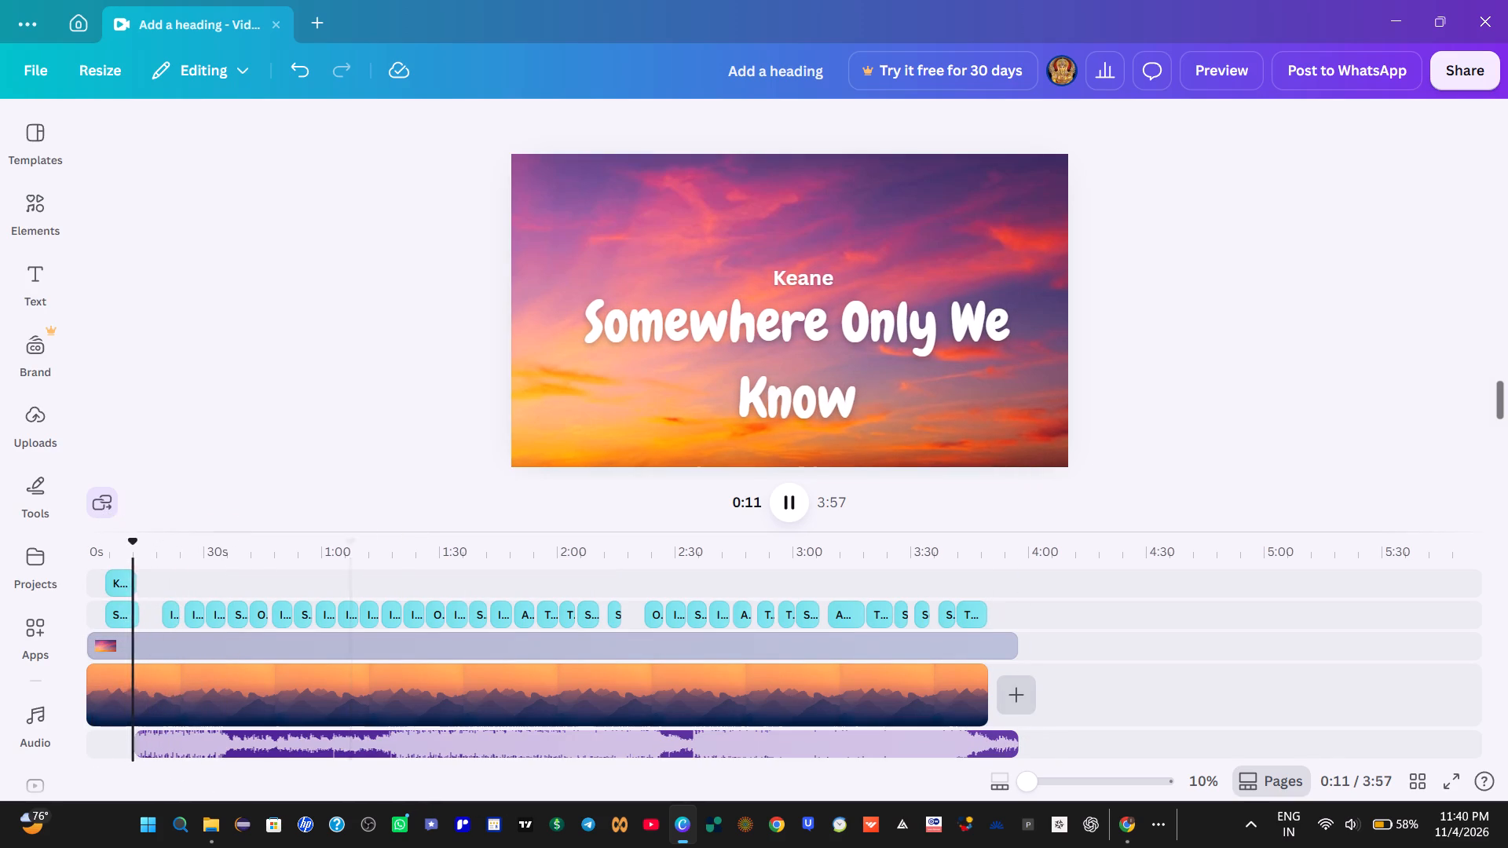
click(138, 747)
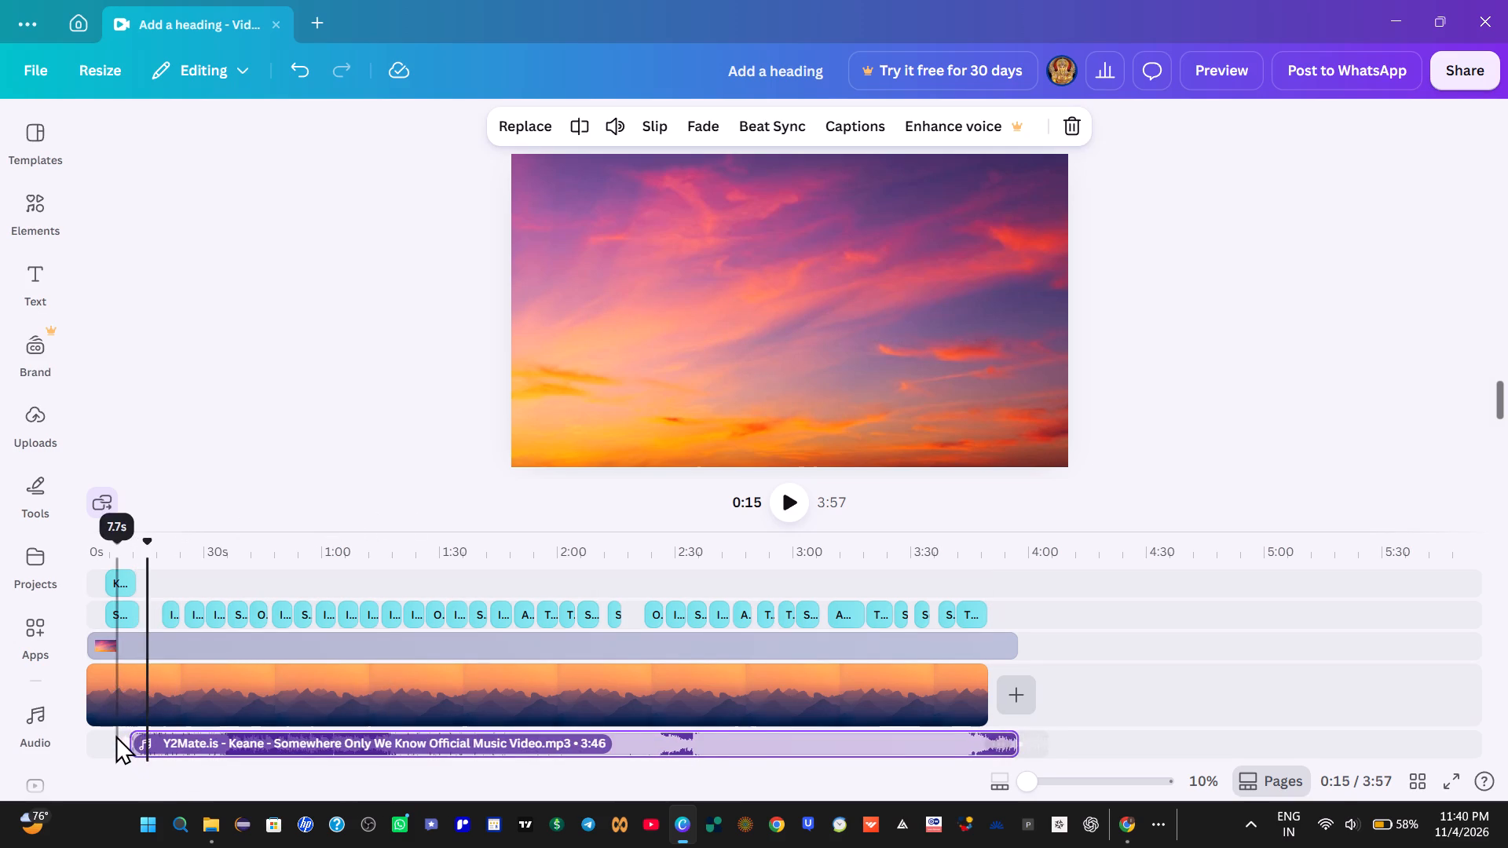
click(115, 734)
key(space)
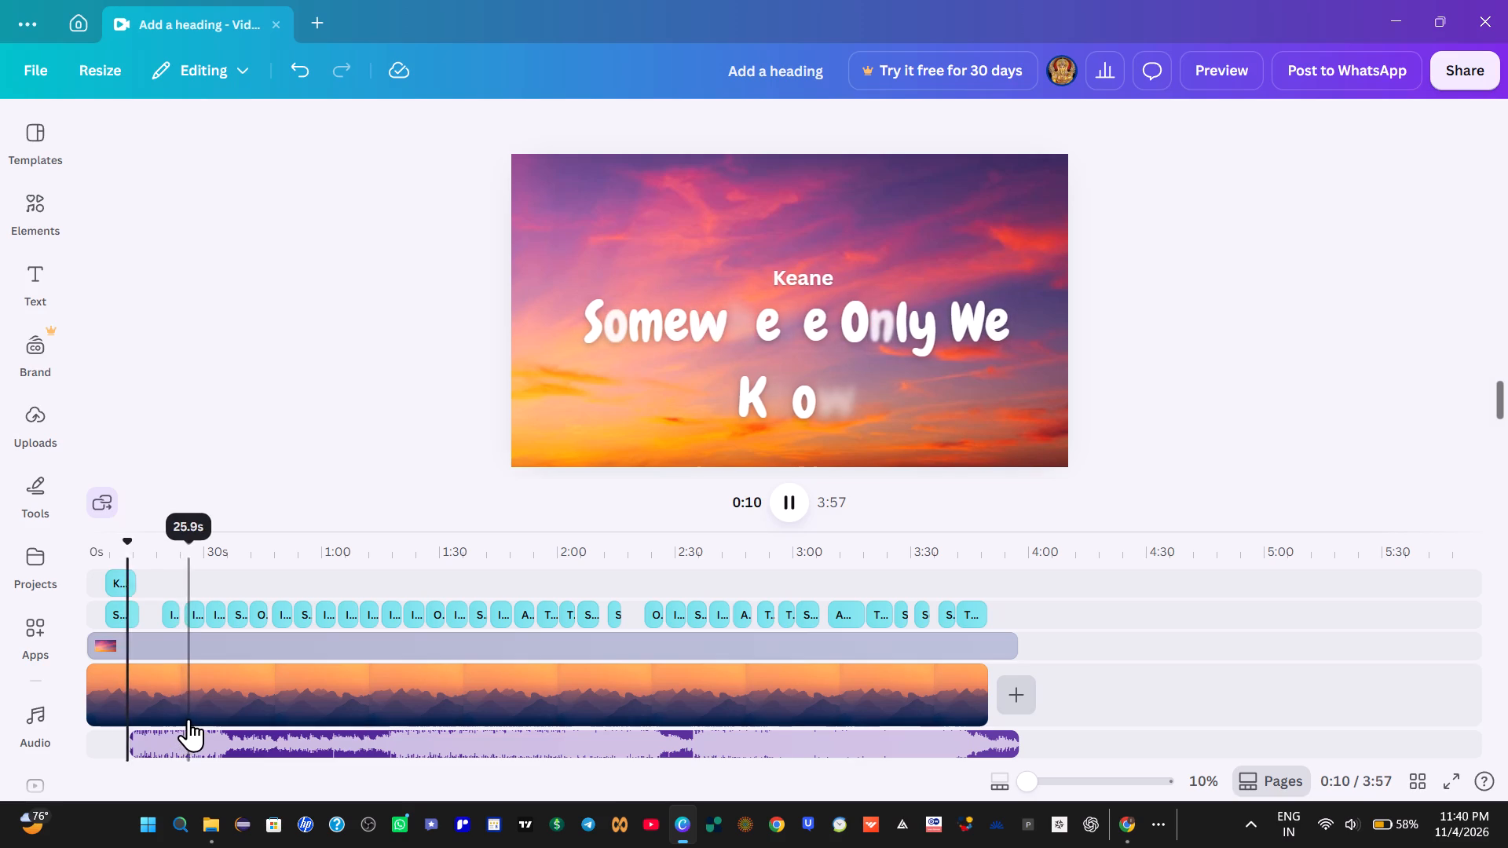
key(space)
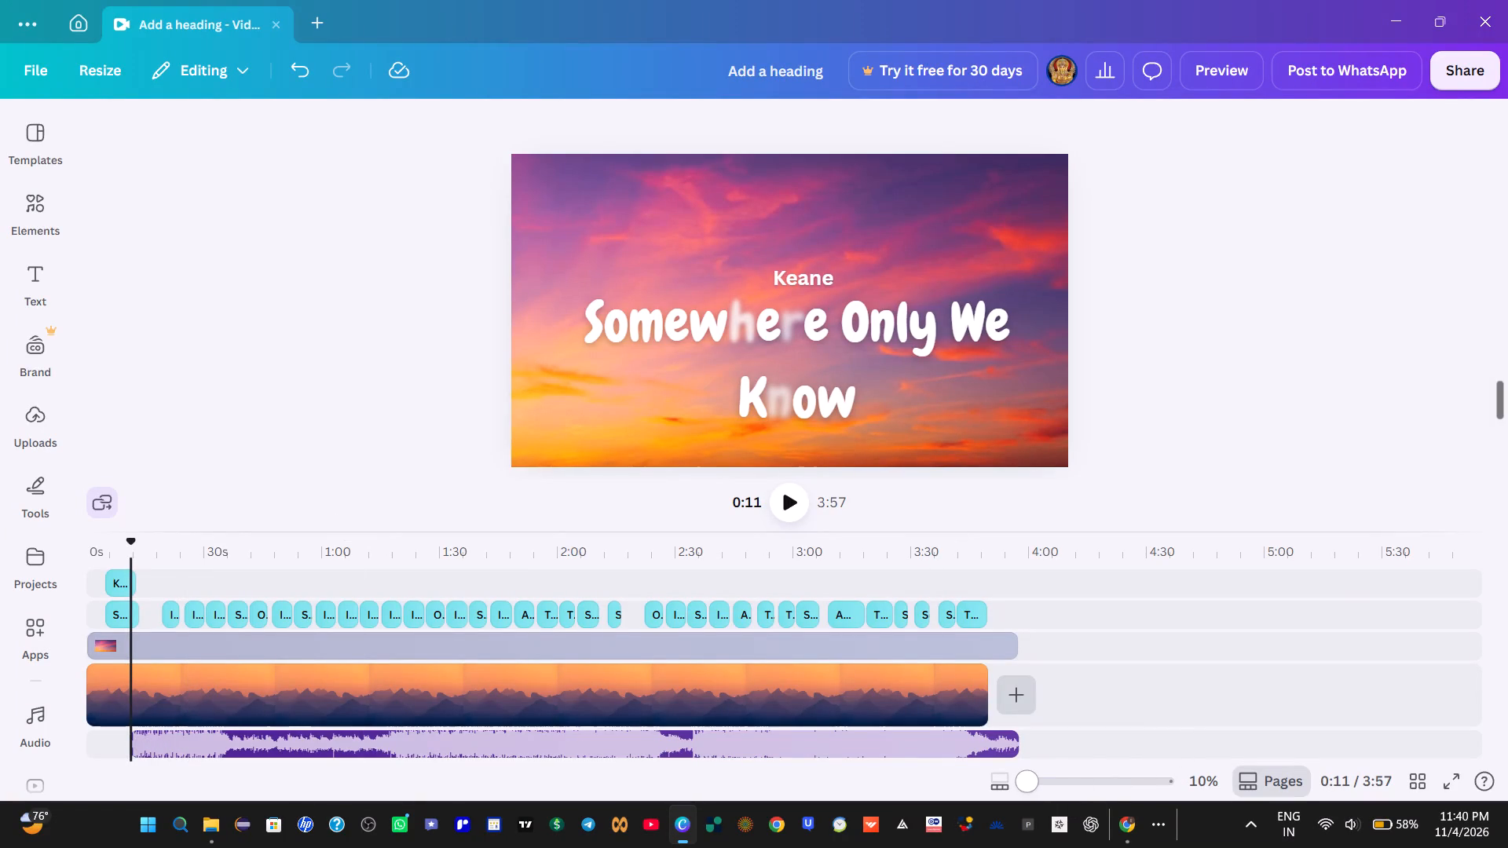
Trim the song audio's start to about 11.9 s, leaving it 3:45 long, and preview the new start.
drag(1043, 780, 1115, 784)
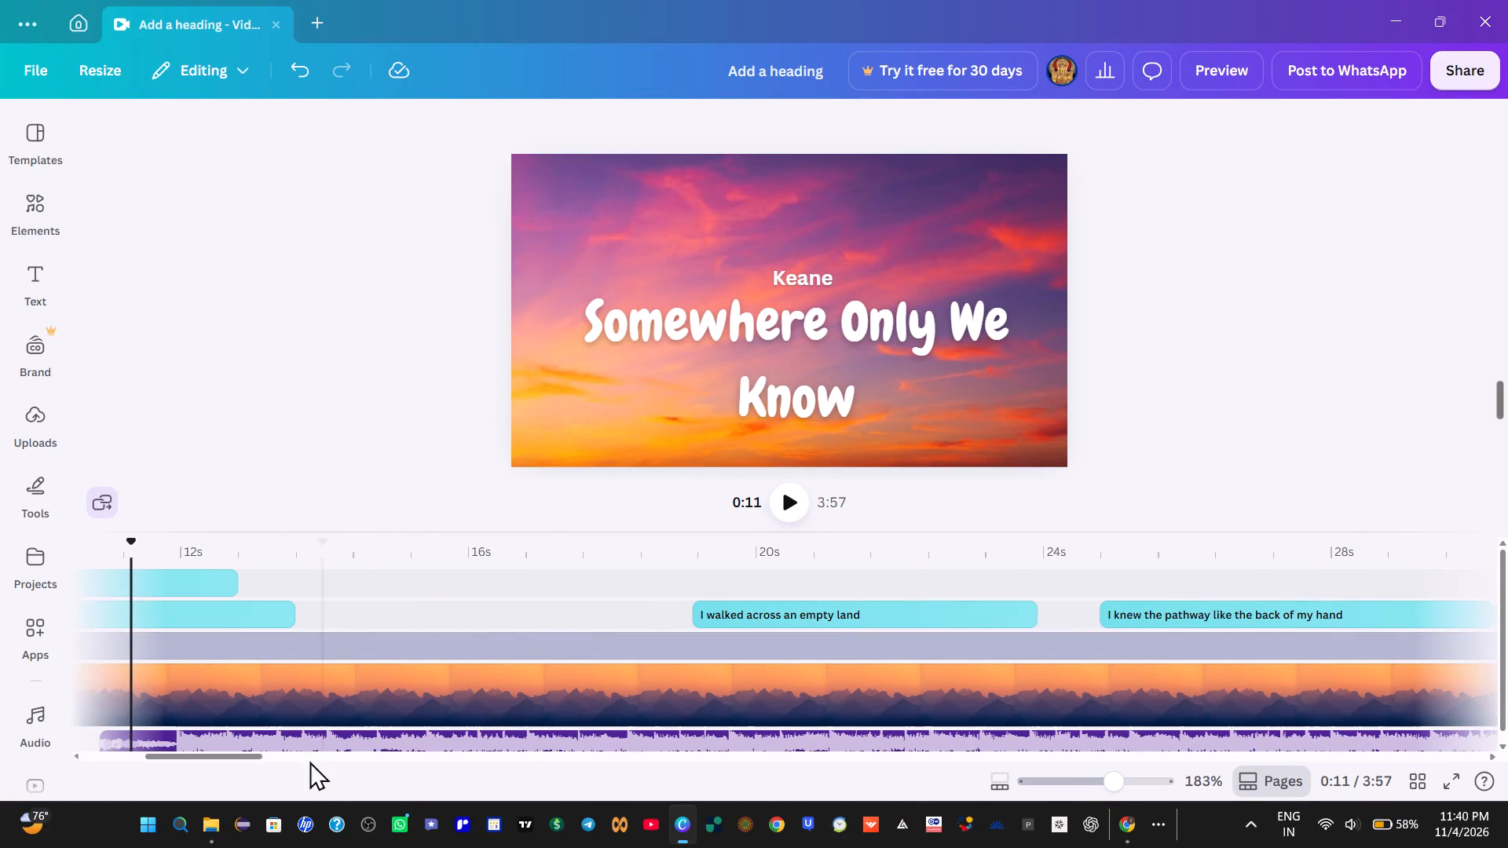
drag(244, 759, 141, 755)
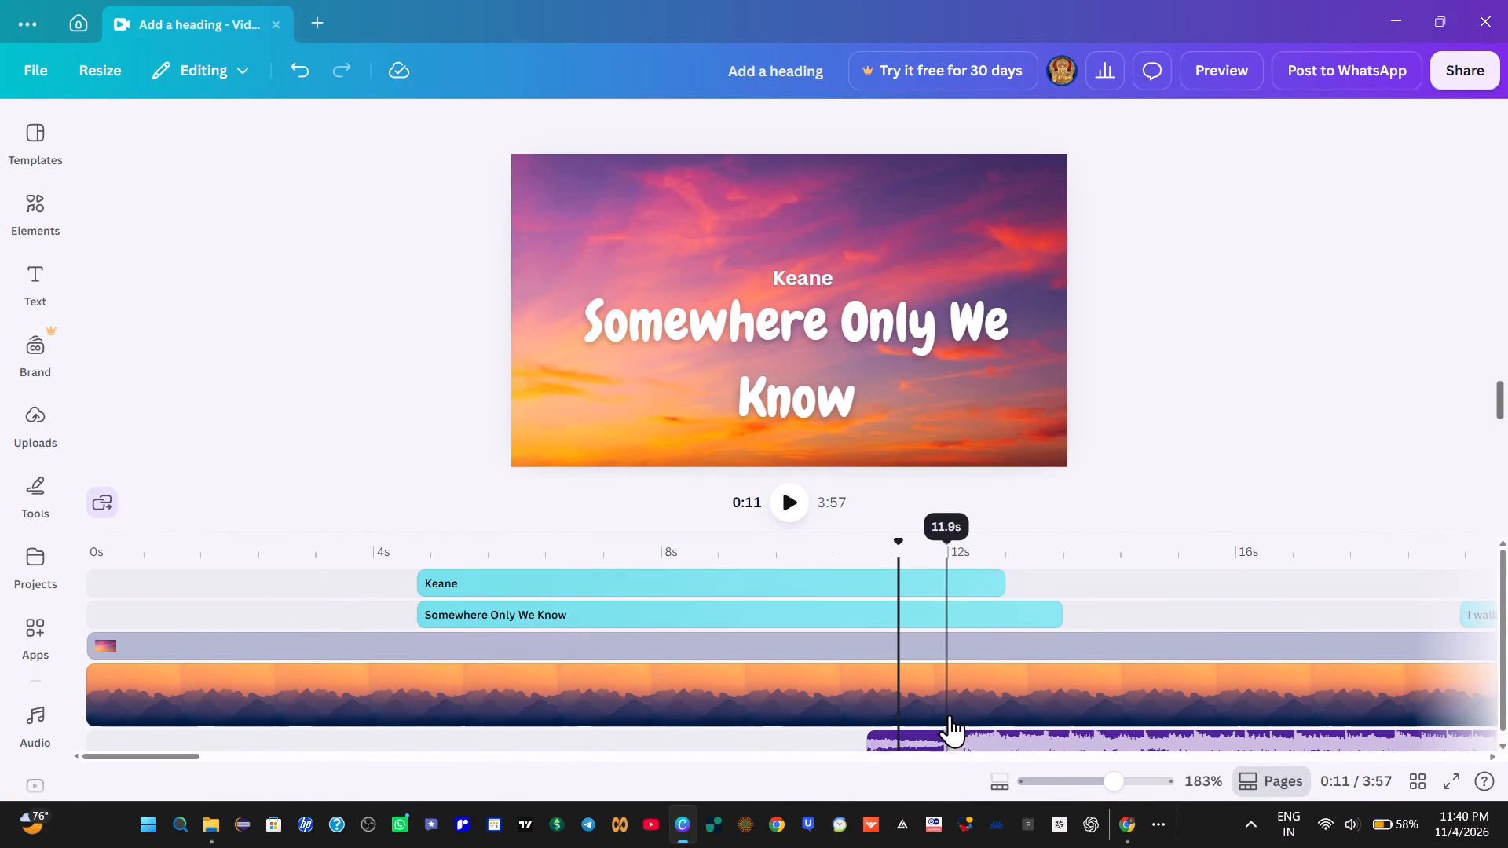
scroll(959, 600, down, 3)
click(943, 700)
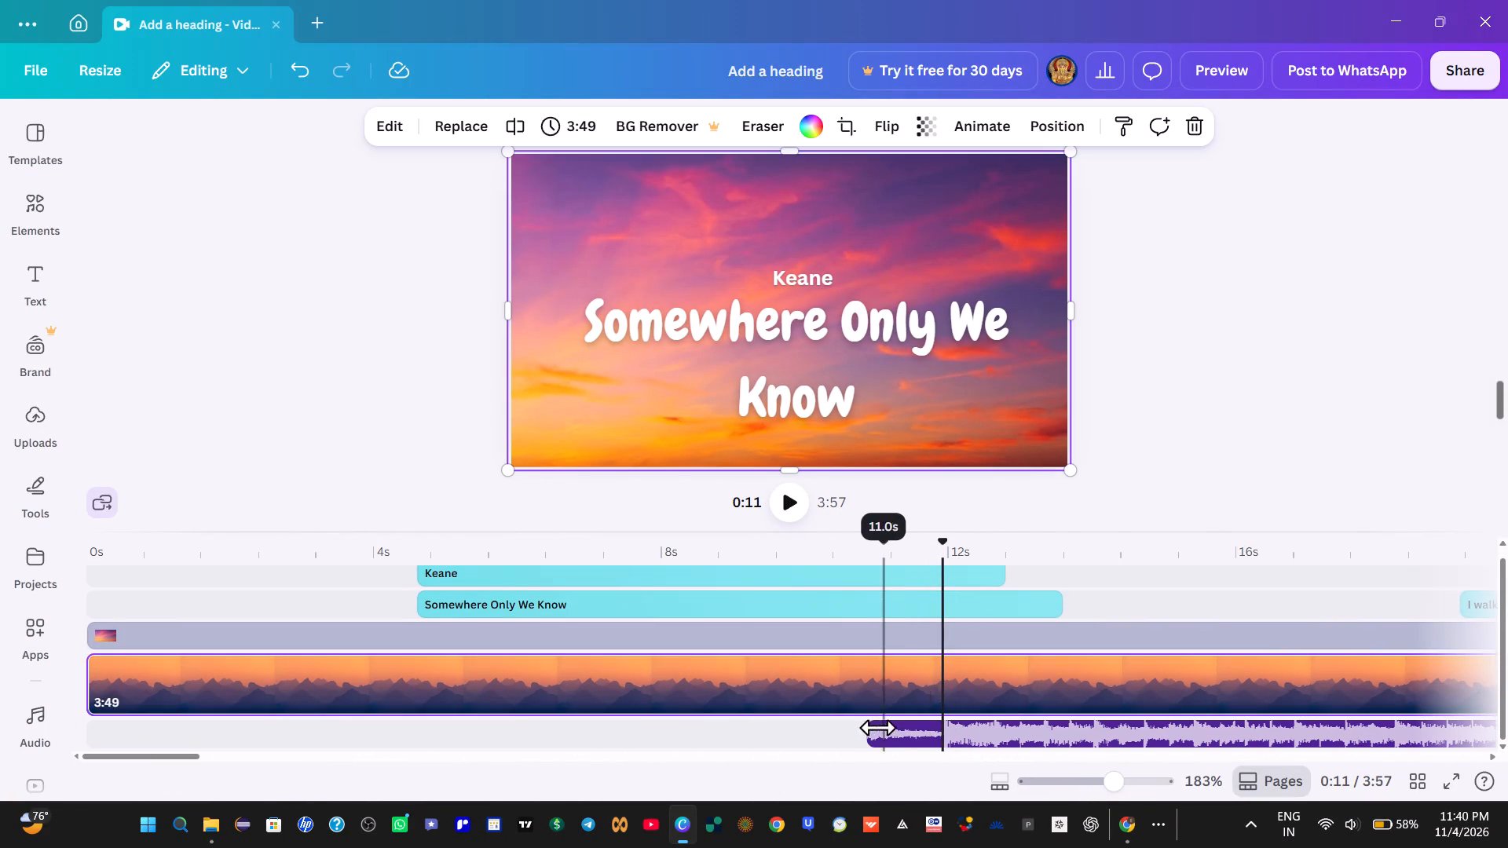
drag(867, 734, 948, 750)
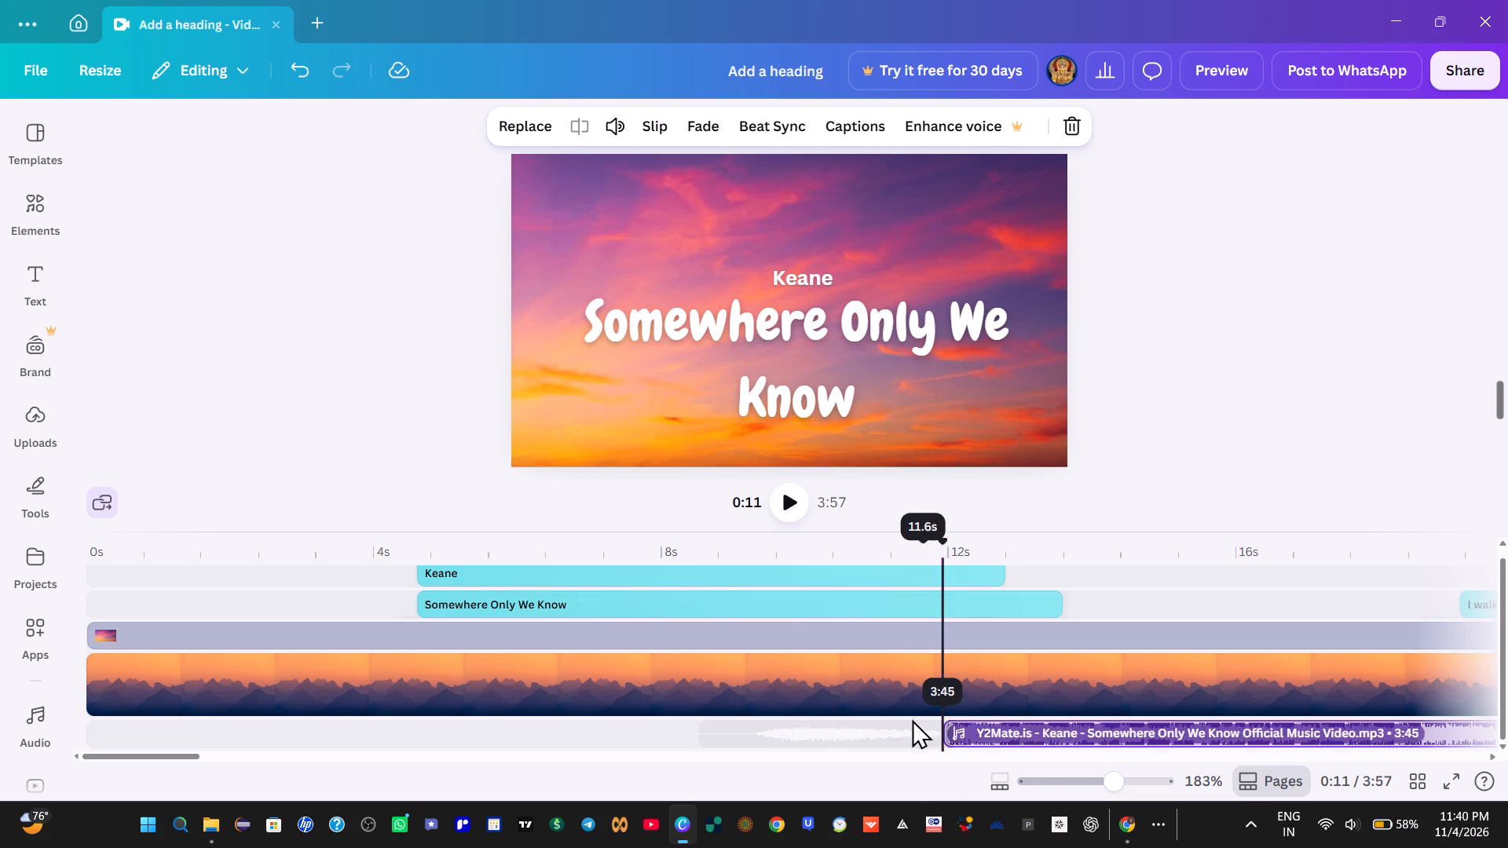
click(911, 718)
key(space)
click(873, 700)
key(space)
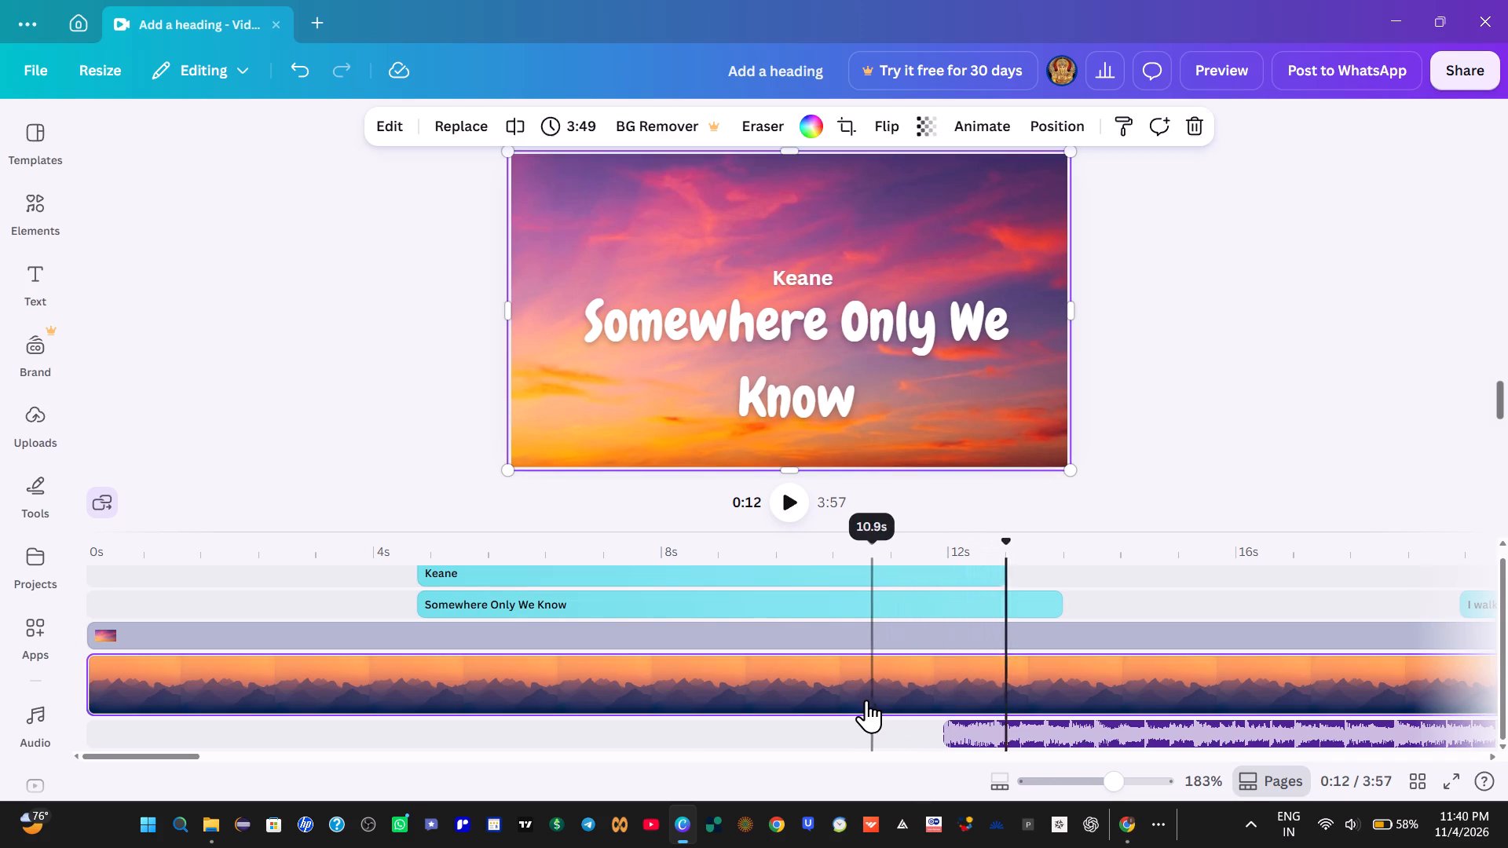
key(space)
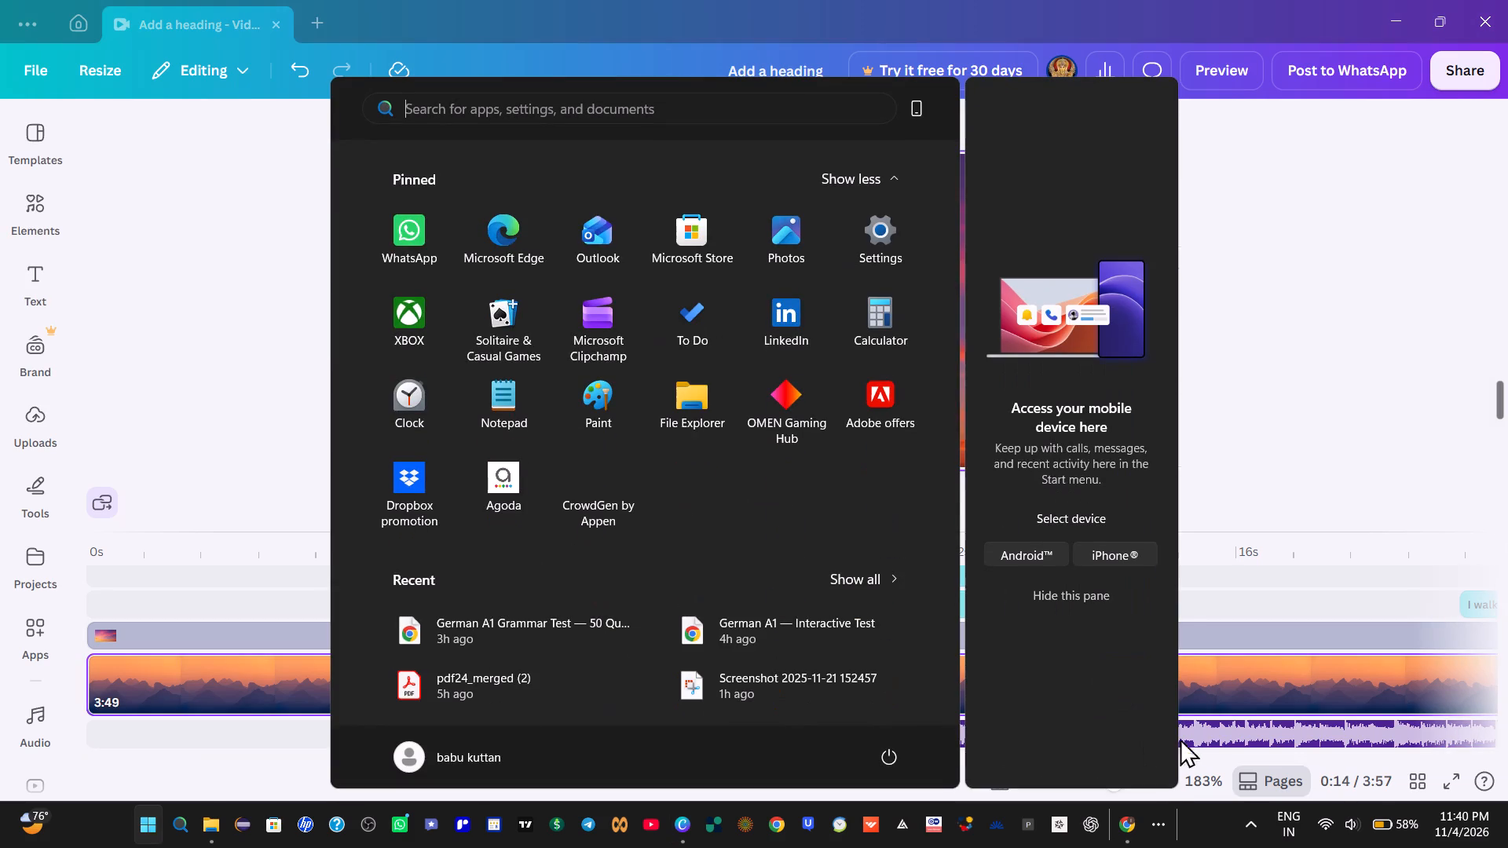
click(1433, 188)
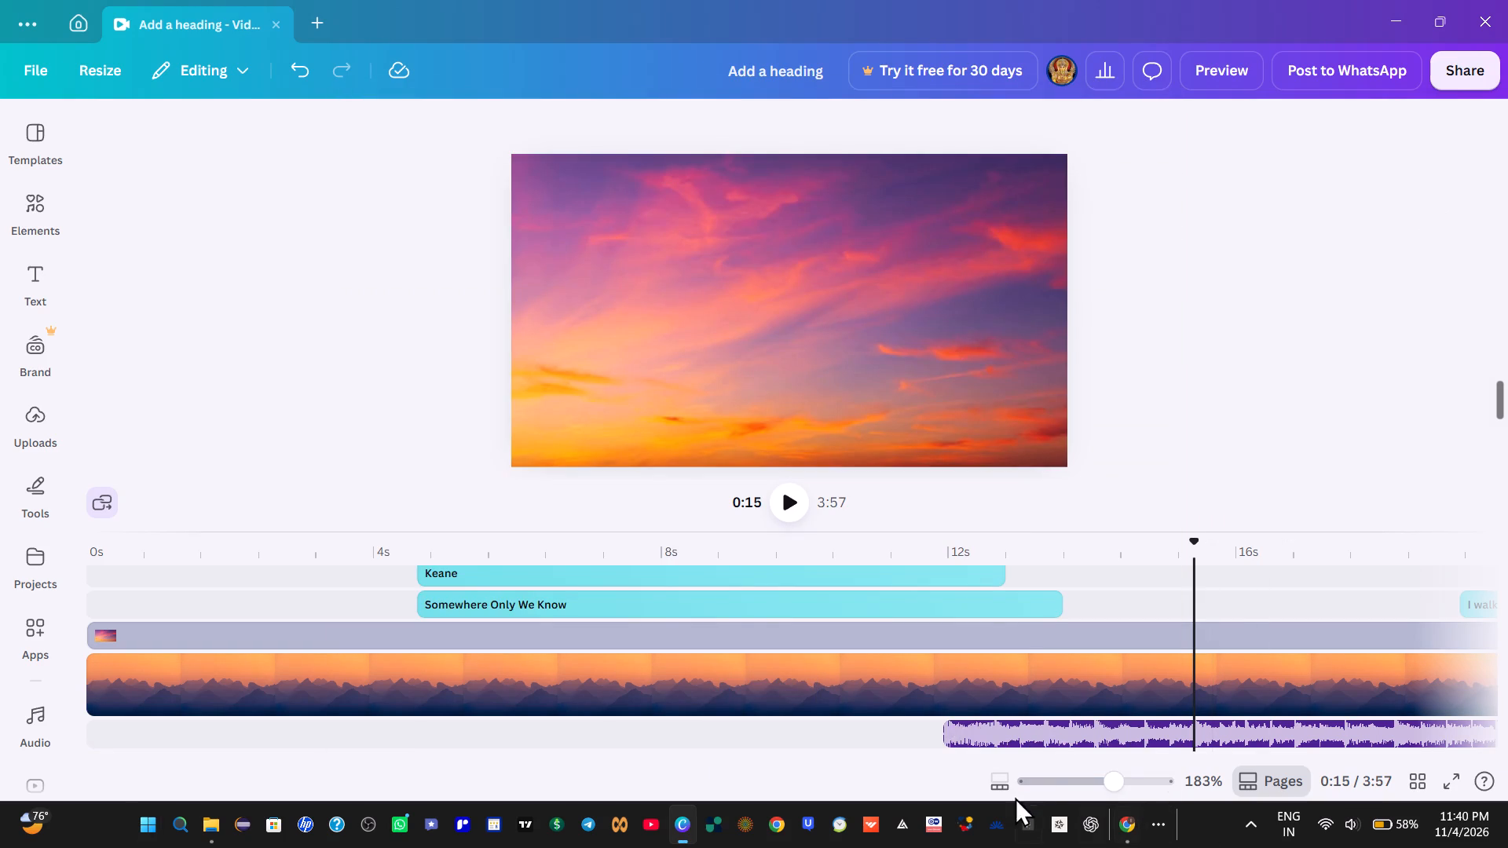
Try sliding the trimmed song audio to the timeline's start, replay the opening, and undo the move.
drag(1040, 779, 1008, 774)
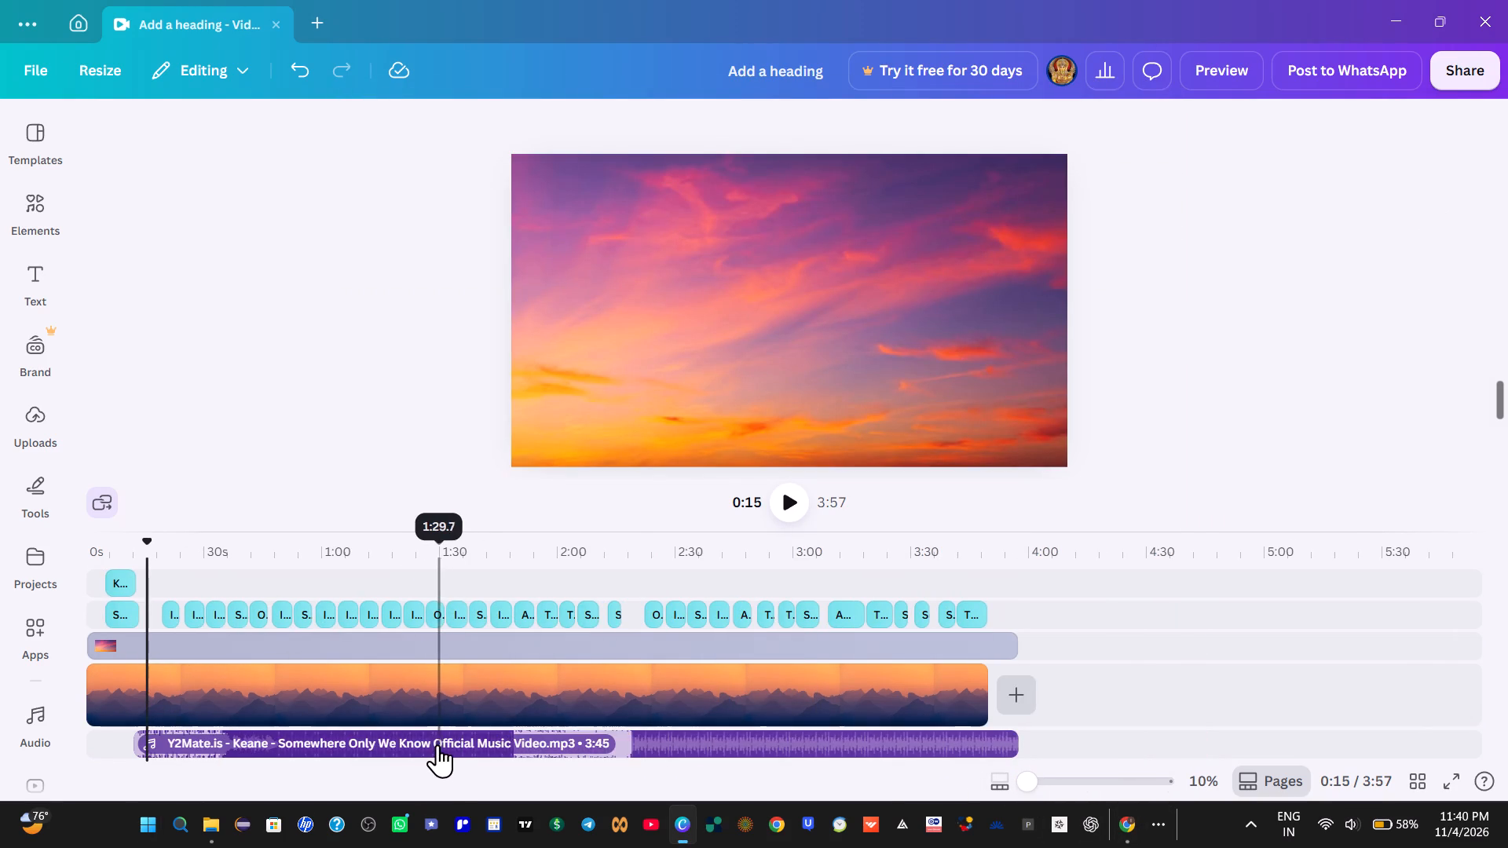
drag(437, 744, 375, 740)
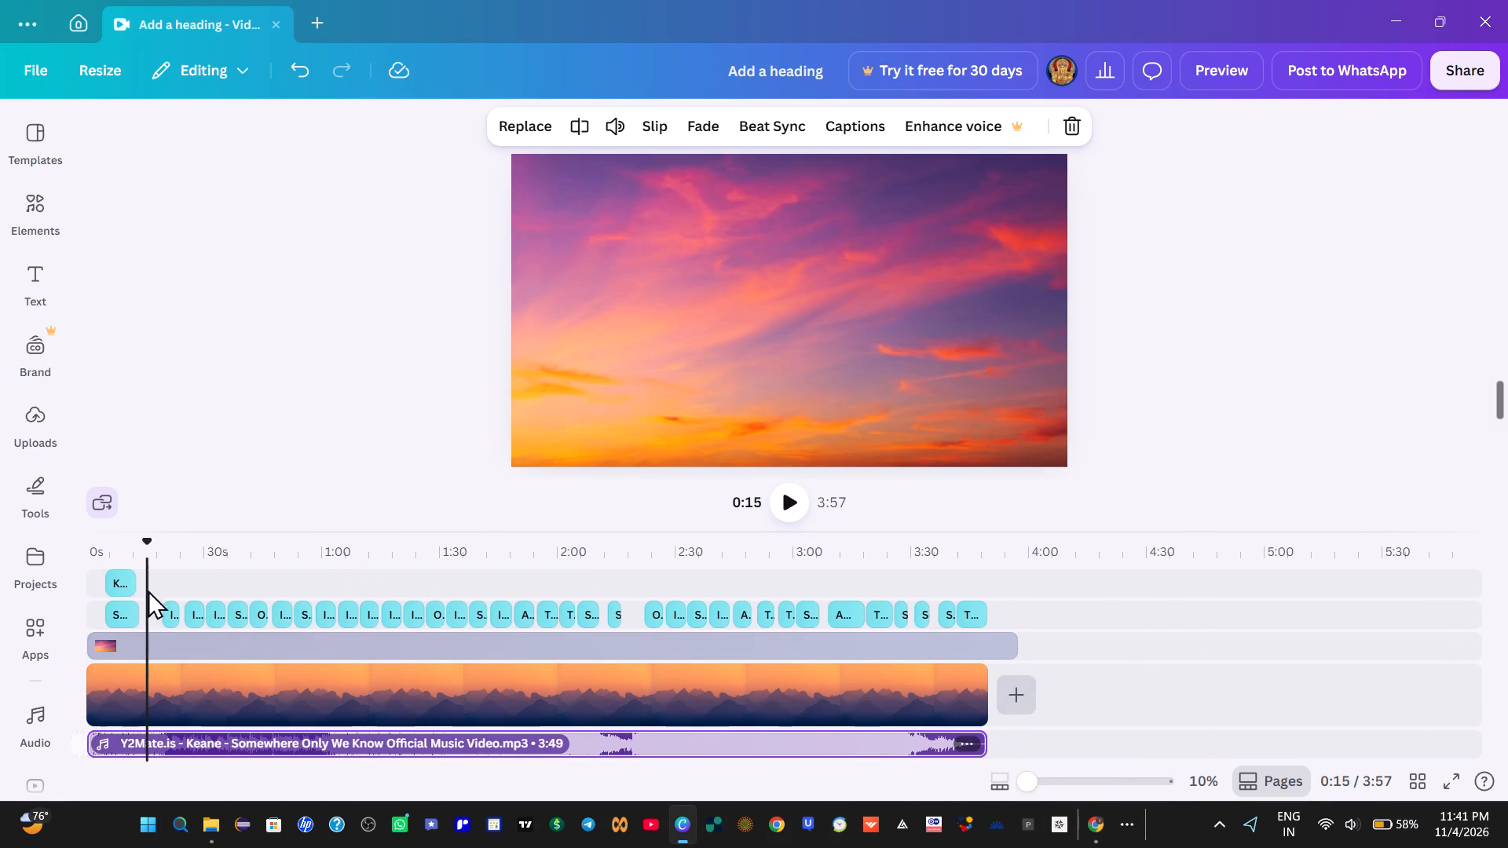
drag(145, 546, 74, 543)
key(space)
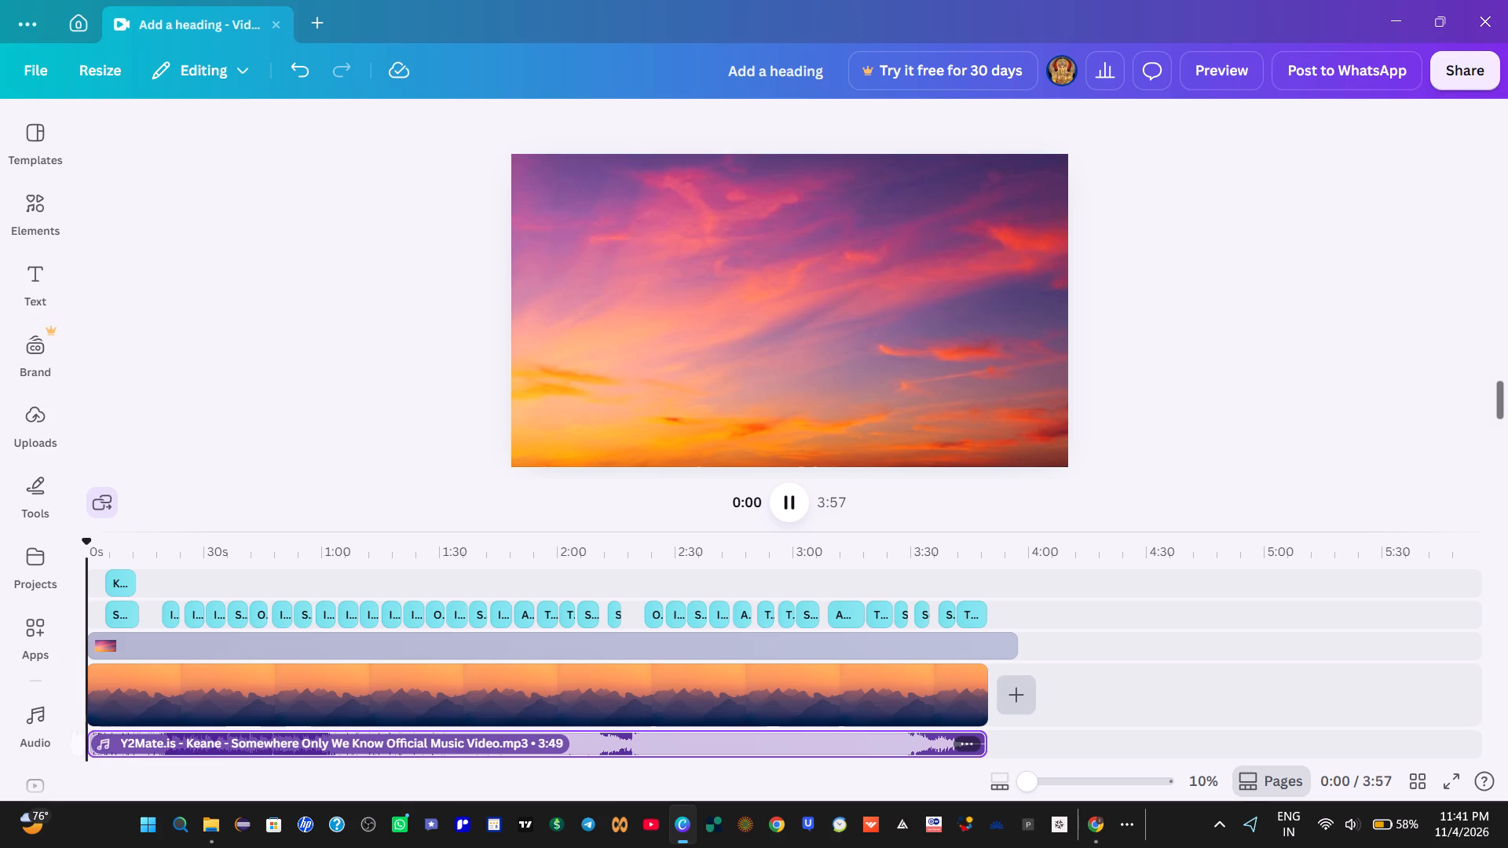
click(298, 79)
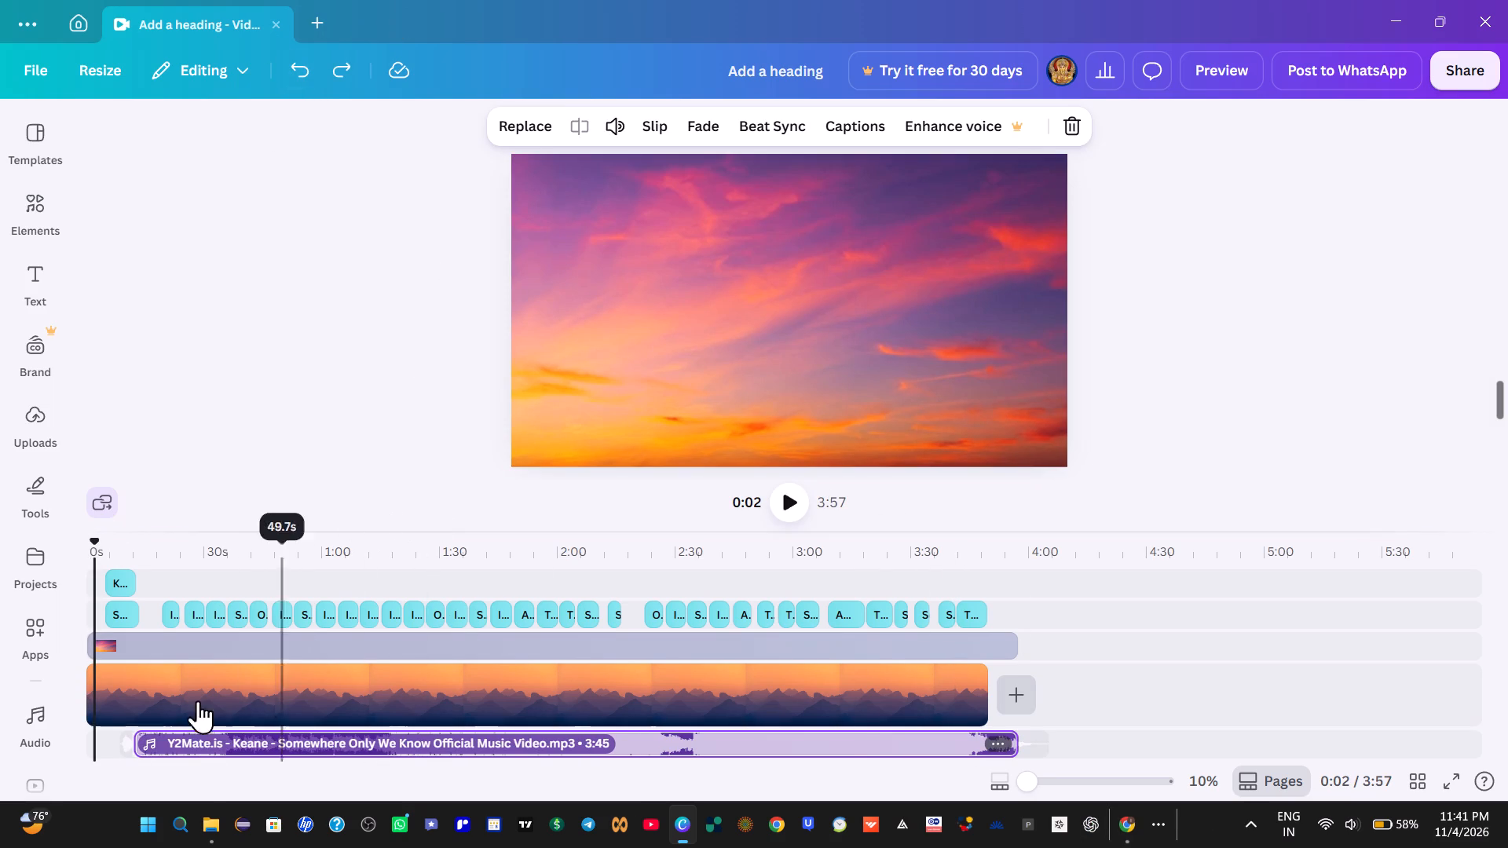
Recheck the trimmed audio's start, slide the clip to the timeline's beginning, and play through the first lyric lines to check their timing.
click(123, 725)
key(space)
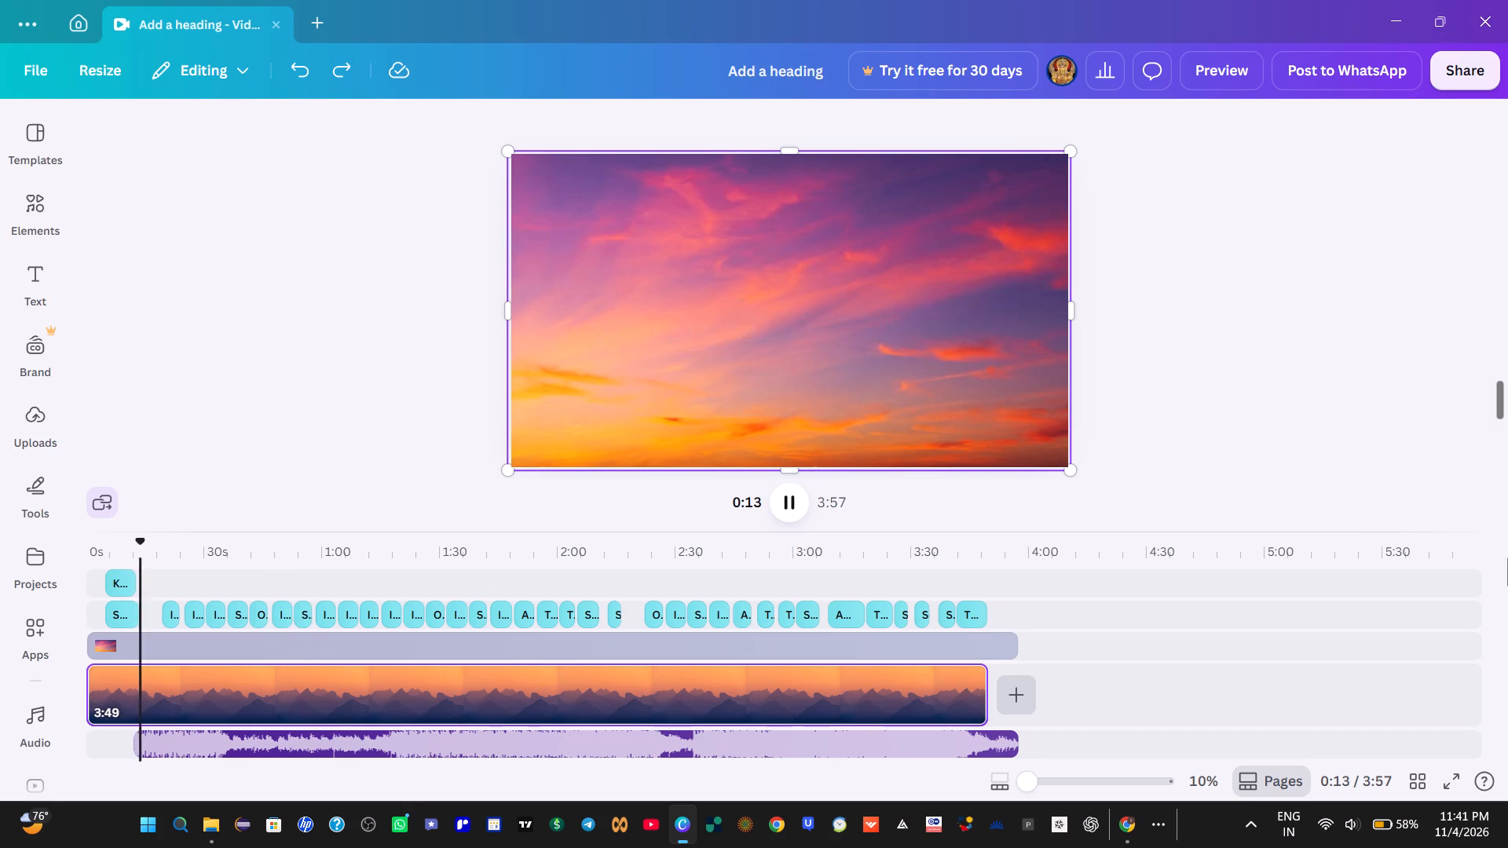
key(space)
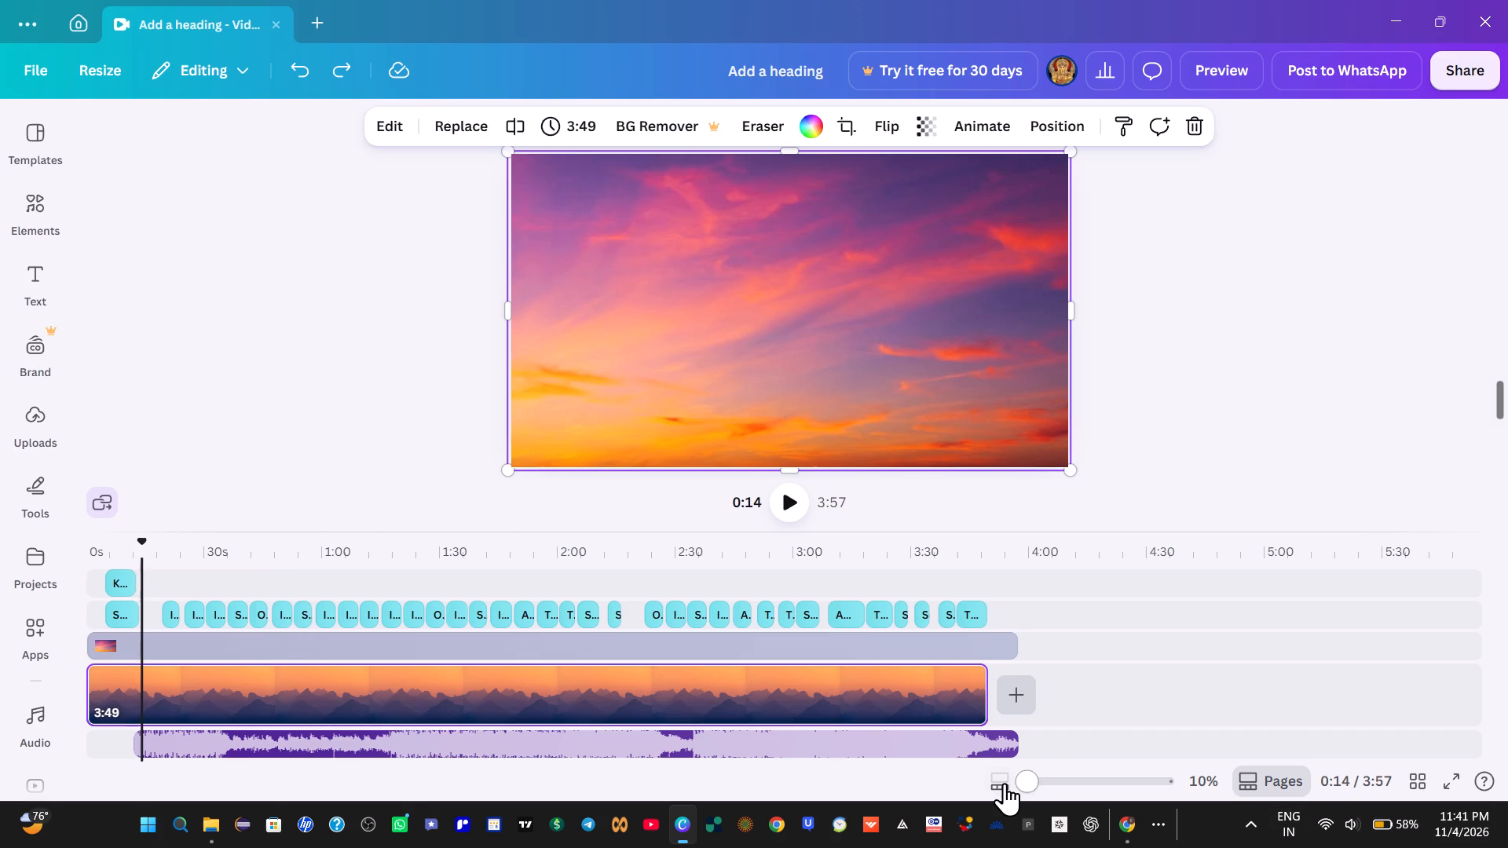
drag(1030, 778, 1130, 778)
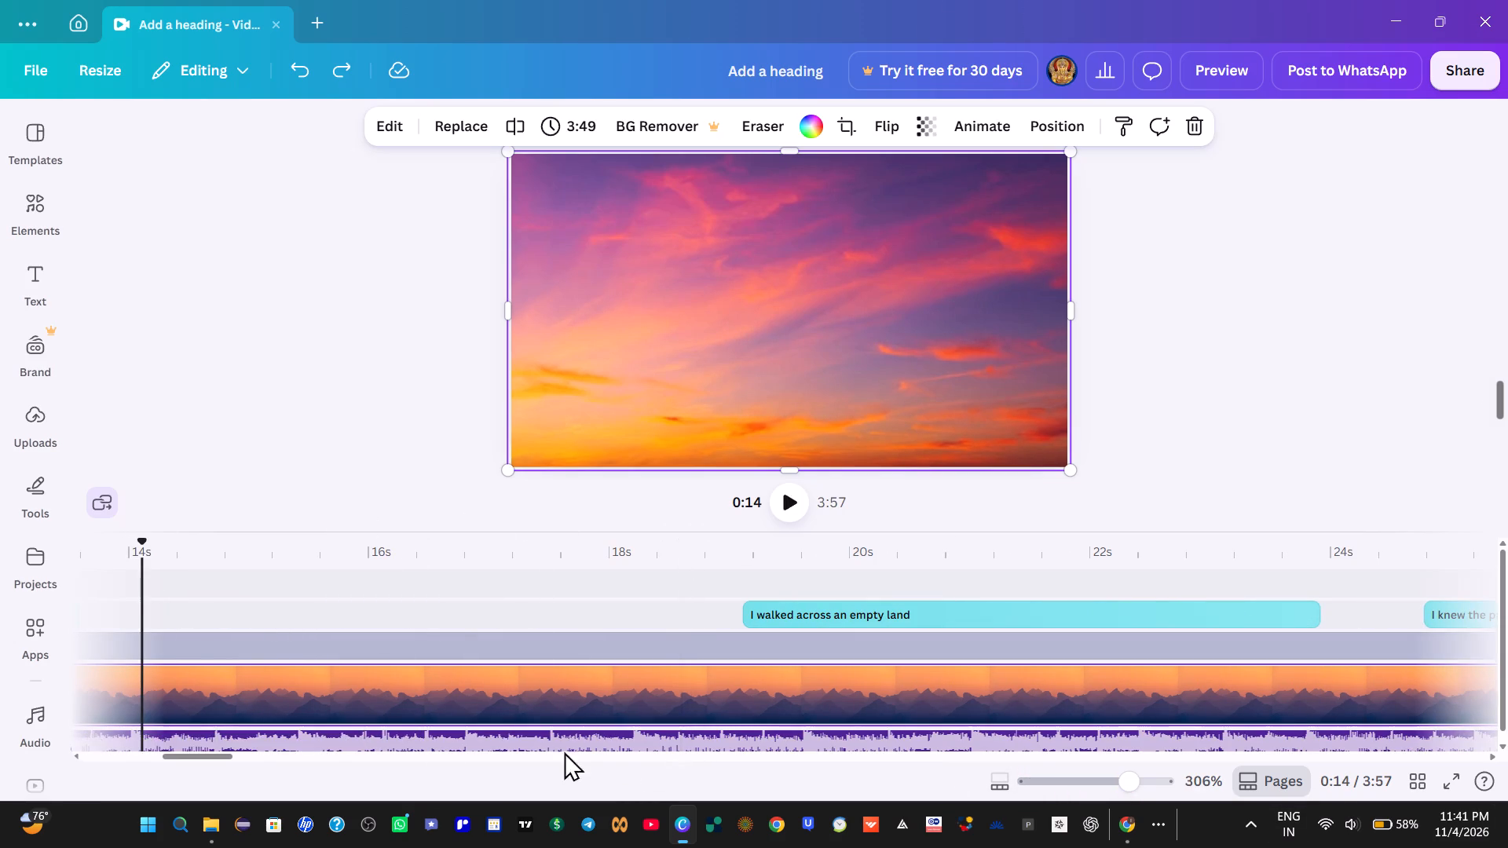
drag(200, 758, 112, 755)
scroll(280, 638, down, 2)
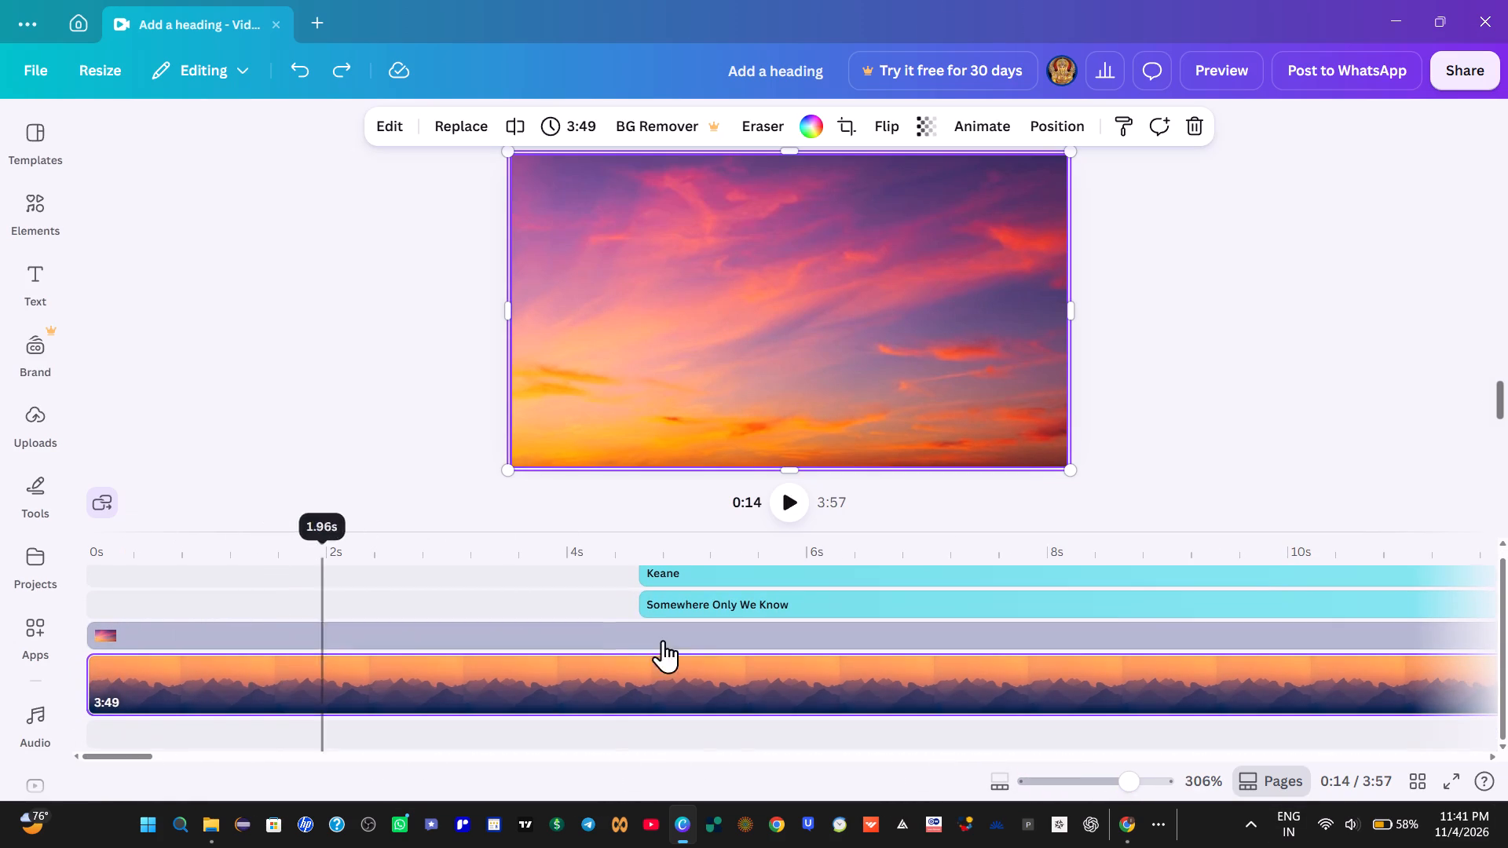
click(1092, 767)
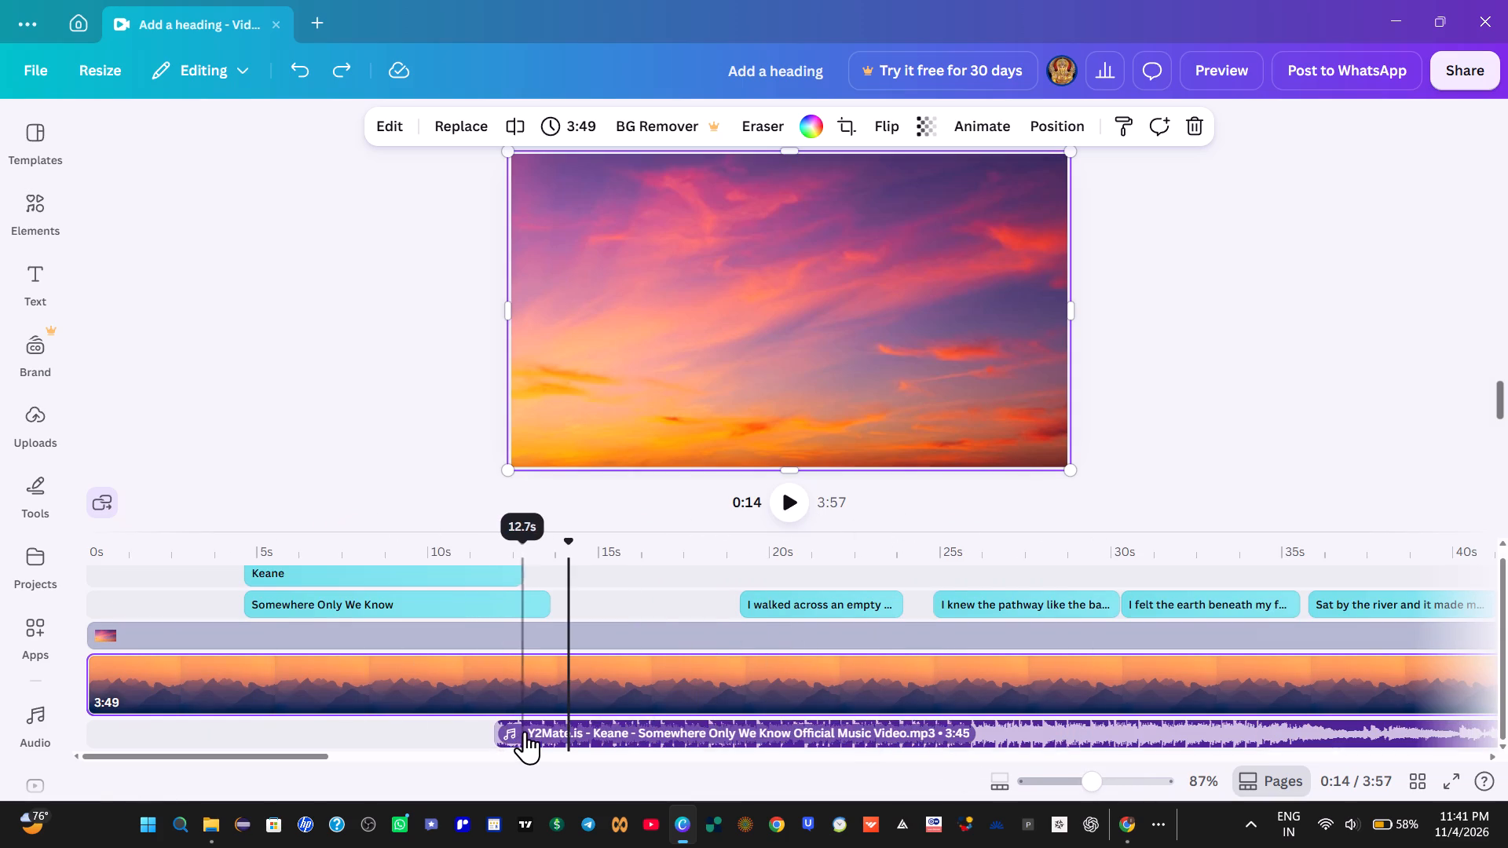
drag(529, 741, 441, 733)
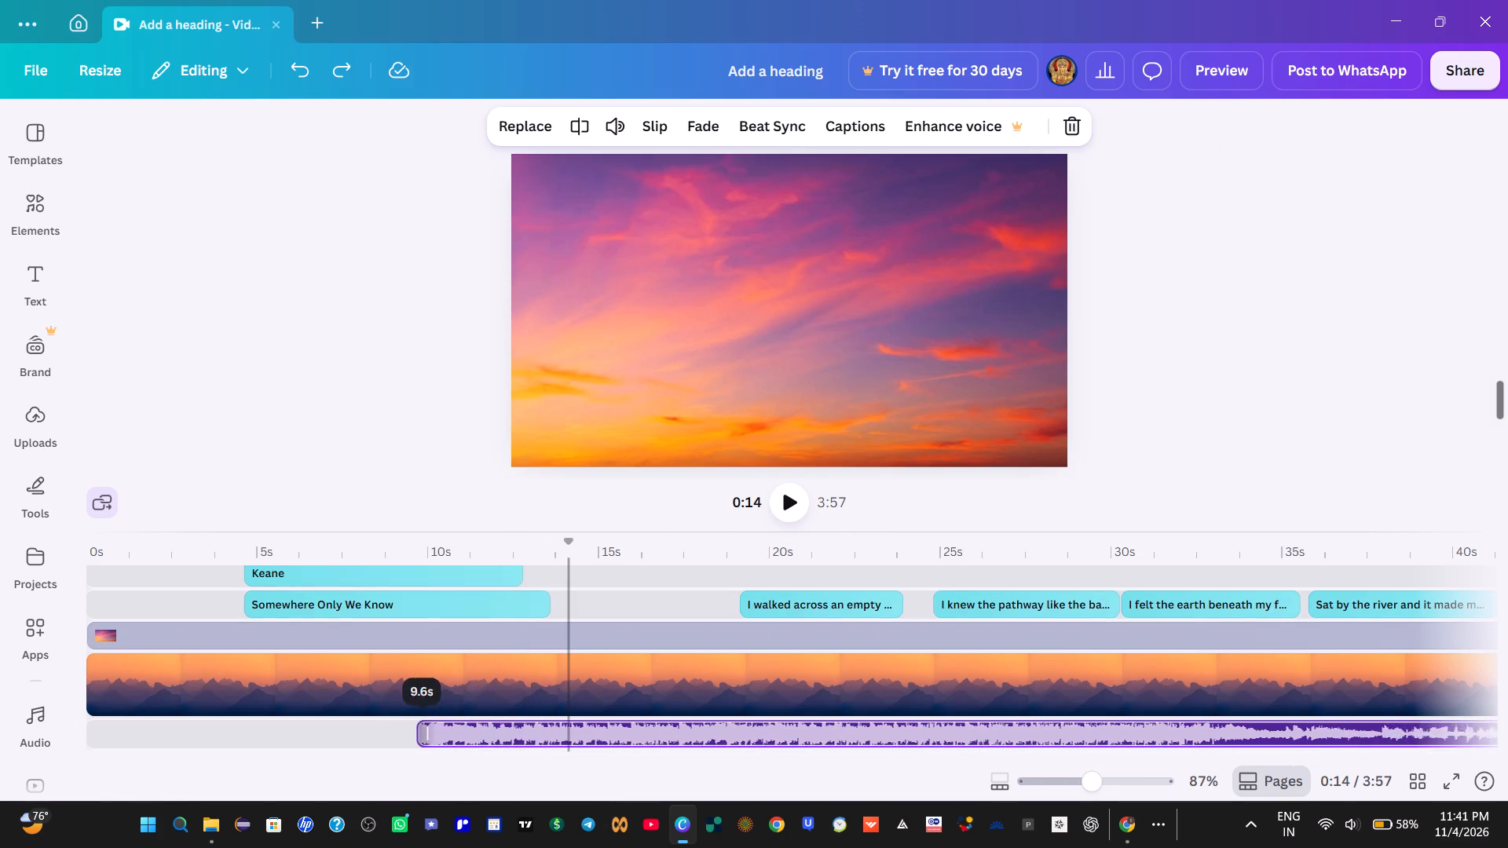
drag(441, 733, 140, 726)
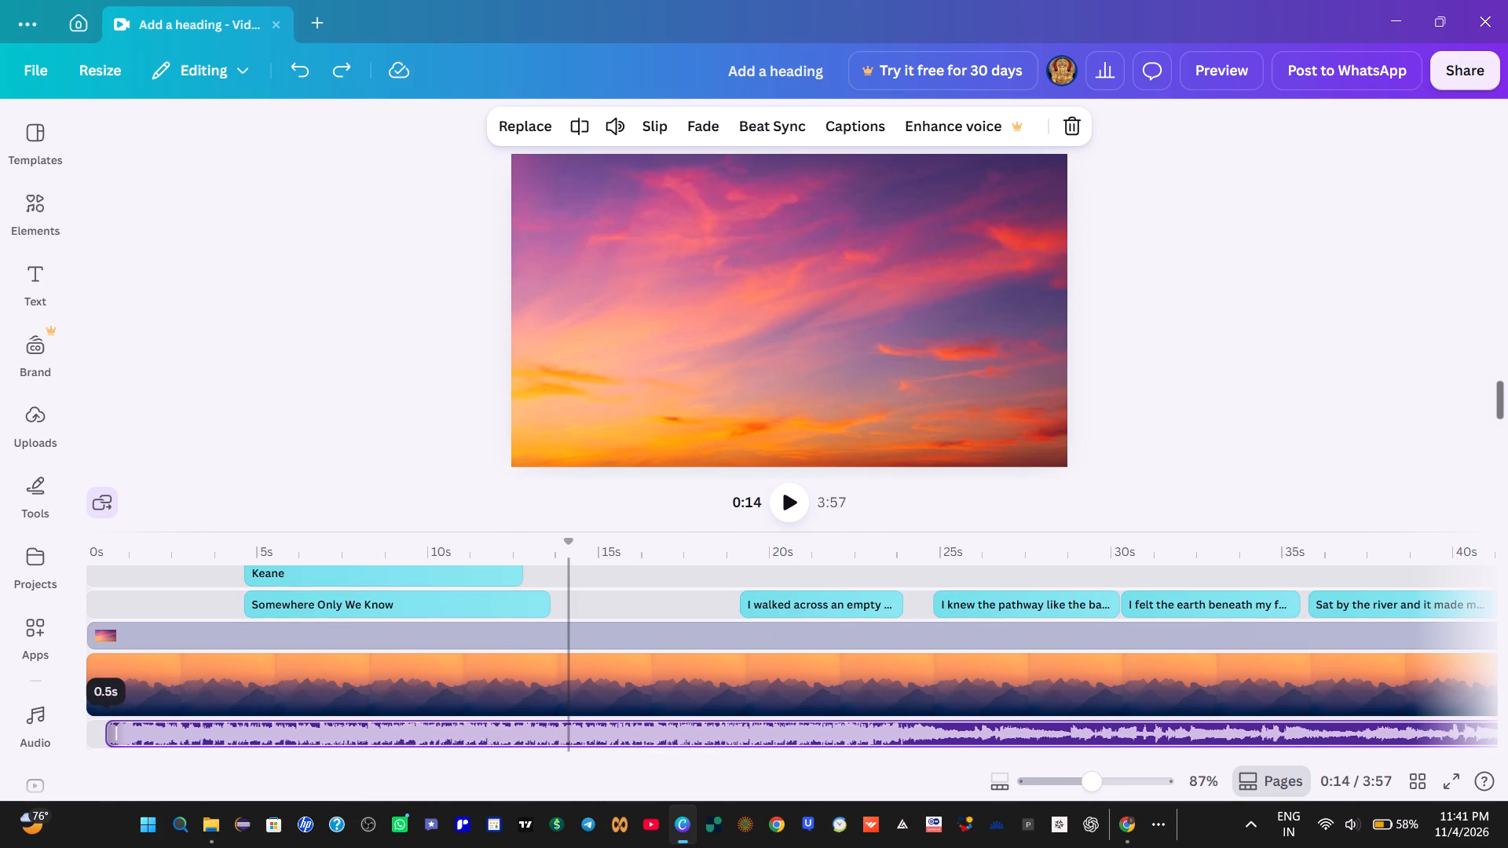
drag(140, 726, 128, 726)
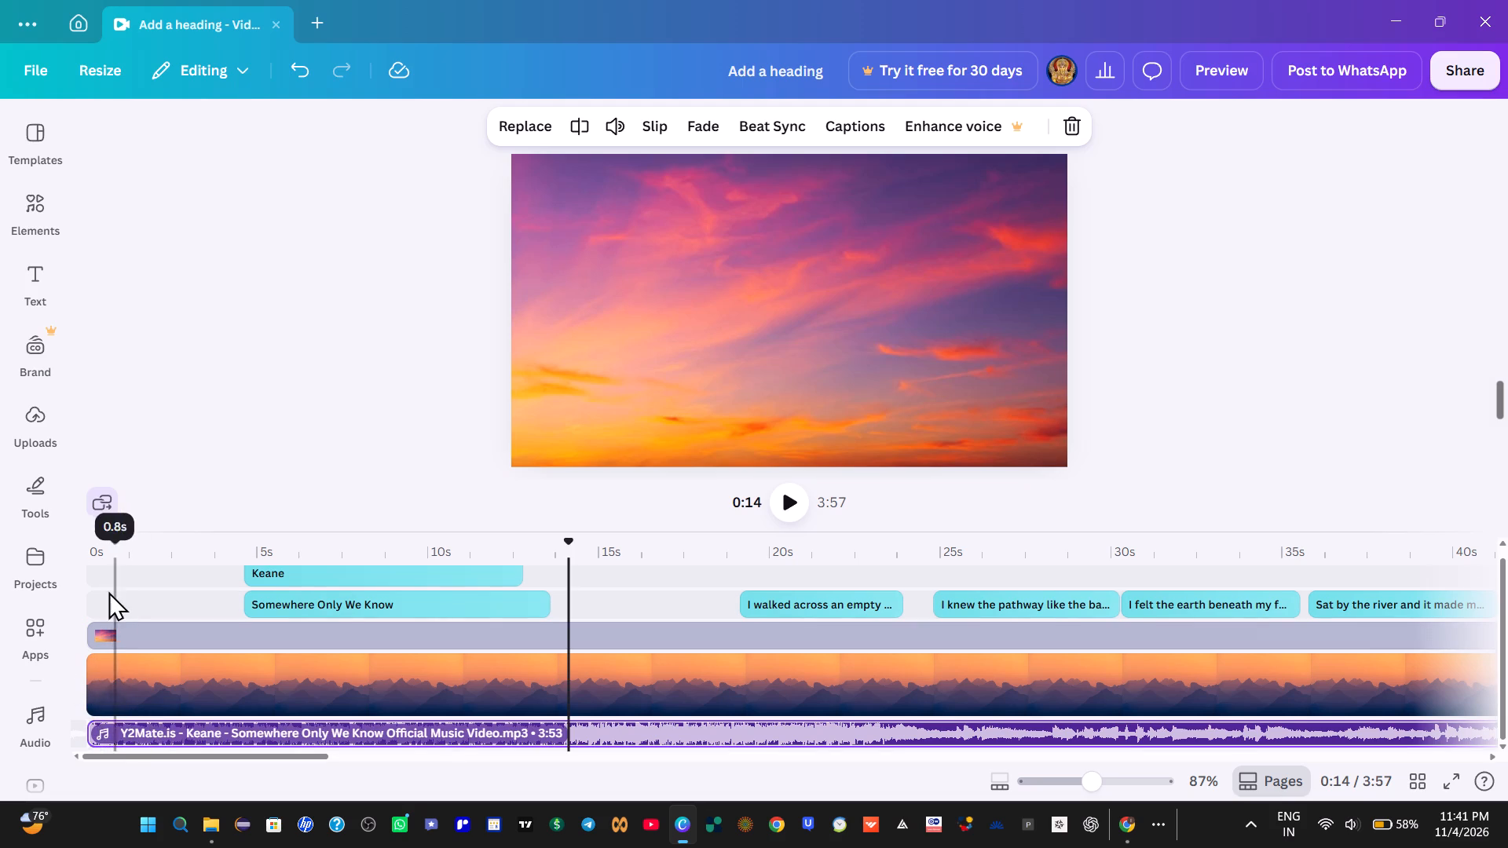
click(107, 590)
drag(104, 550, 63, 542)
key(space)
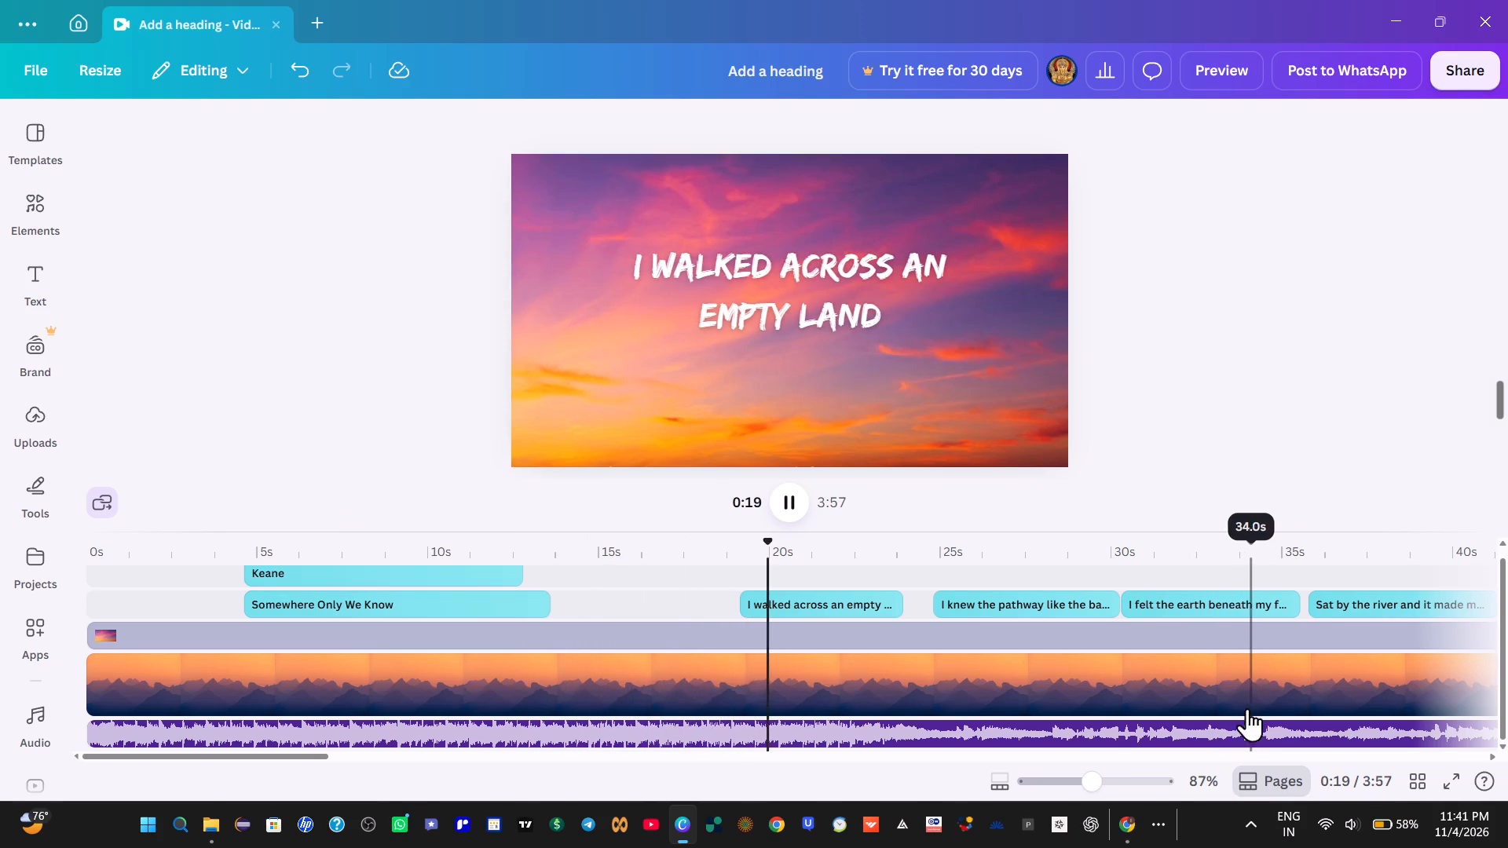
click(798, 499)
click(798, 499)
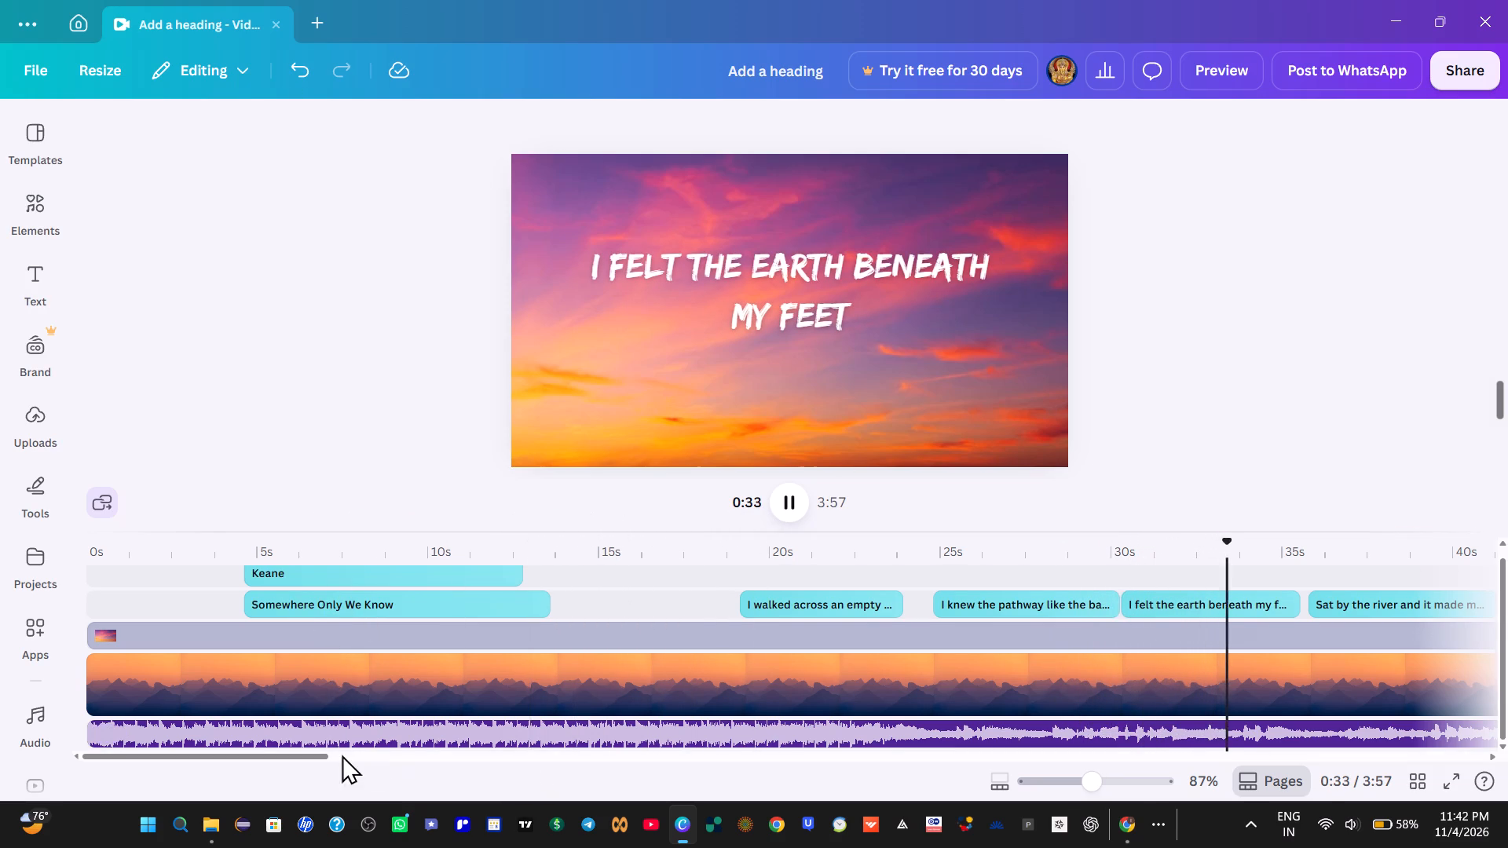
Move the "Somewhere Only We Know" and "Keane" title clips to the very start of the timeline.
click(1067, 775)
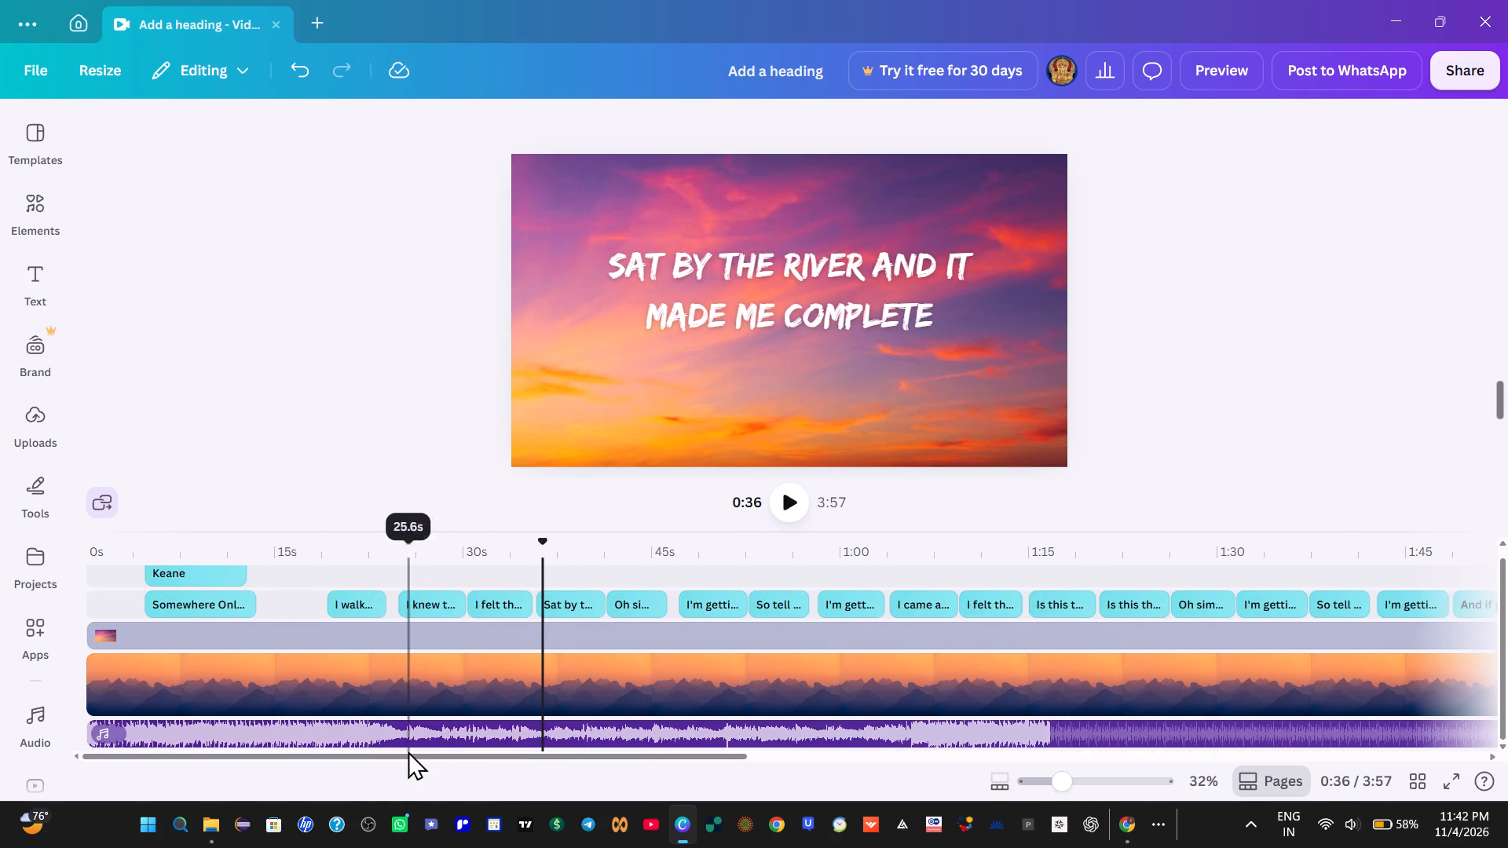
drag(404, 760, 374, 758)
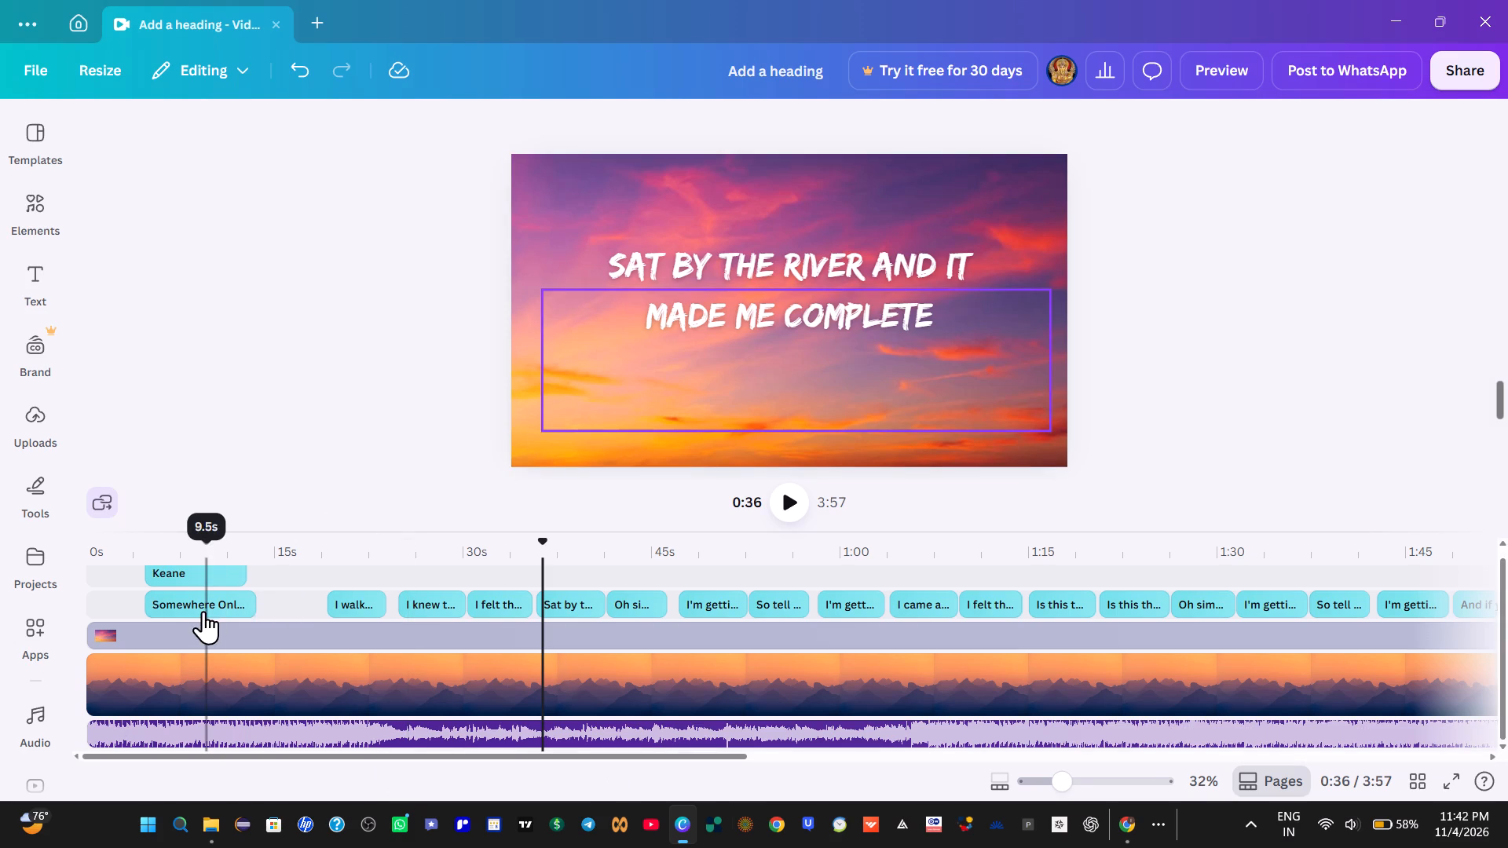
drag(203, 612, 117, 605)
drag(180, 574, 178, 574)
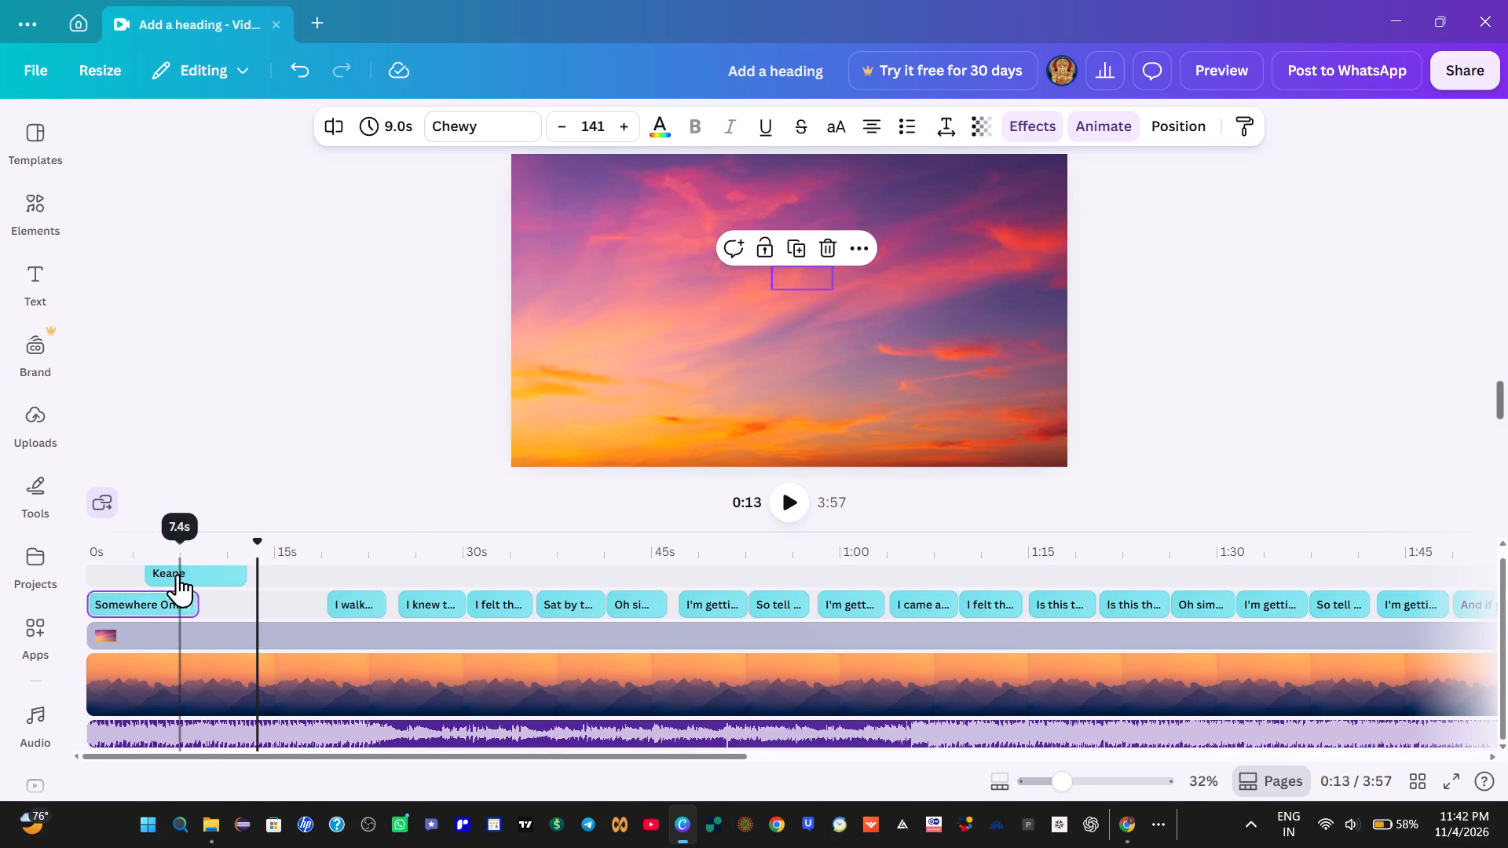
drag(178, 574, 111, 572)
Replace the opening song title text with "SOMEWHERE ONLY WE KNOW" in capitals.
click(159, 609)
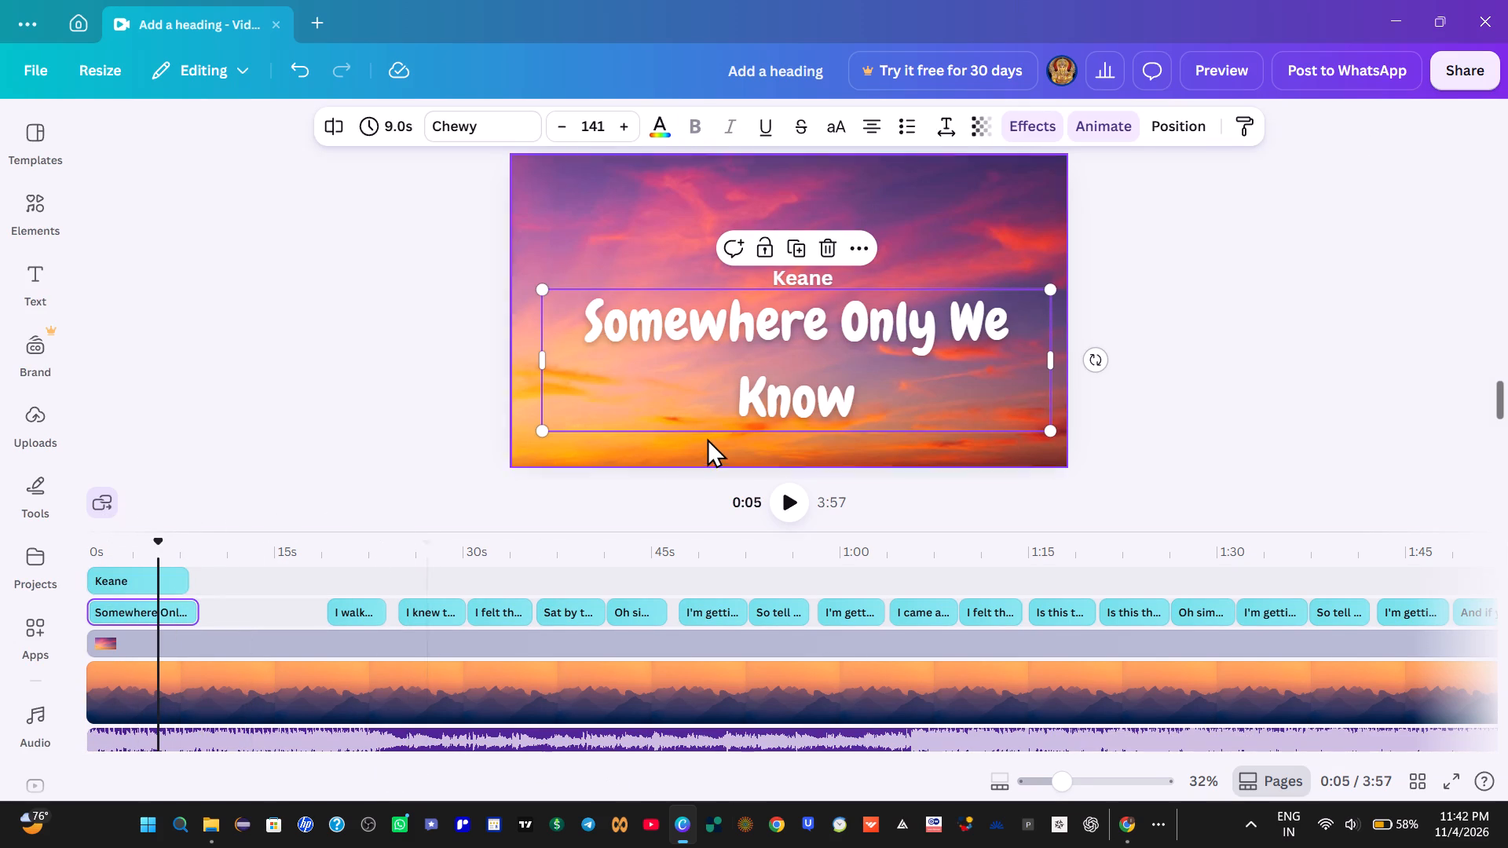
double_click(825, 342)
triple_click(825, 342)
click(825, 342)
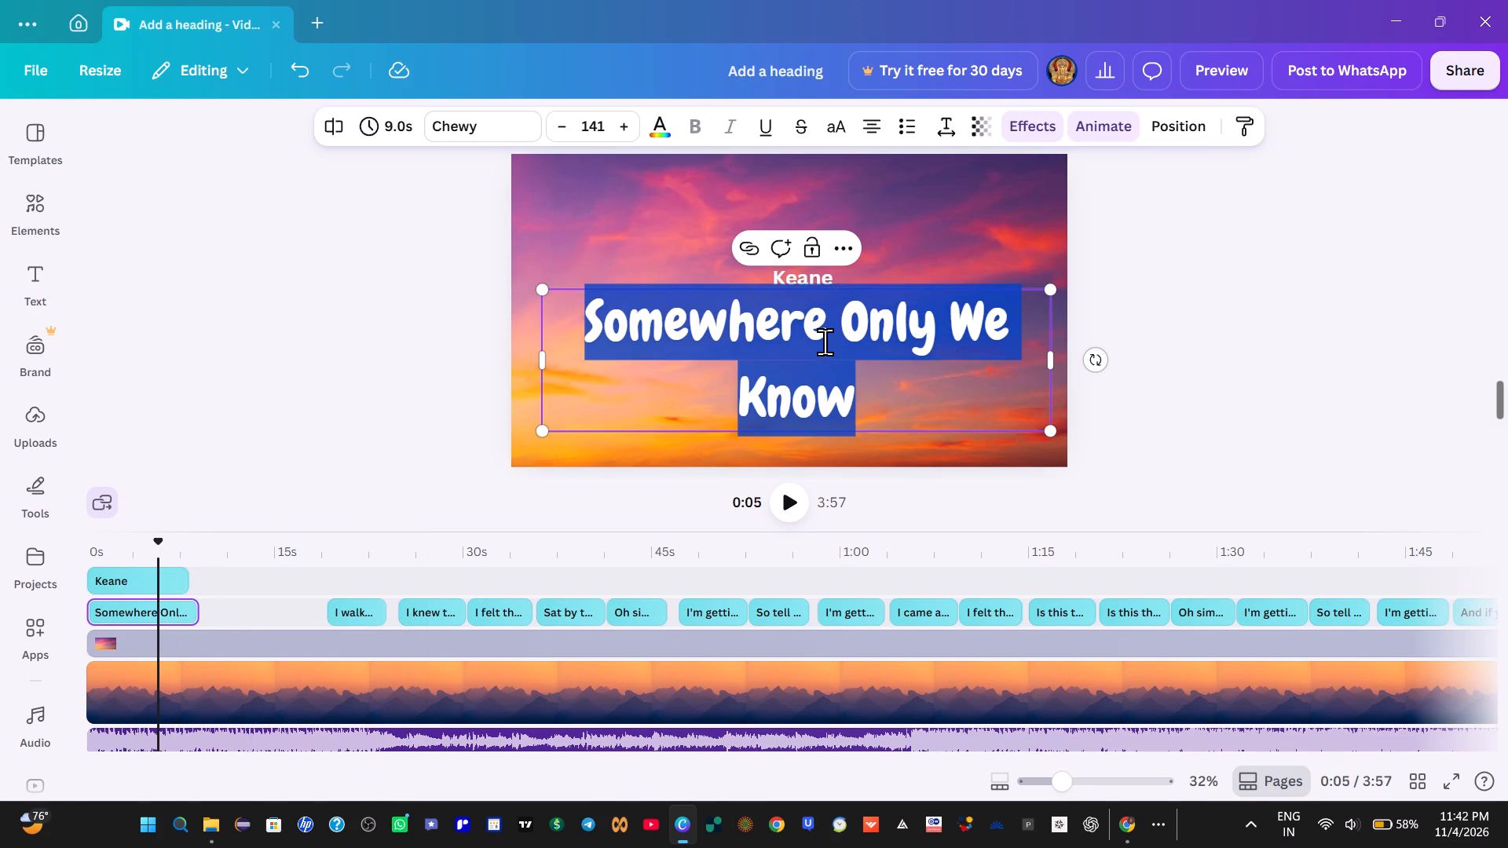
key(BackSpace)
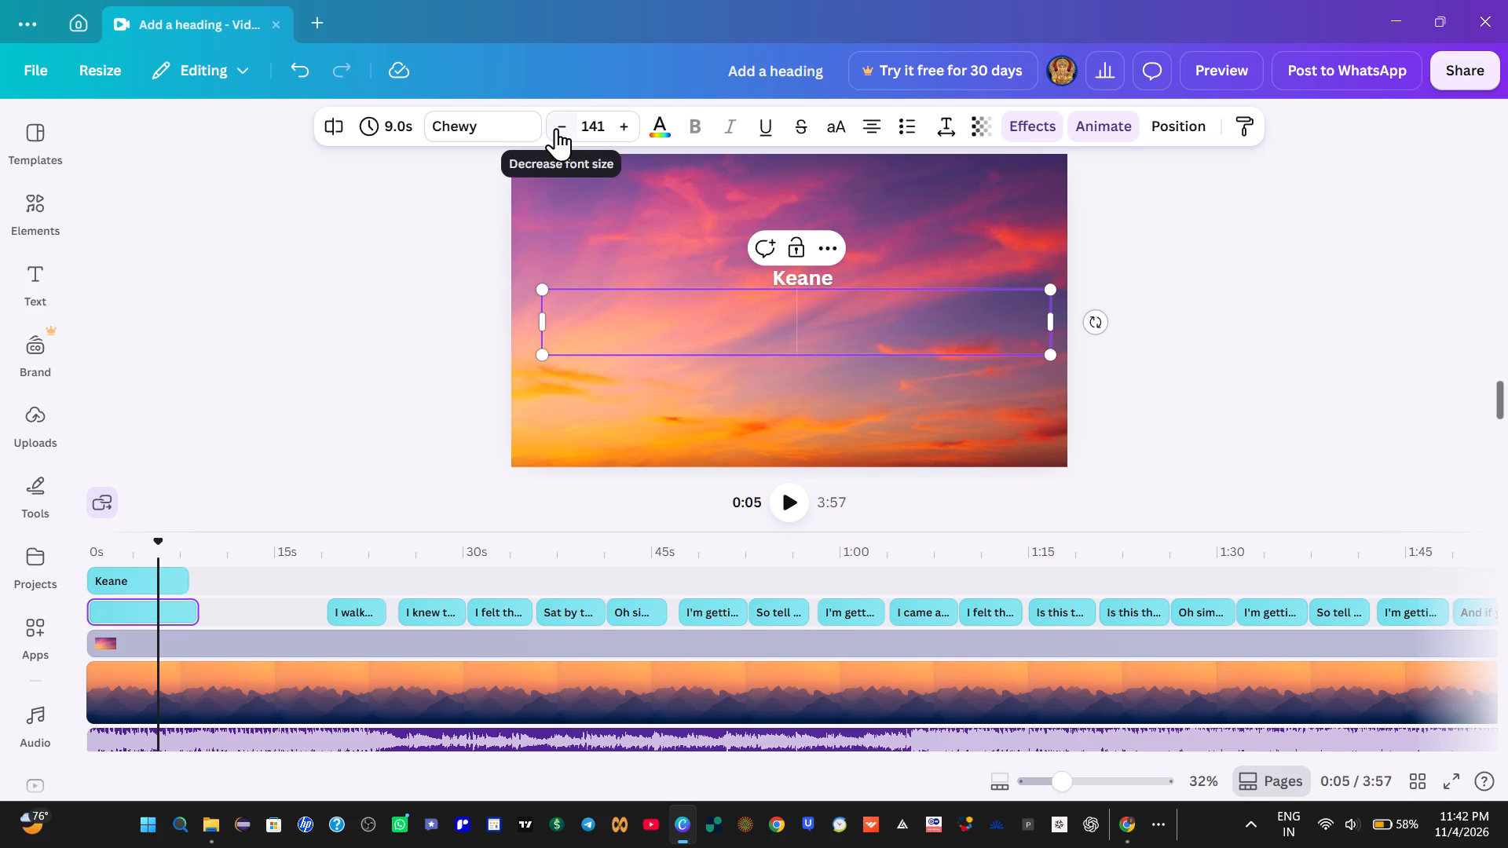
key(s)
key(BackSpace)
key(BackSpace)
key(BackSpace)
text(SOMEWHERE ONLY WE KNOW)
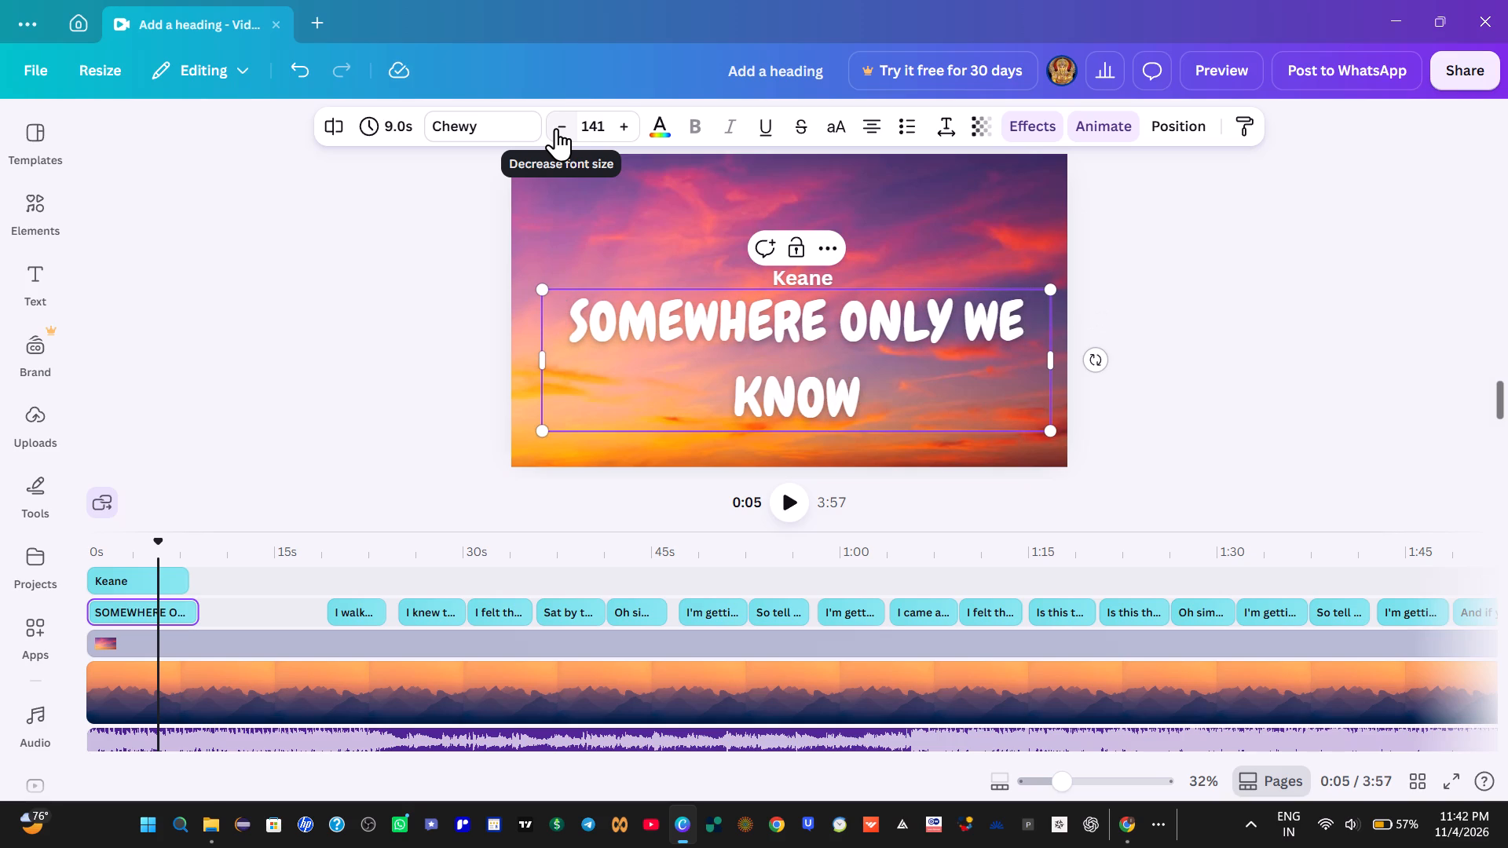
Replace the artist name above the song title with "KEANE" in capitals.
click(790, 271)
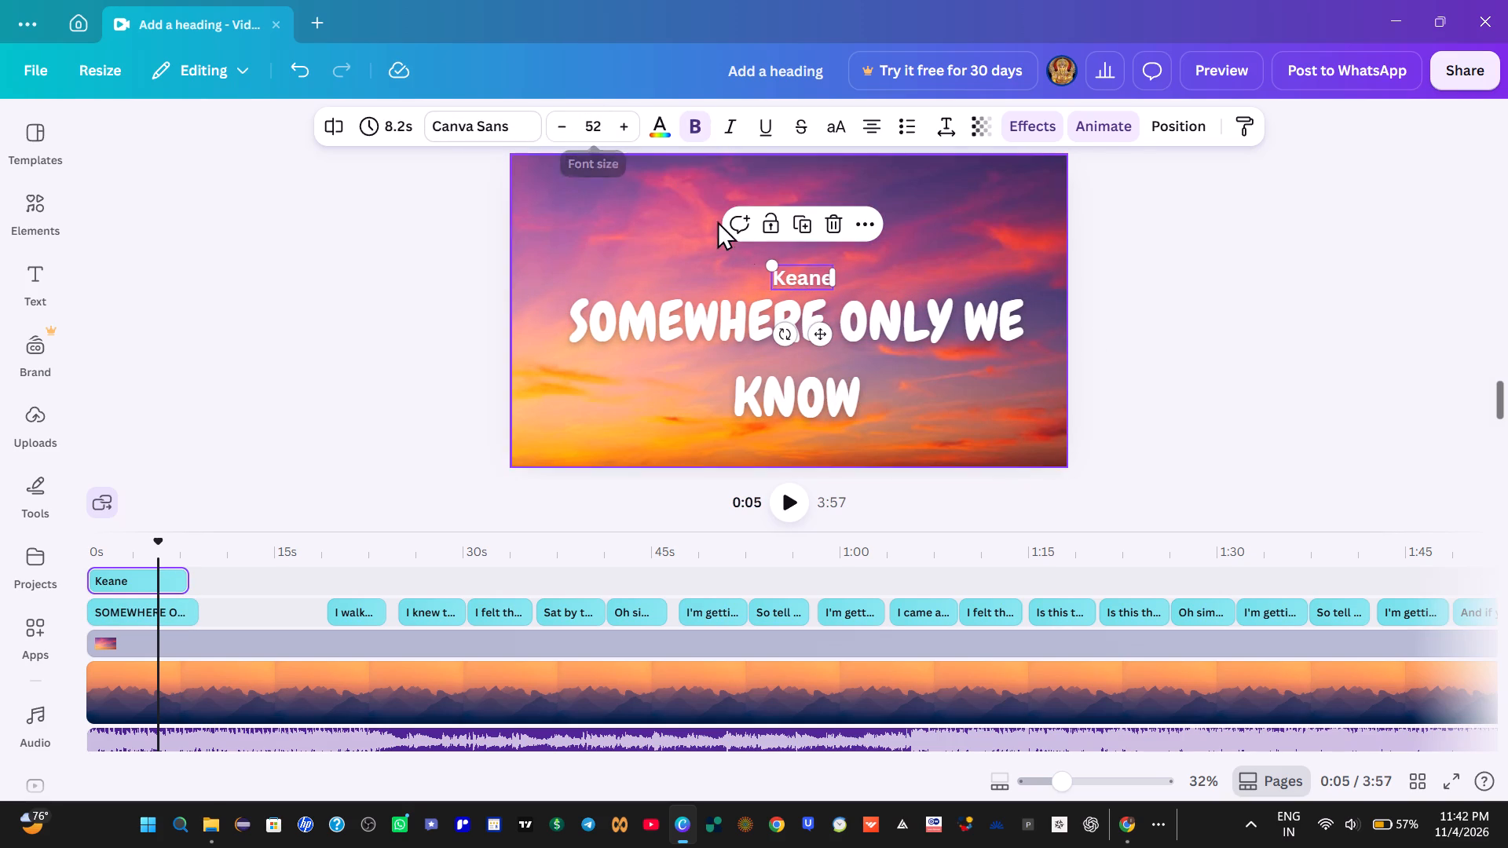
double_click(803, 275)
key(BackSpace)
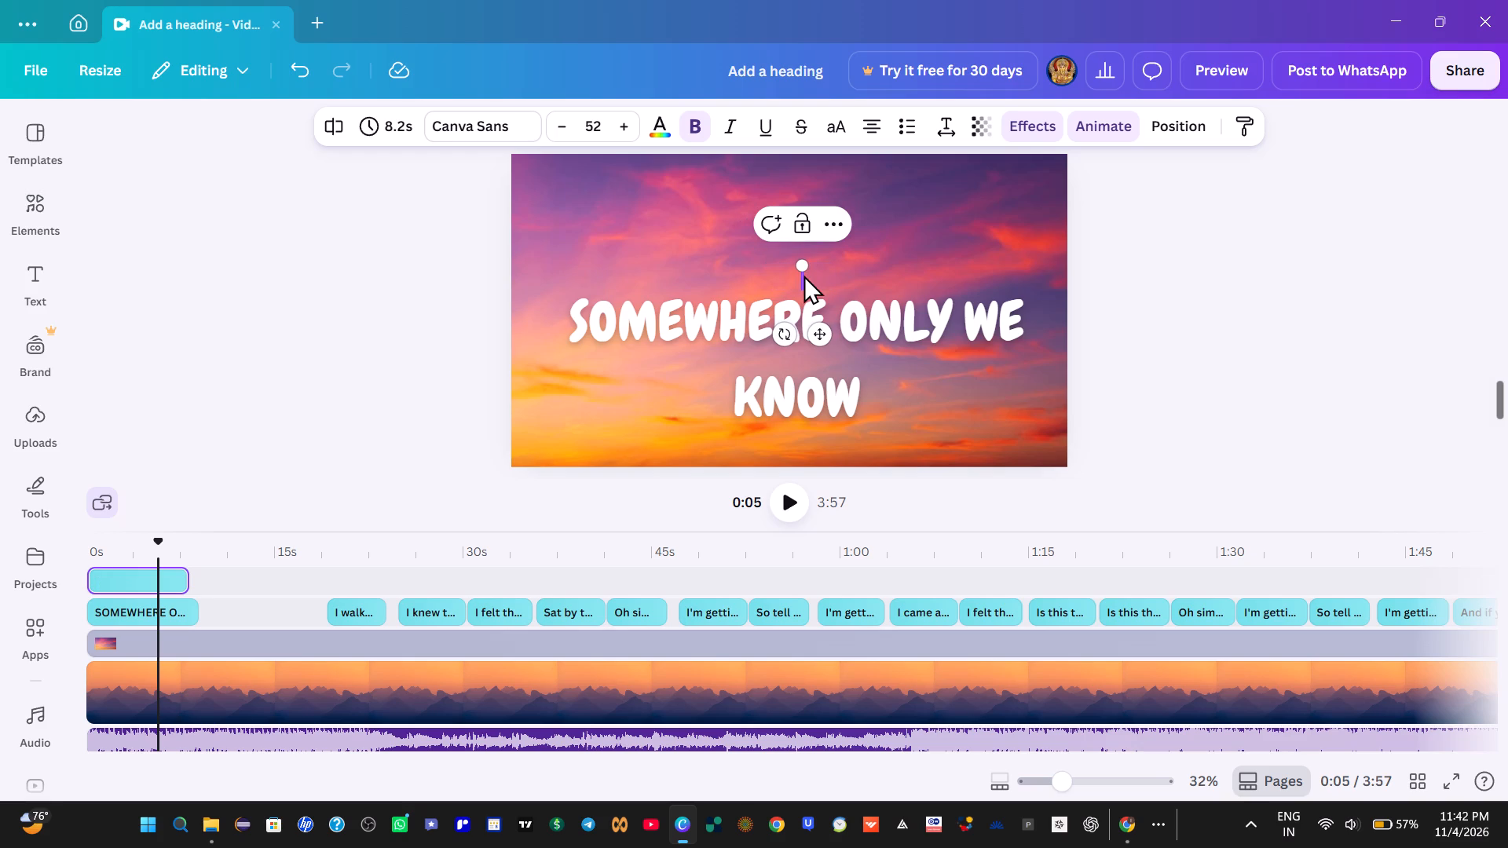
text(KEANE)
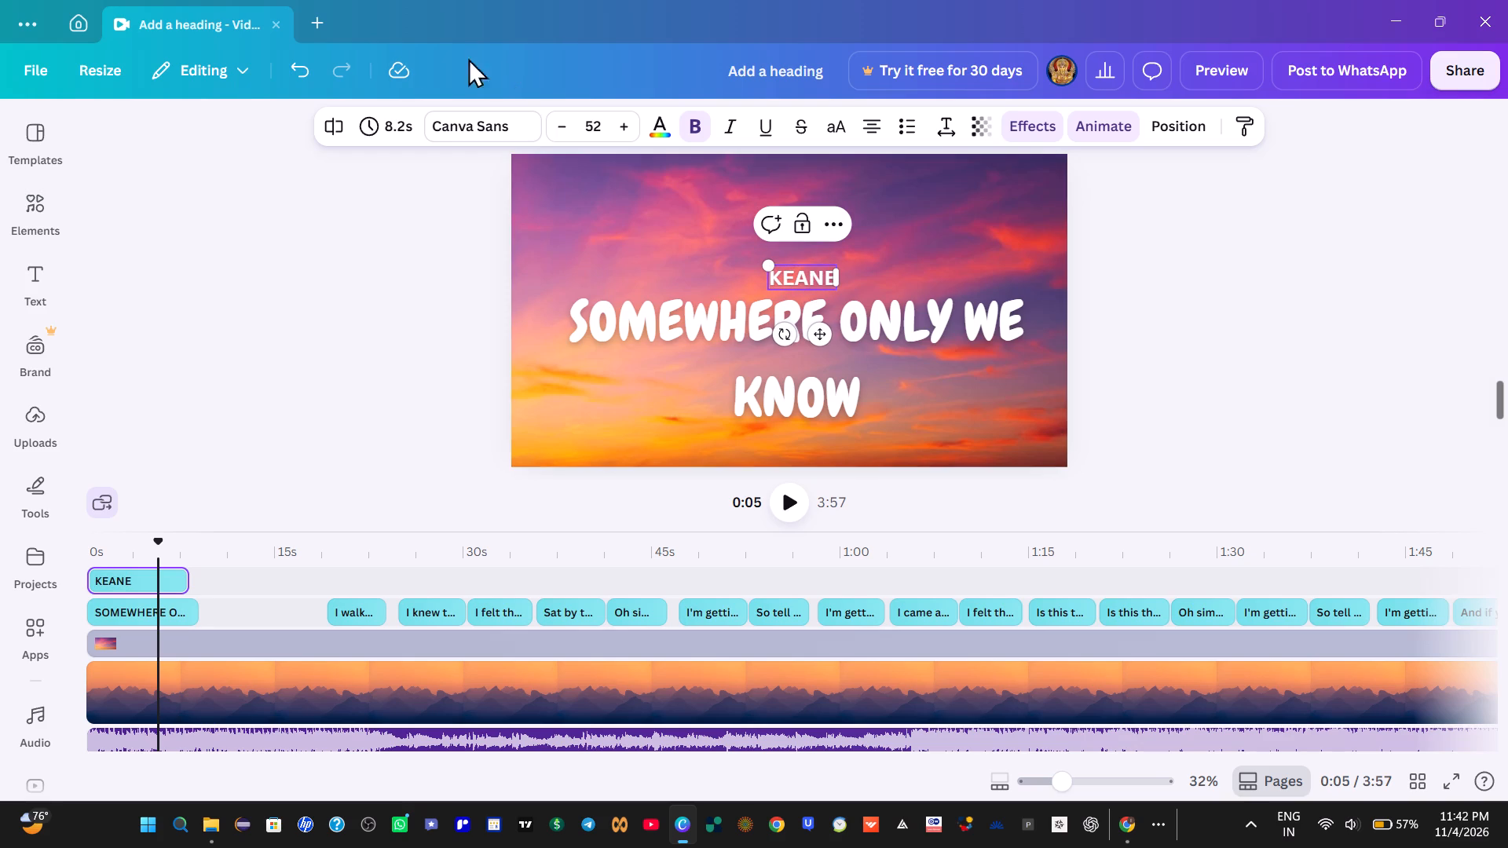
Search for the Edo font and apply it to both the "SOMEWHERE ONLY WE KNOW" and "KEANE" titles.
click(691, 320)
click(688, 323)
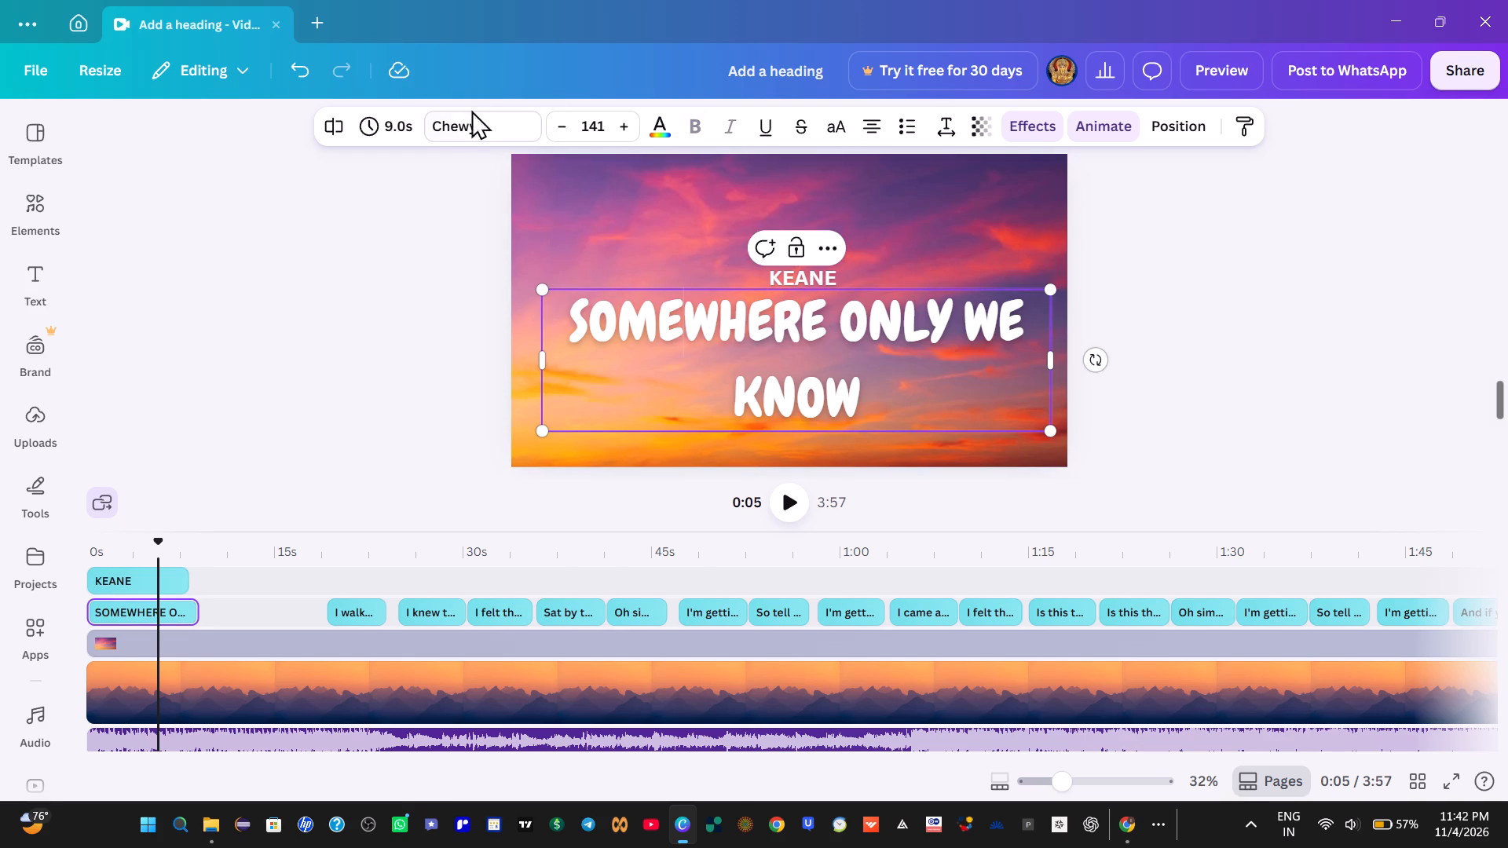
click(474, 115)
click(236, 272)
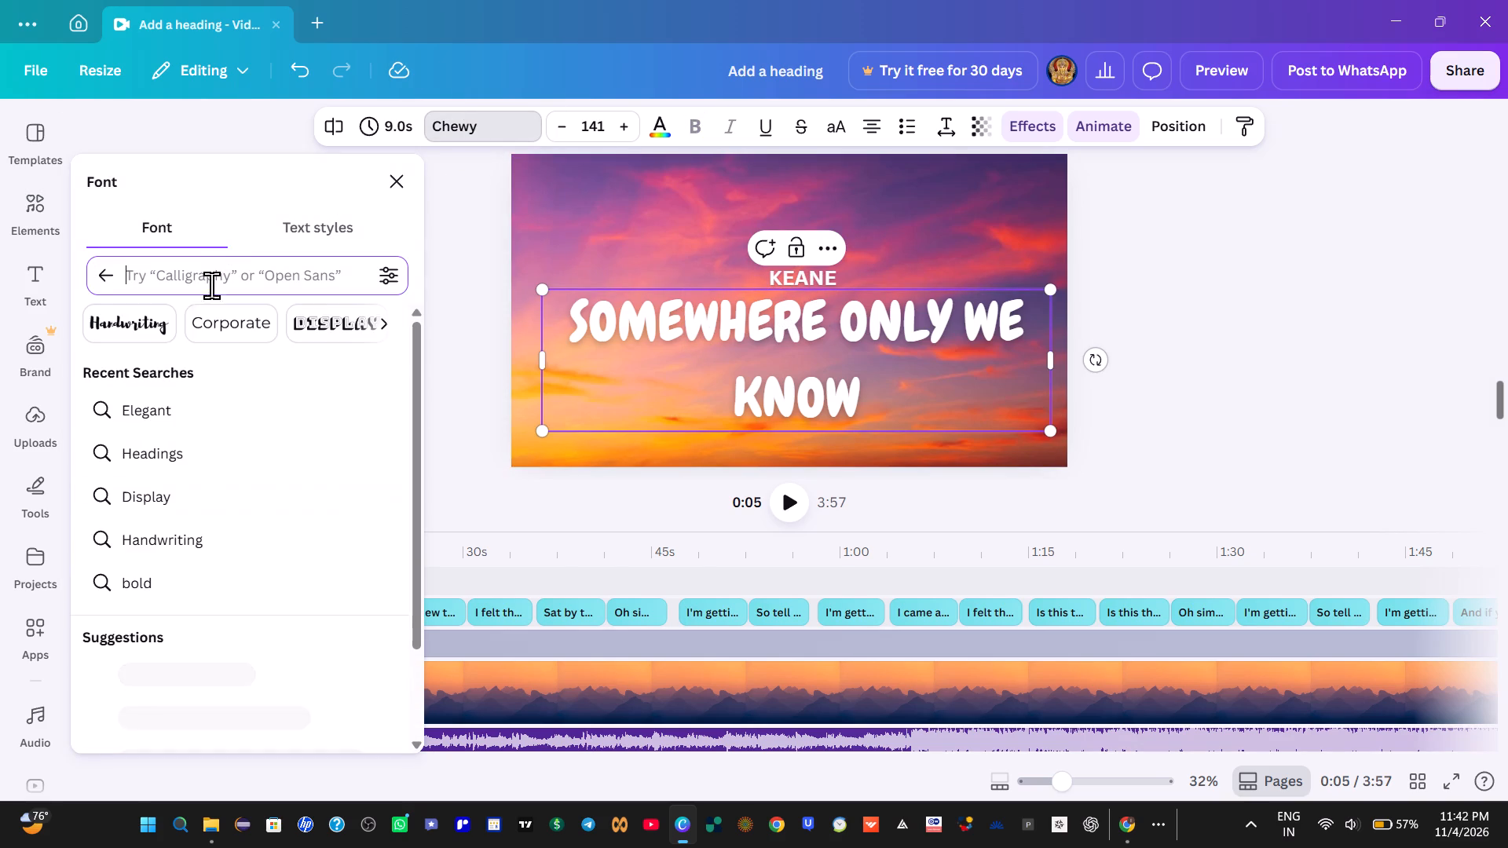
text(EDO)
click(208, 378)
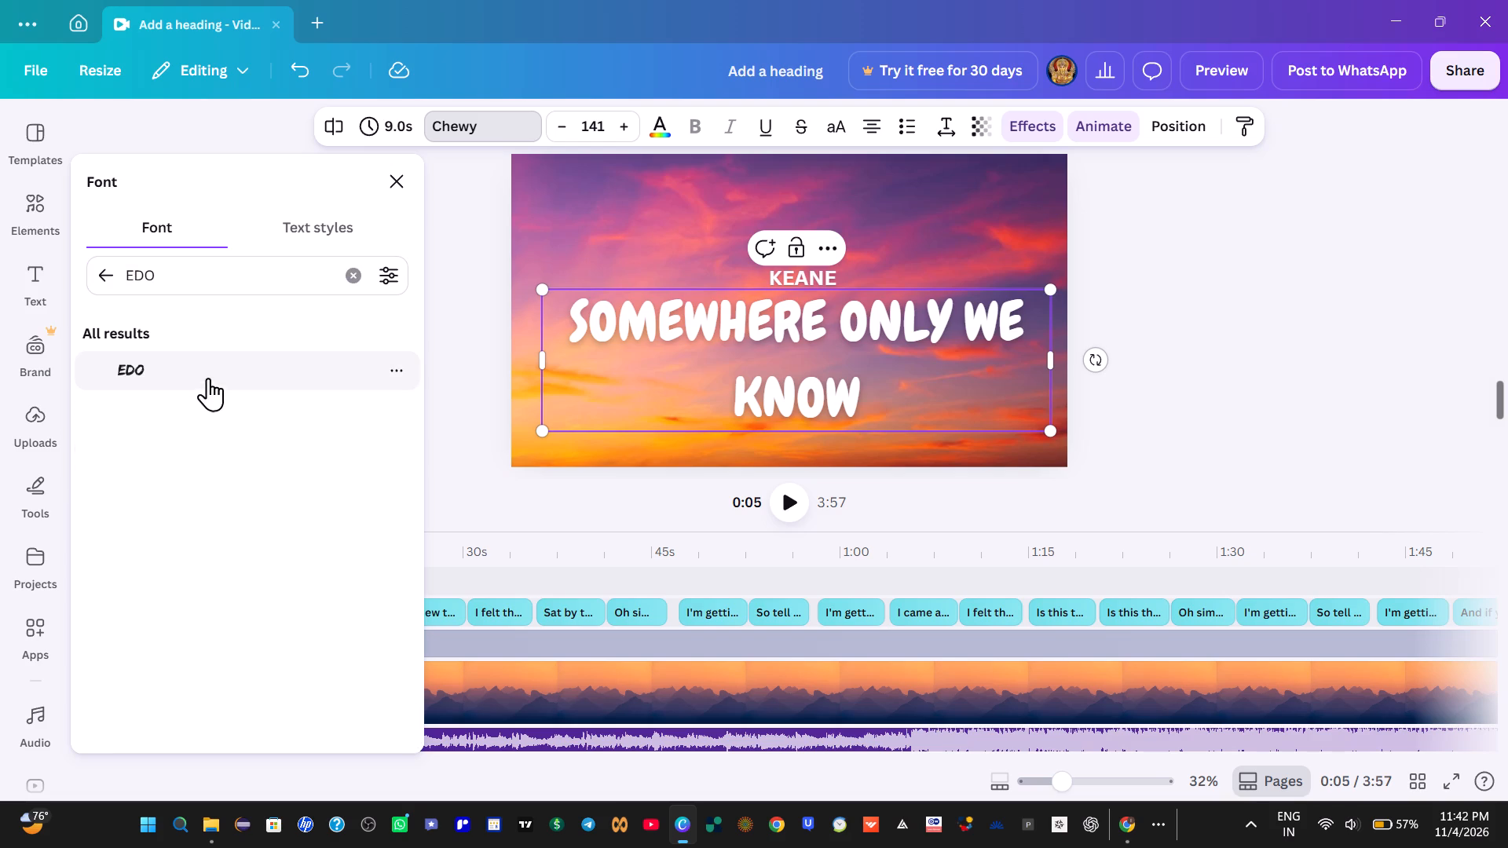
click(821, 278)
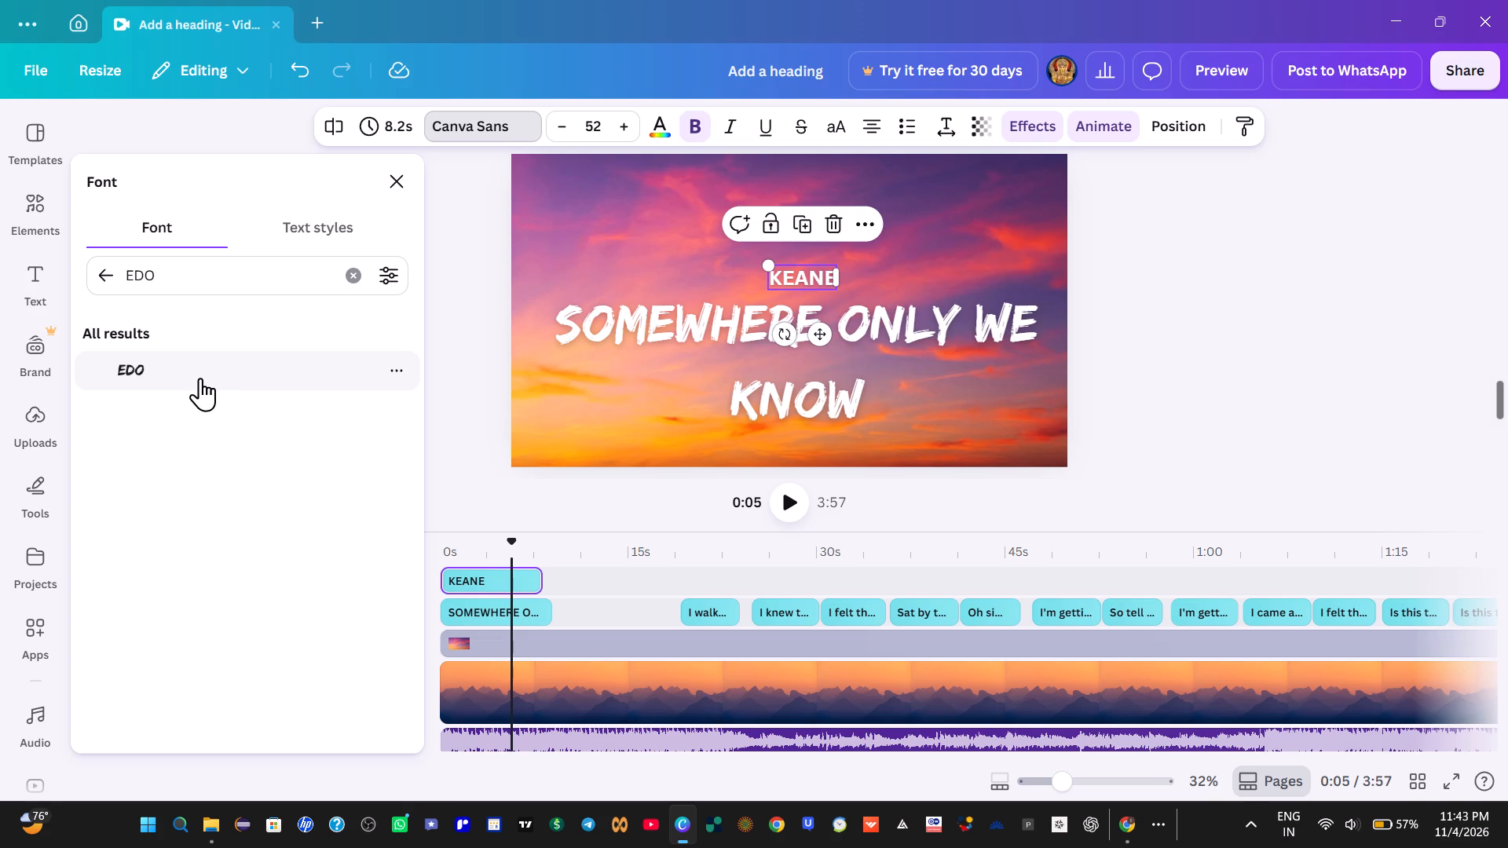
click(166, 361)
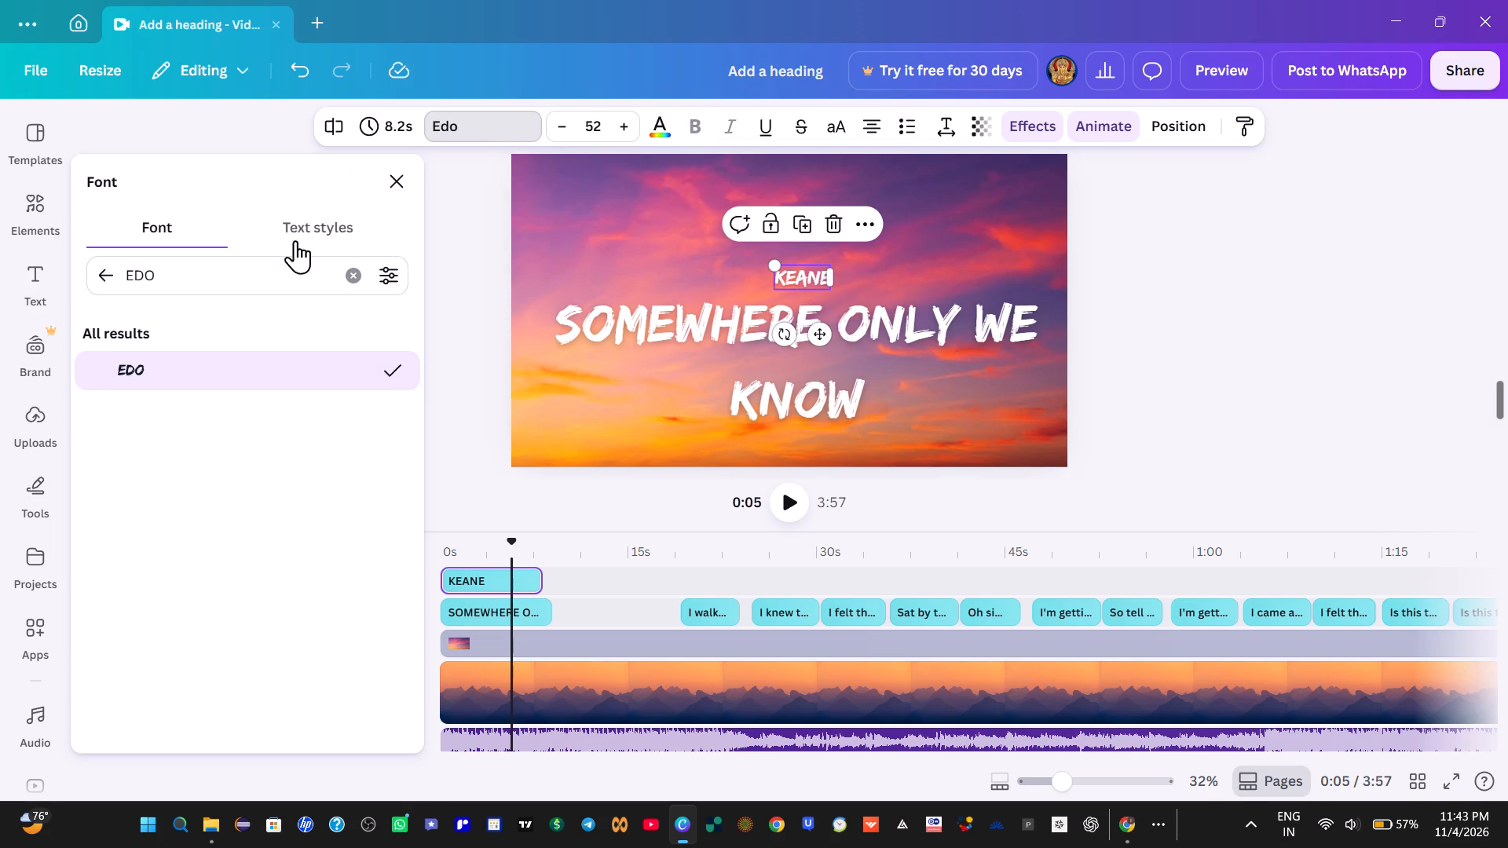
click(392, 152)
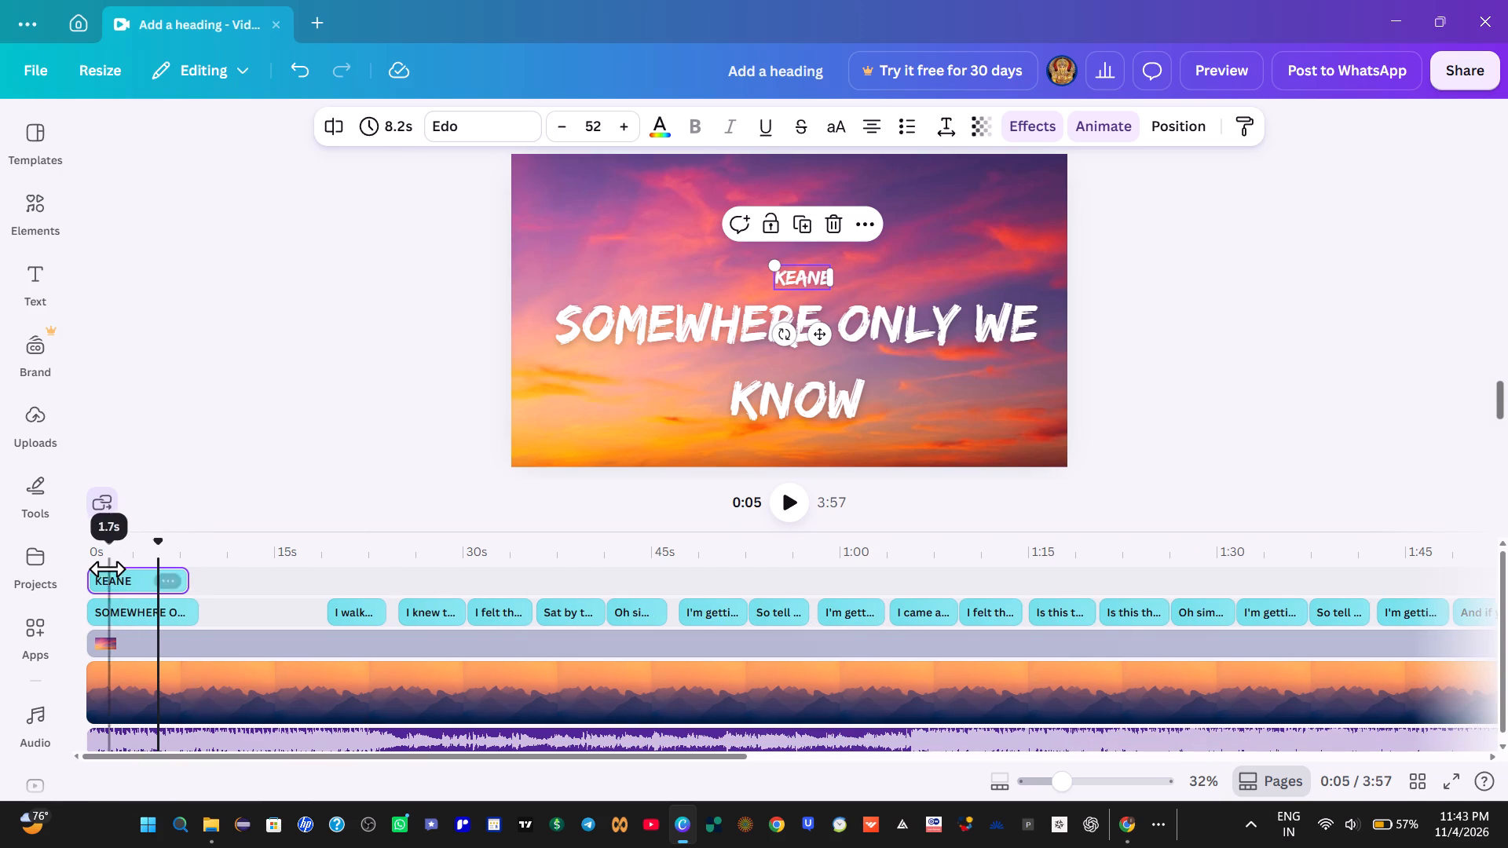
Play the opening seconds from the timeline's start to check how the restyled titles appear.
click(107, 568)
drag(104, 540, 69, 539)
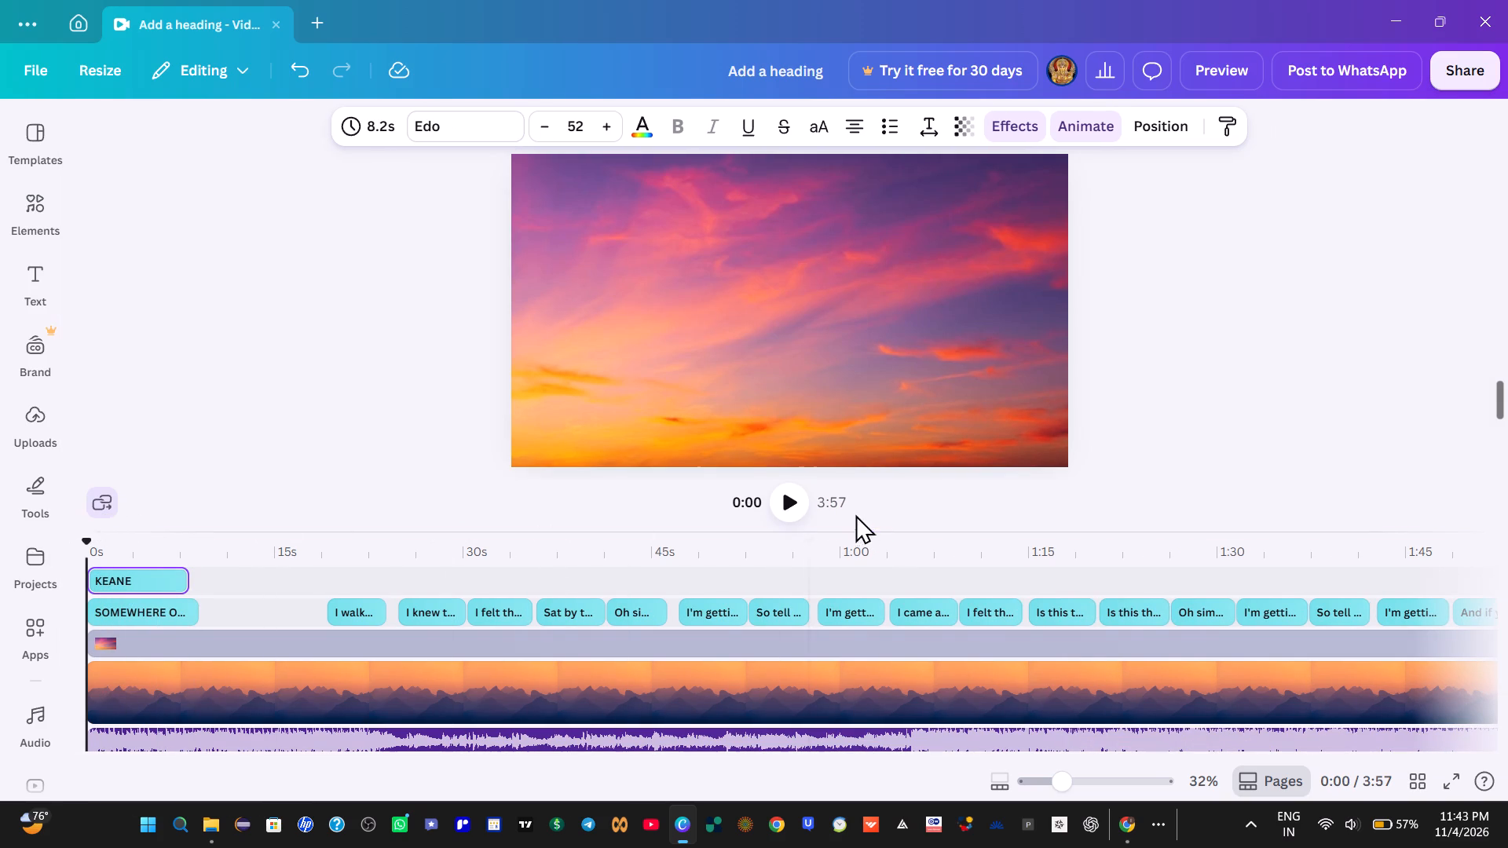
click(789, 503)
key(space)
key(space)
key(space)
key(space)
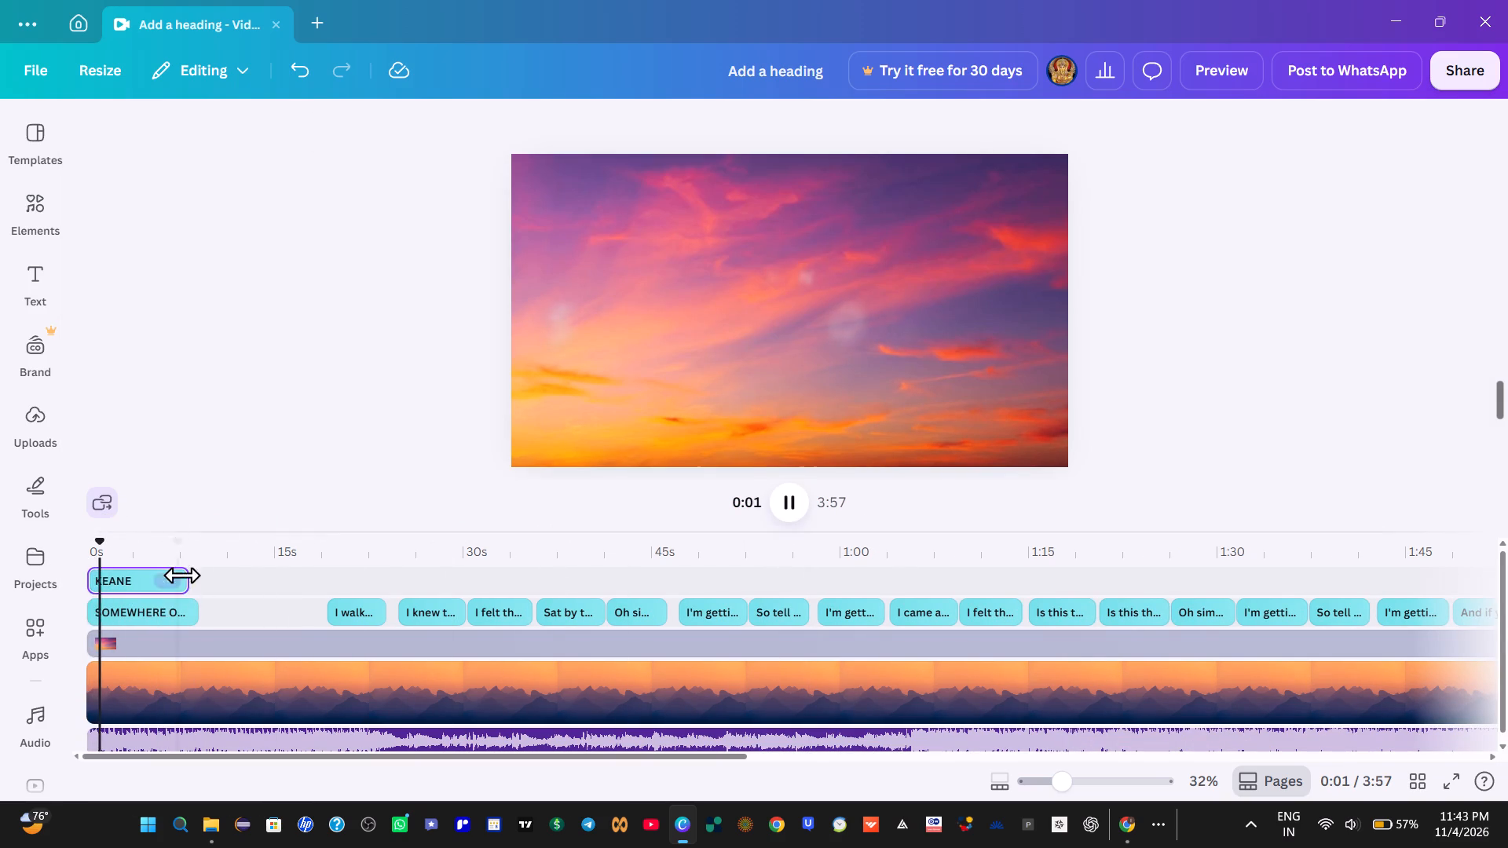
click(126, 610)
click(120, 580)
key(space)
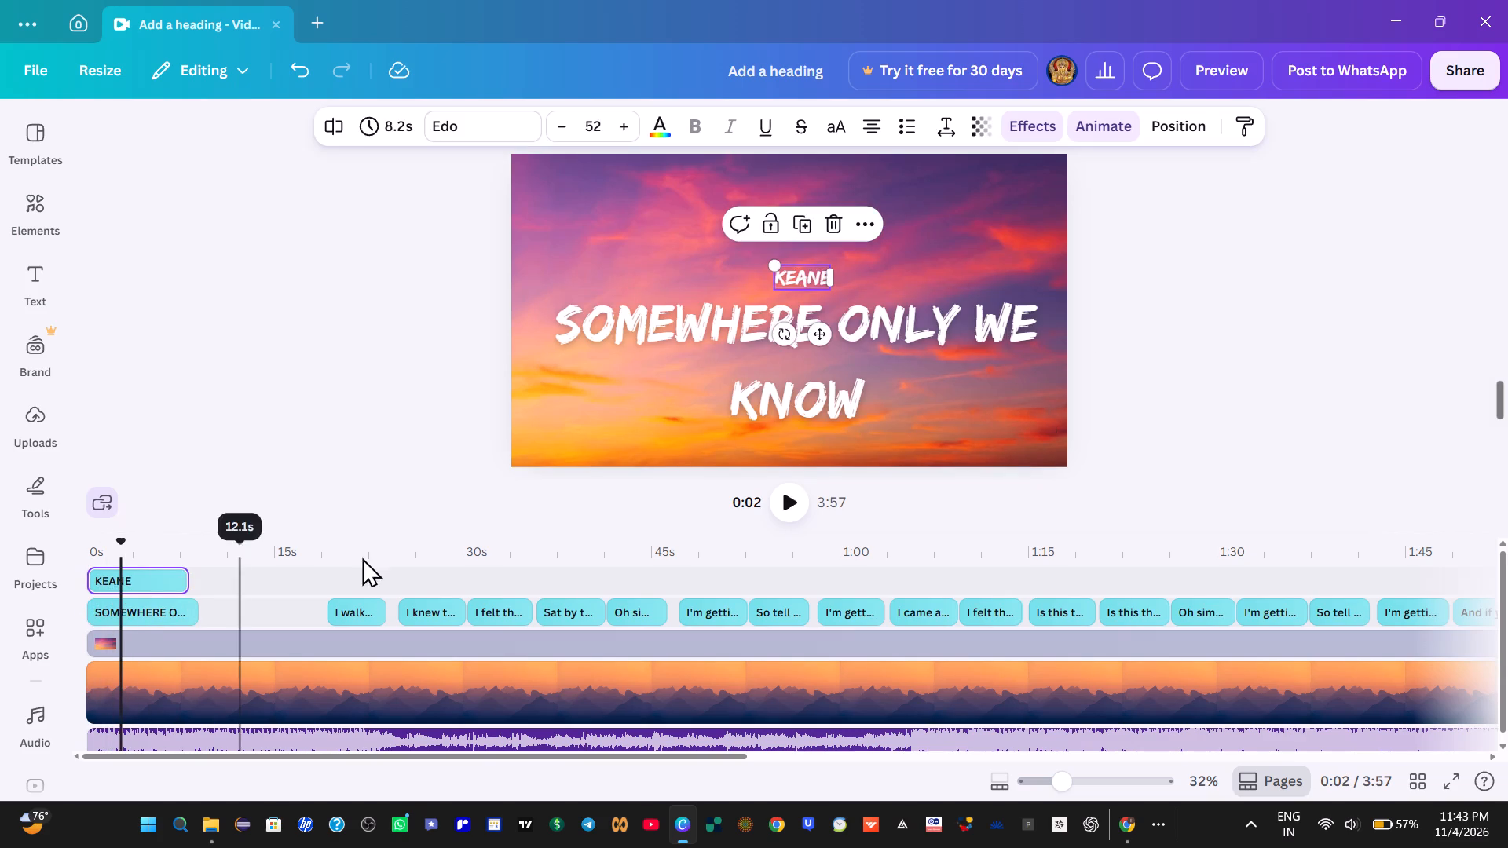
key(space)
key(space)
key(space)
Switch the "SOMEWHERE ONLY WE KNOW" title's text effect to Echo.
click(801, 379)
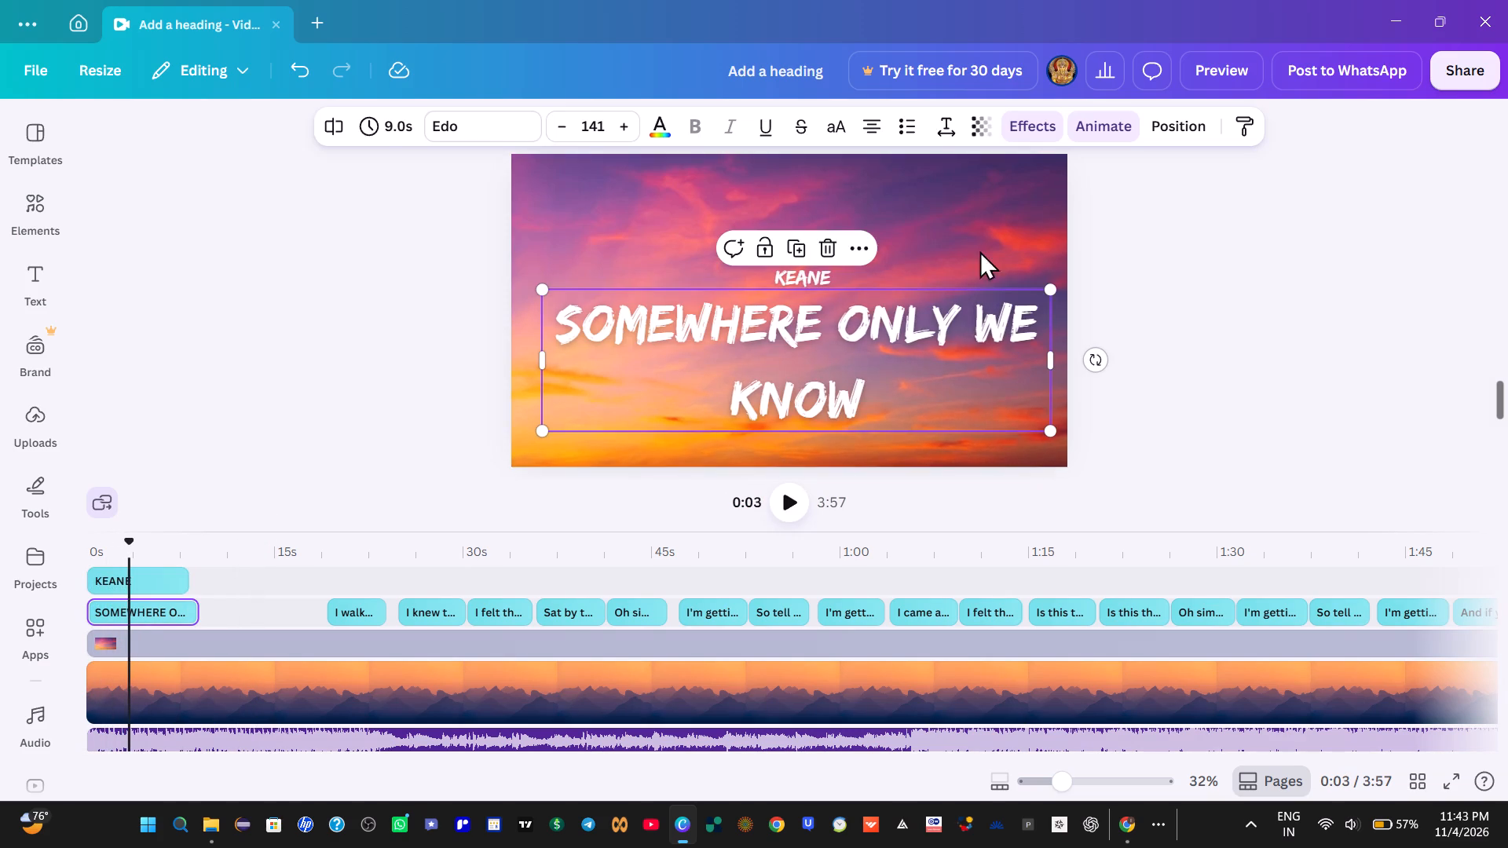
click(1023, 131)
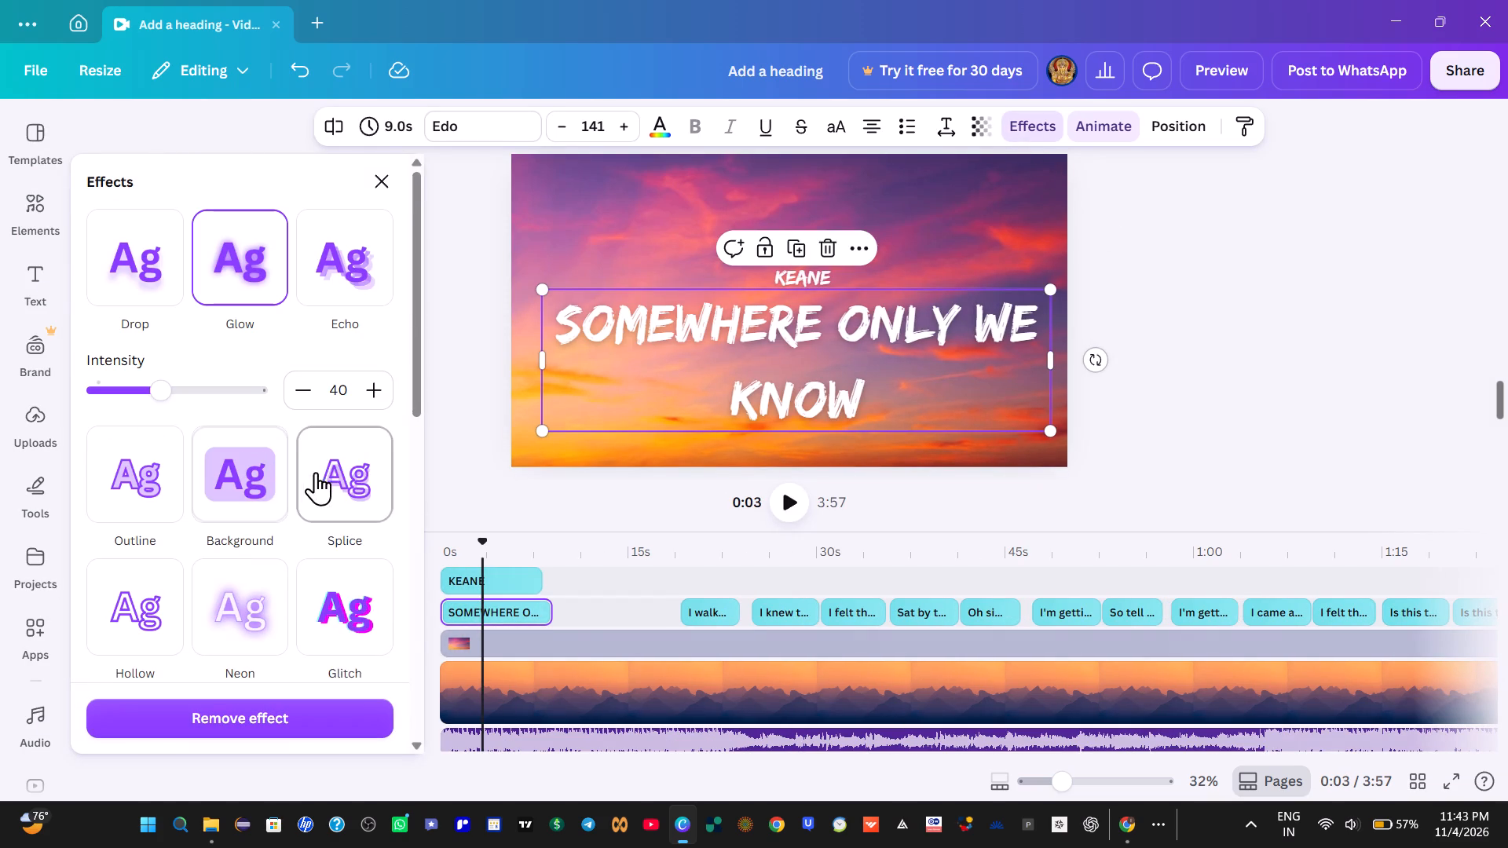
click(375, 287)
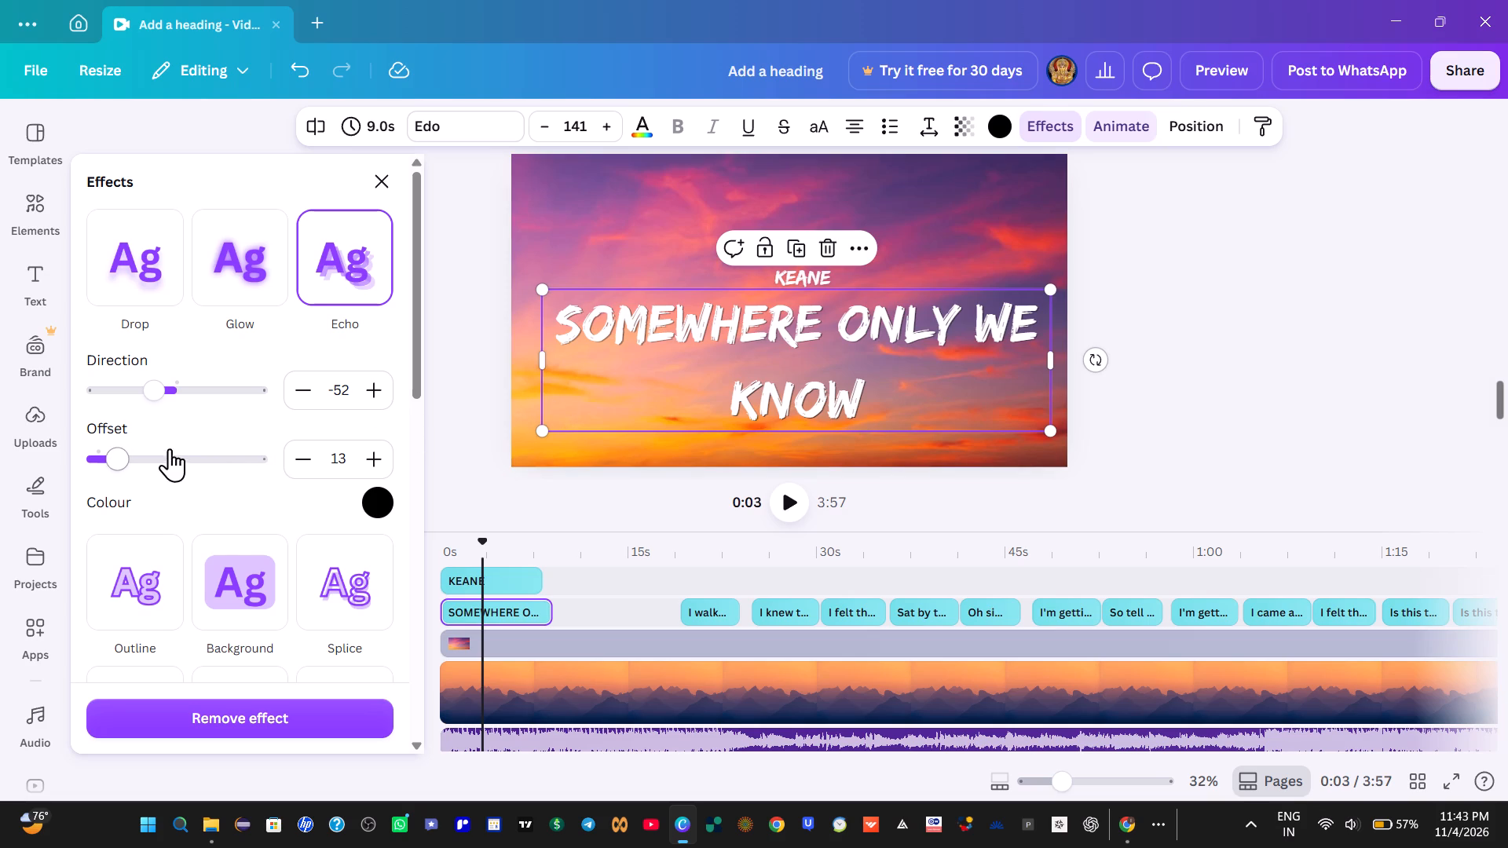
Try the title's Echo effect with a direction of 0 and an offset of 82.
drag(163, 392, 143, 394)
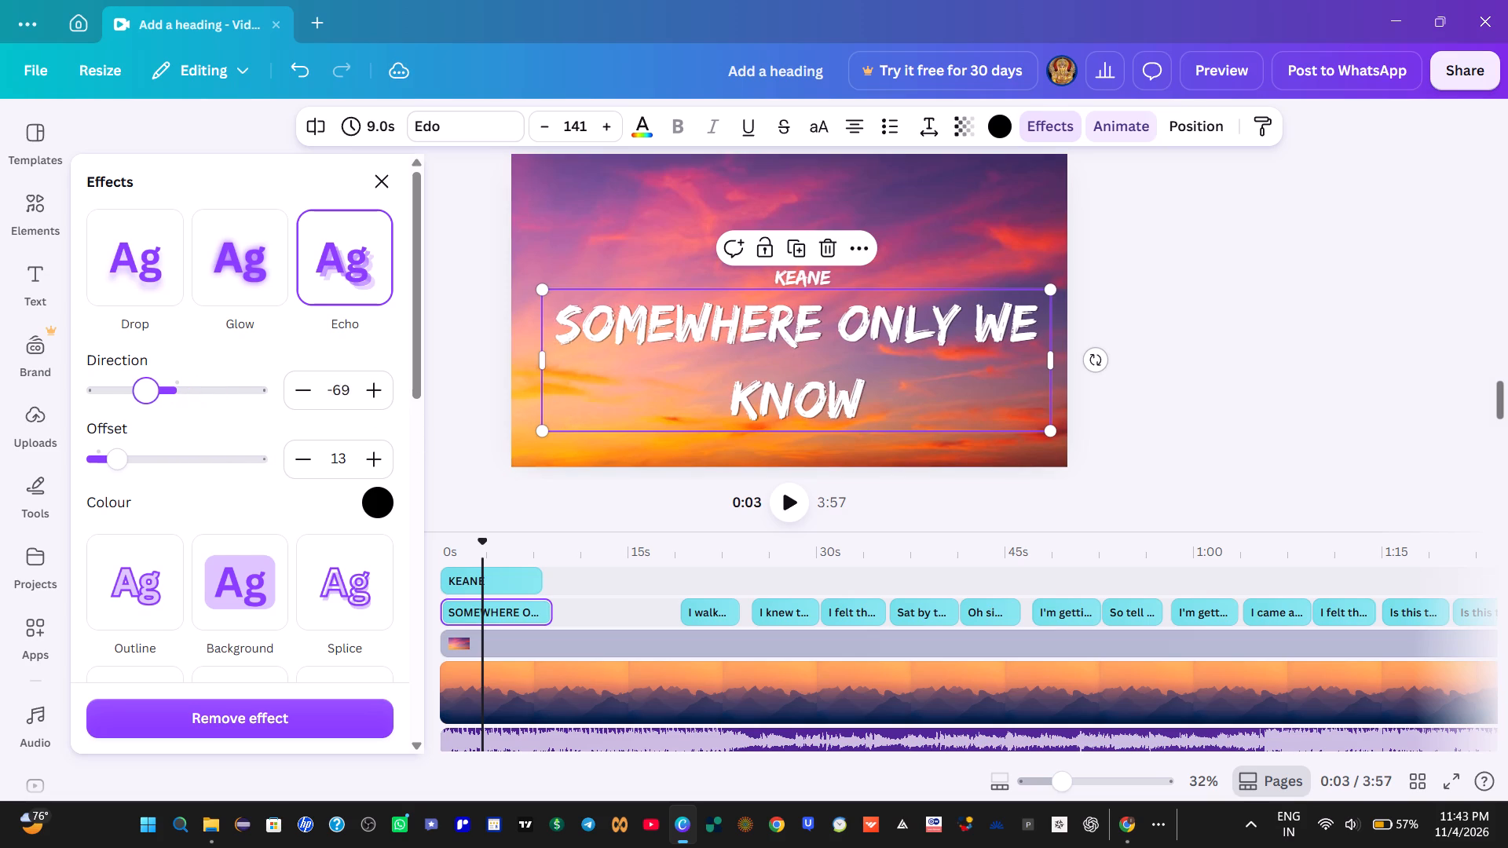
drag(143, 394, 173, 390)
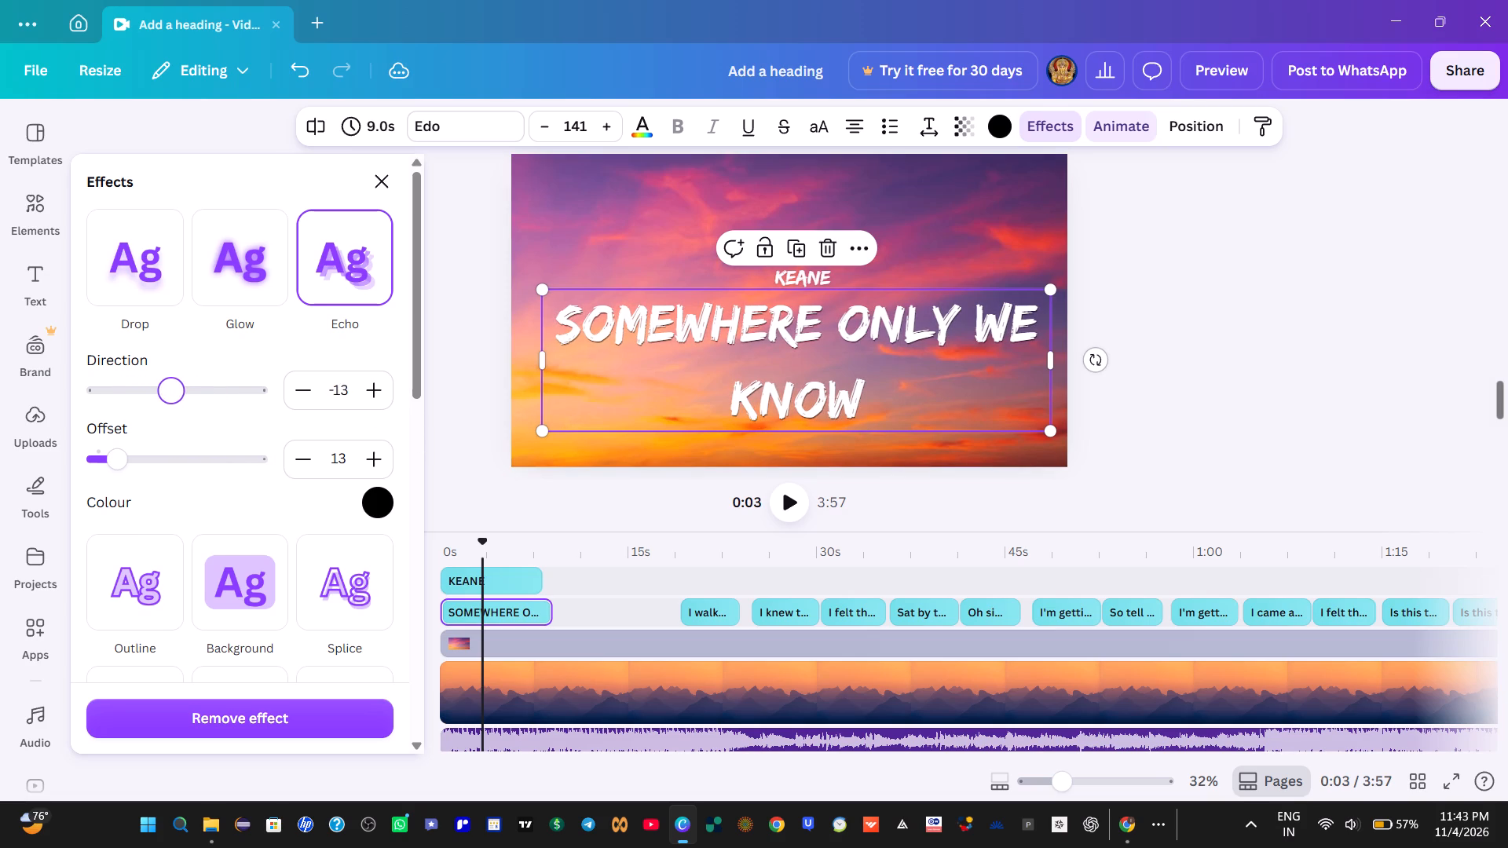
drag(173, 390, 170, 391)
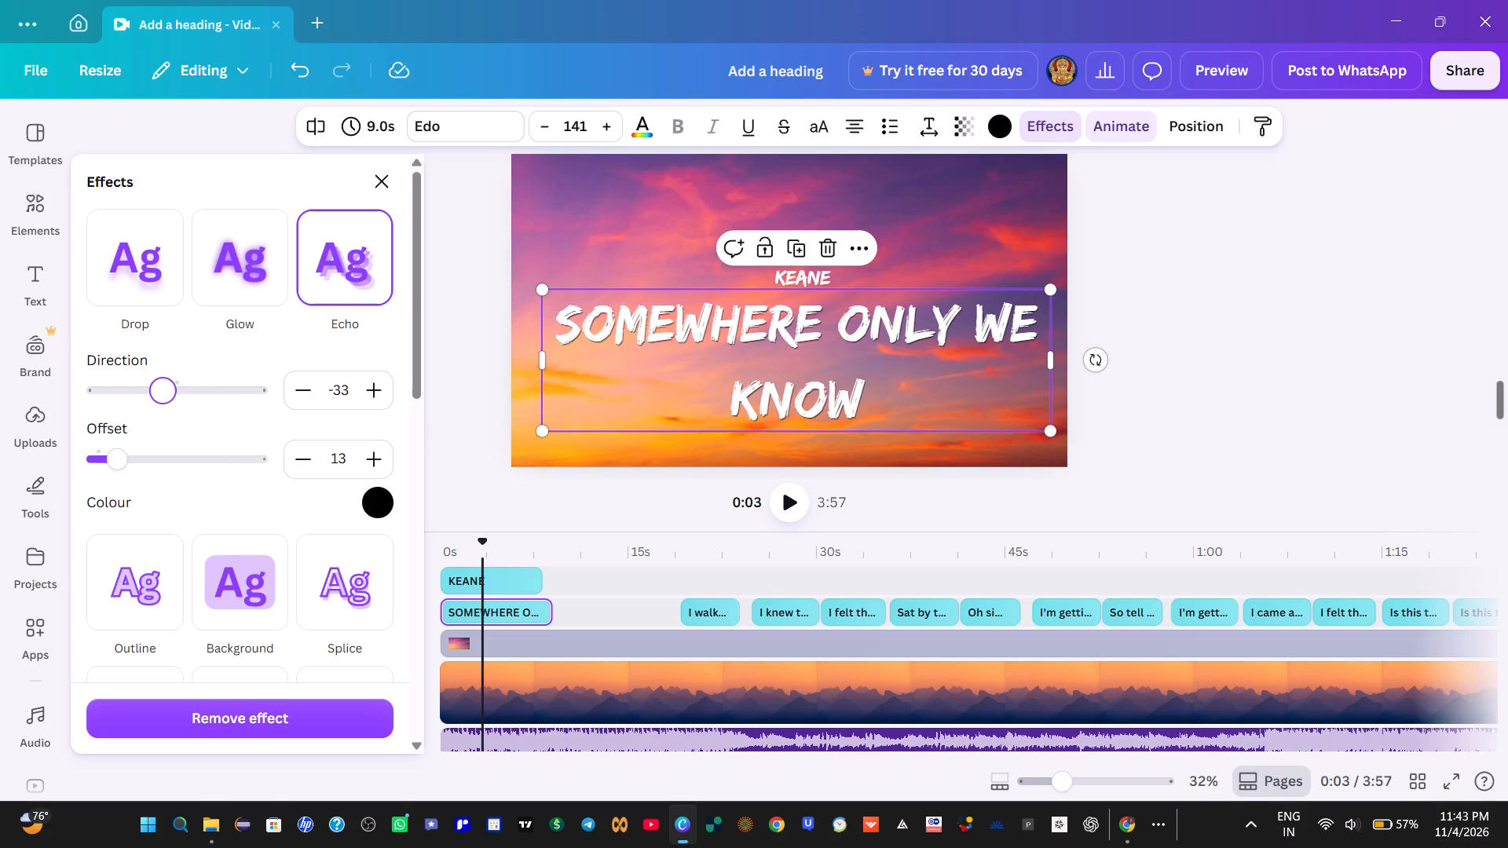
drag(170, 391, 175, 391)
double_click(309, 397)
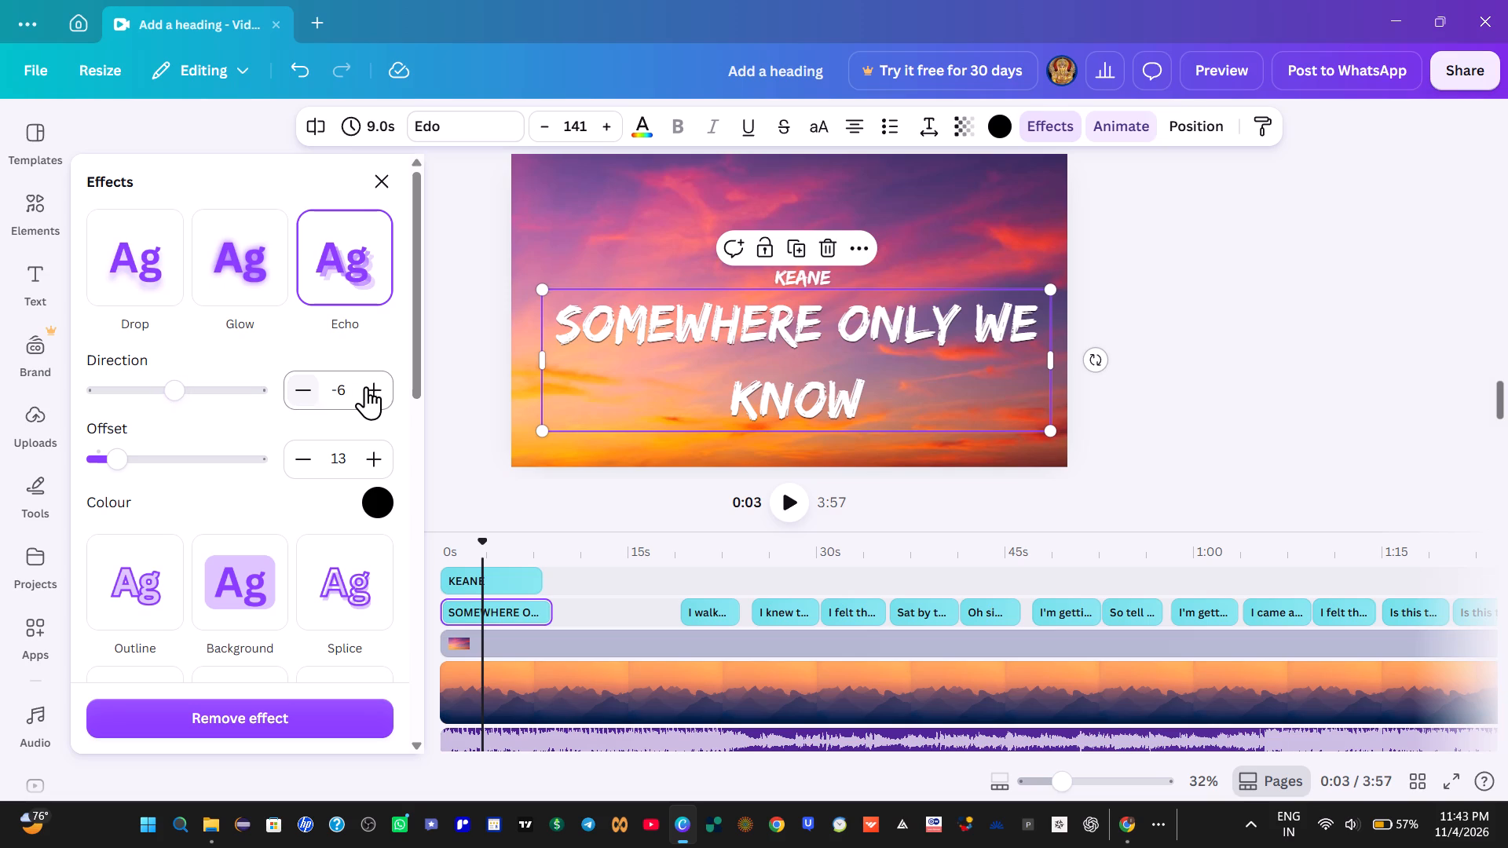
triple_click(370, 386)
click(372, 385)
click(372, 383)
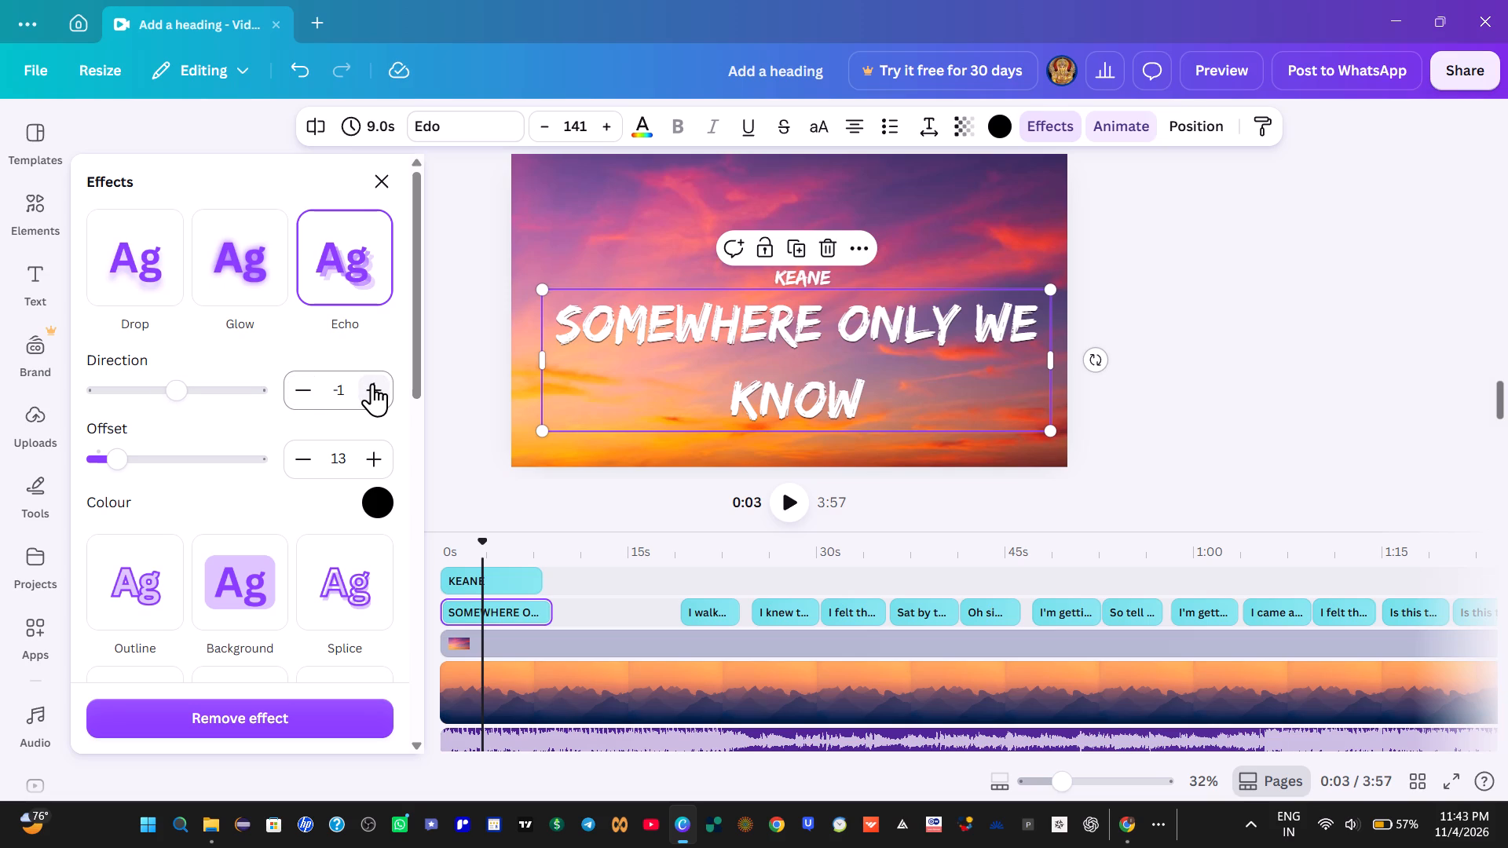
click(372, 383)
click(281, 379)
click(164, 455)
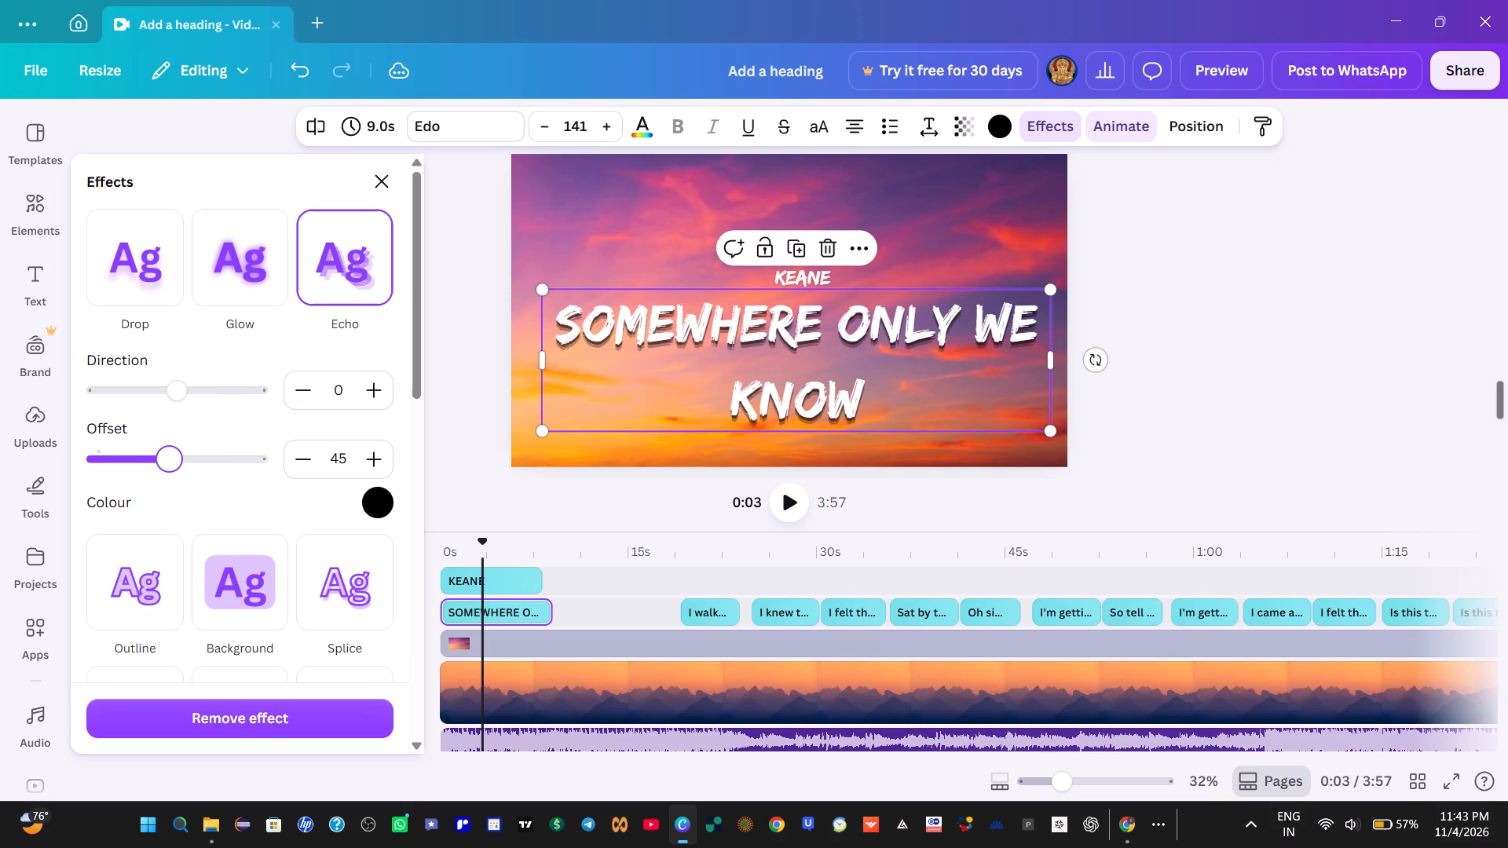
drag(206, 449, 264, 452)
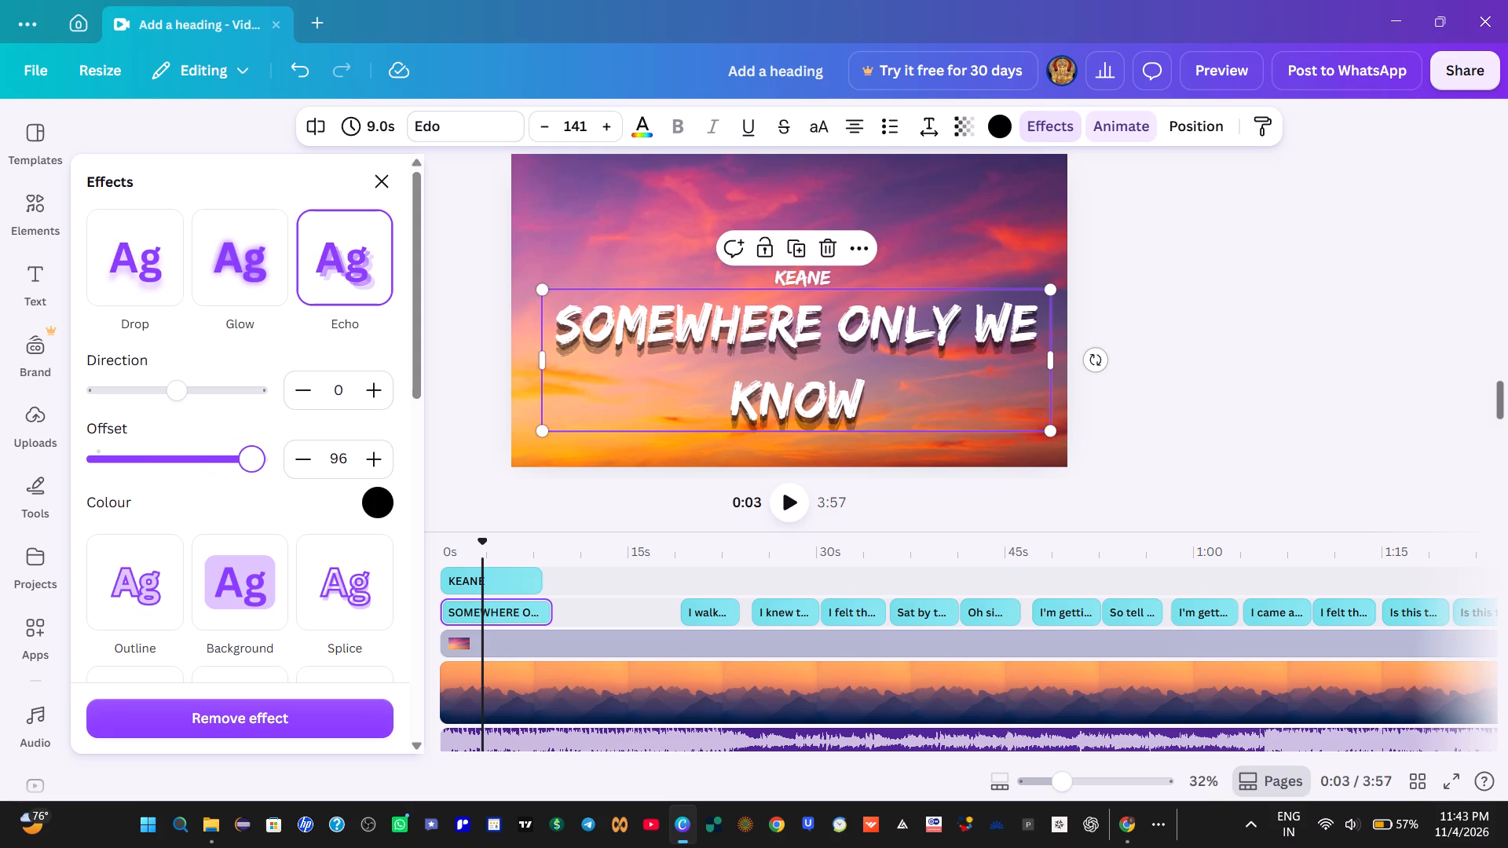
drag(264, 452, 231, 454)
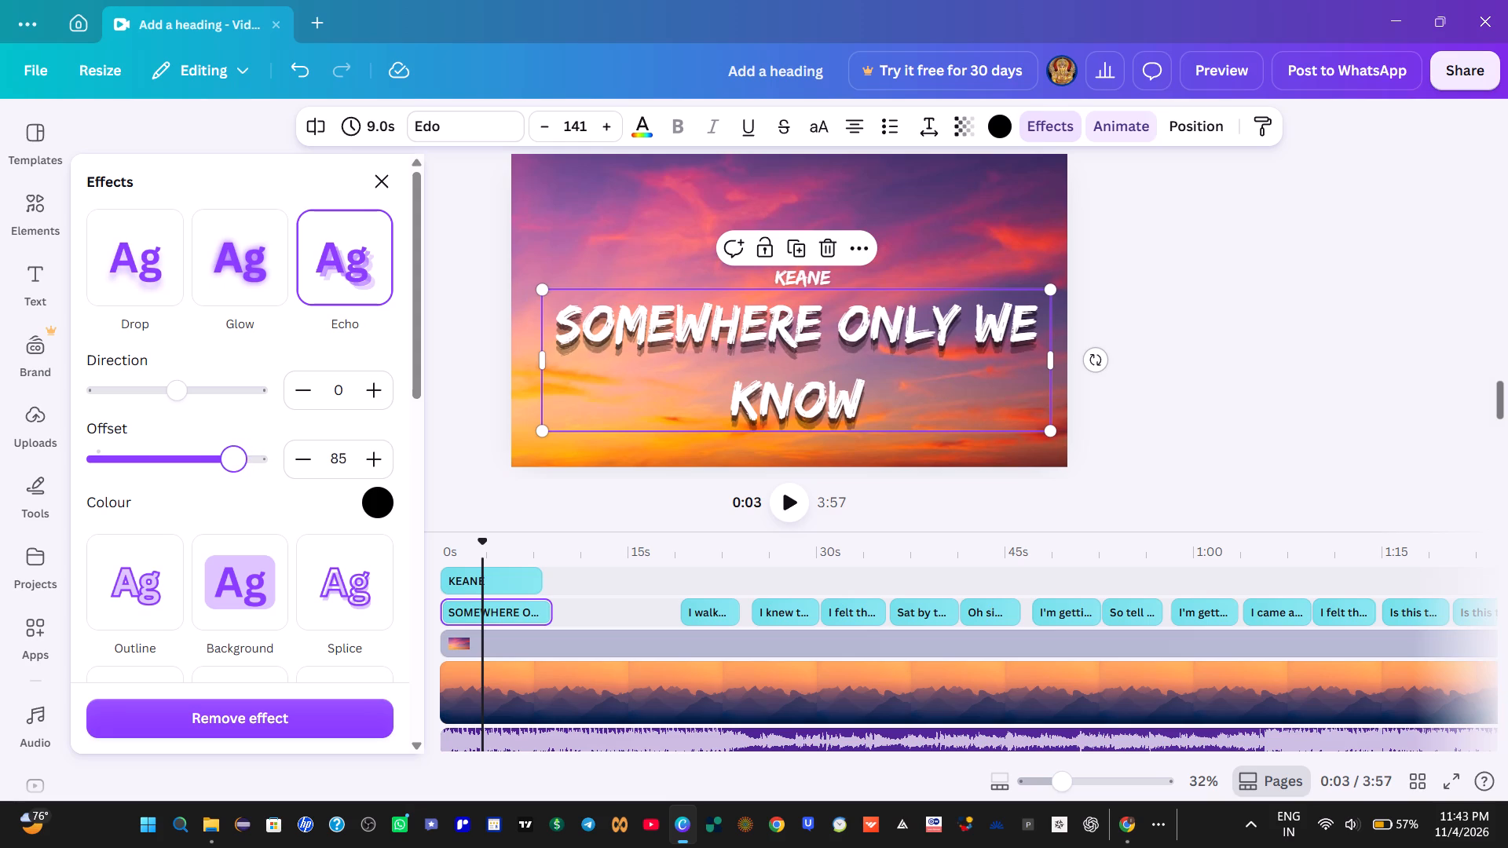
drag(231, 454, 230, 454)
Set the song title's Echo effect to a direction of -30 and an offset of 62.
drag(186, 391, 198, 393)
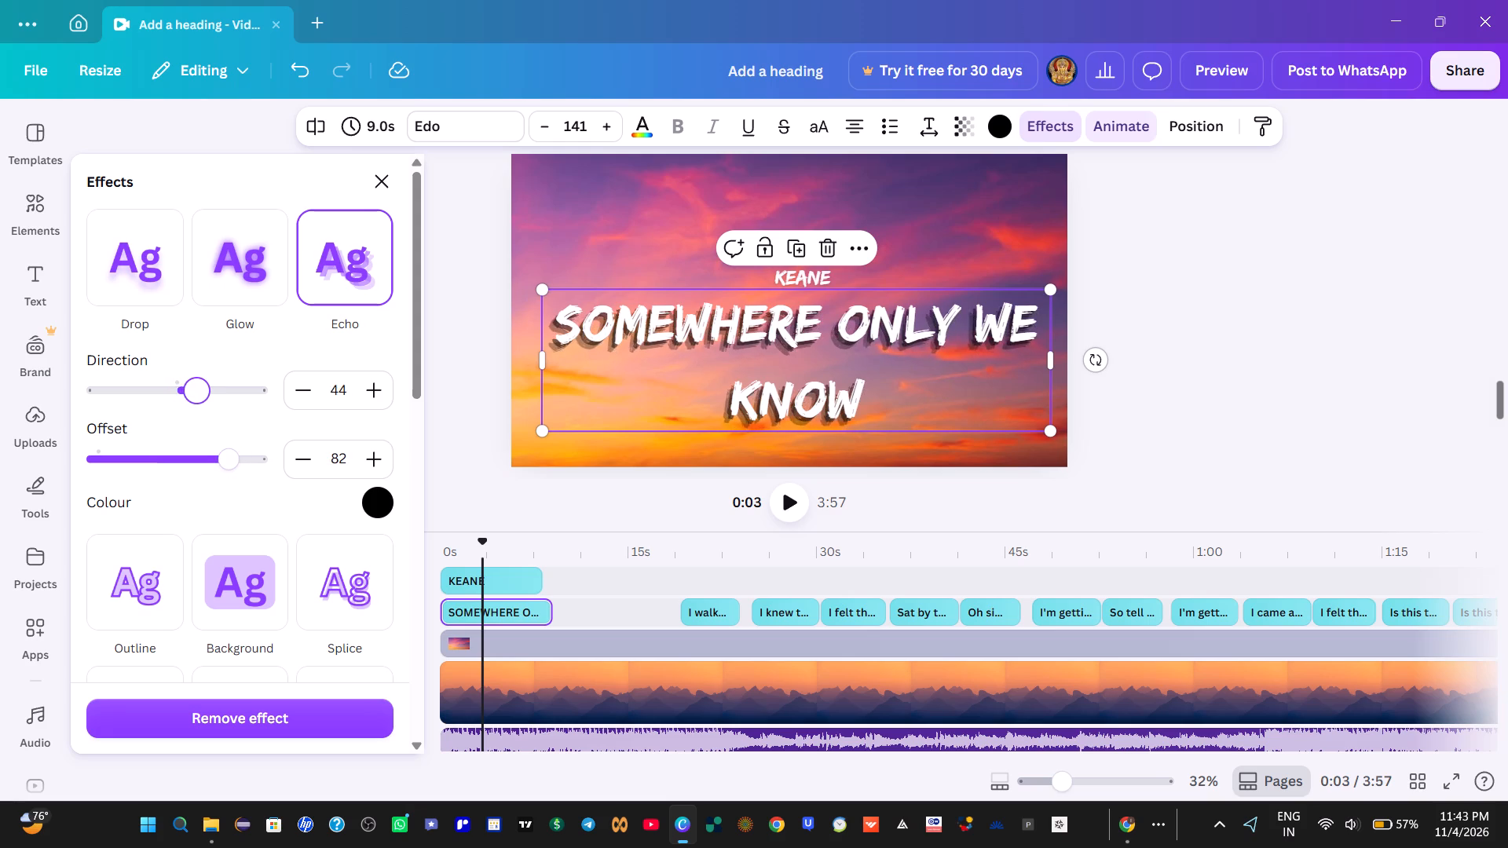
drag(198, 393, 159, 405)
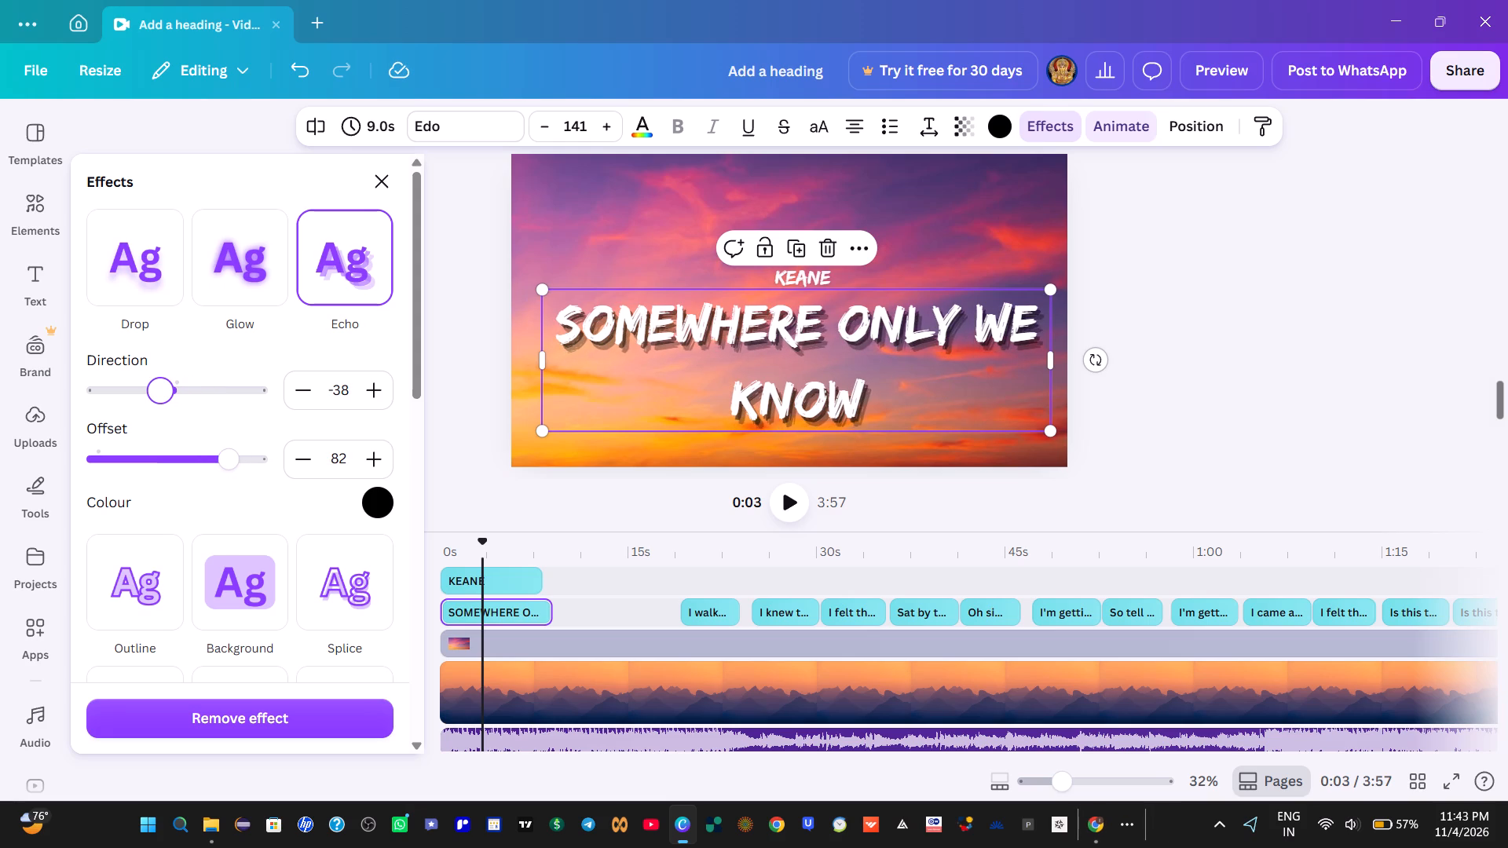
drag(159, 405, 167, 421)
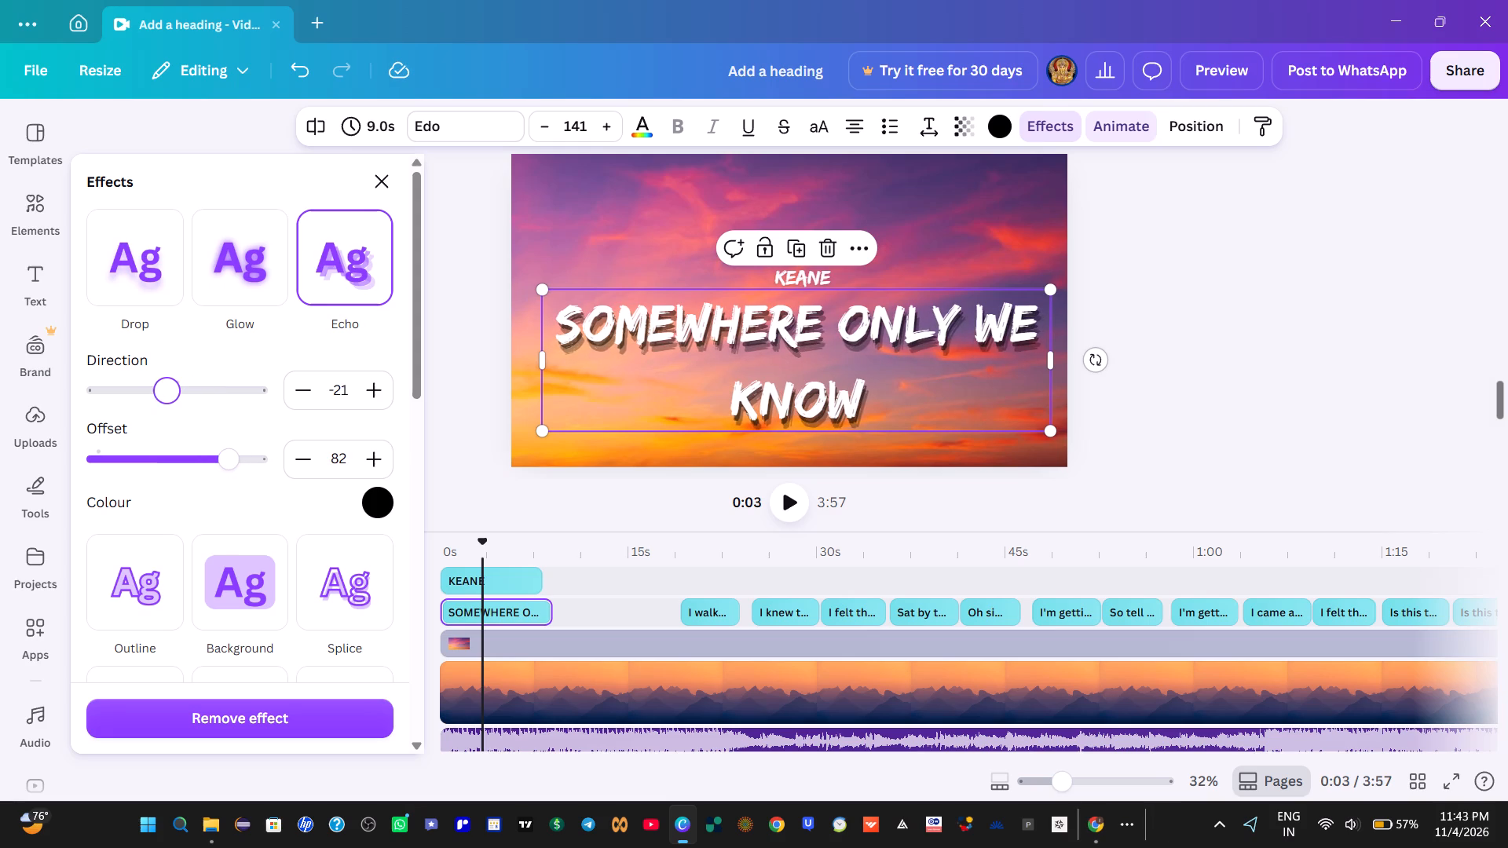
drag(167, 421, 163, 420)
drag(221, 466, 221, 466)
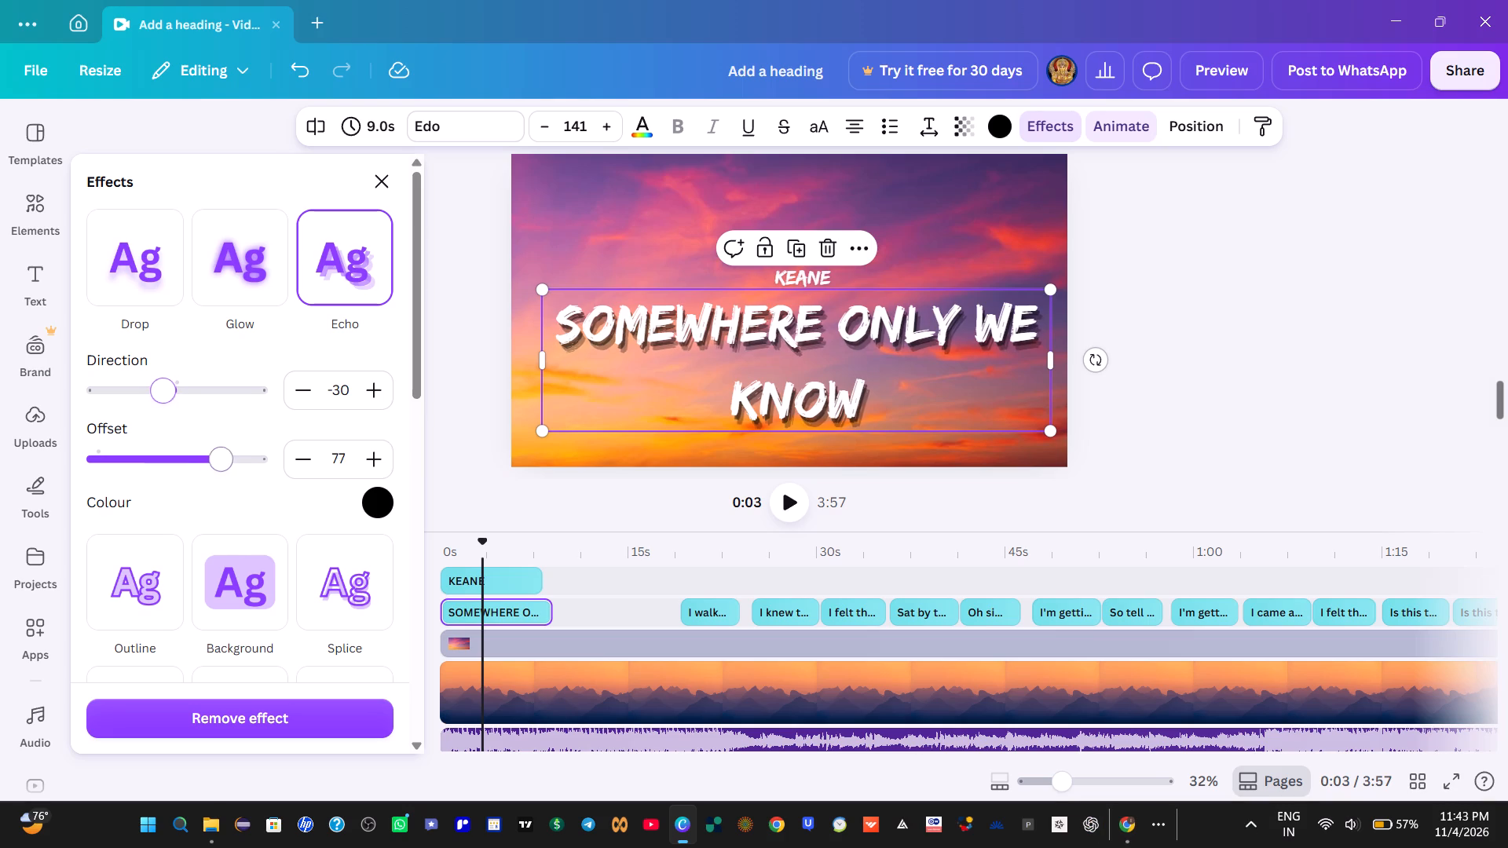
drag(221, 466, 194, 465)
click(194, 465)
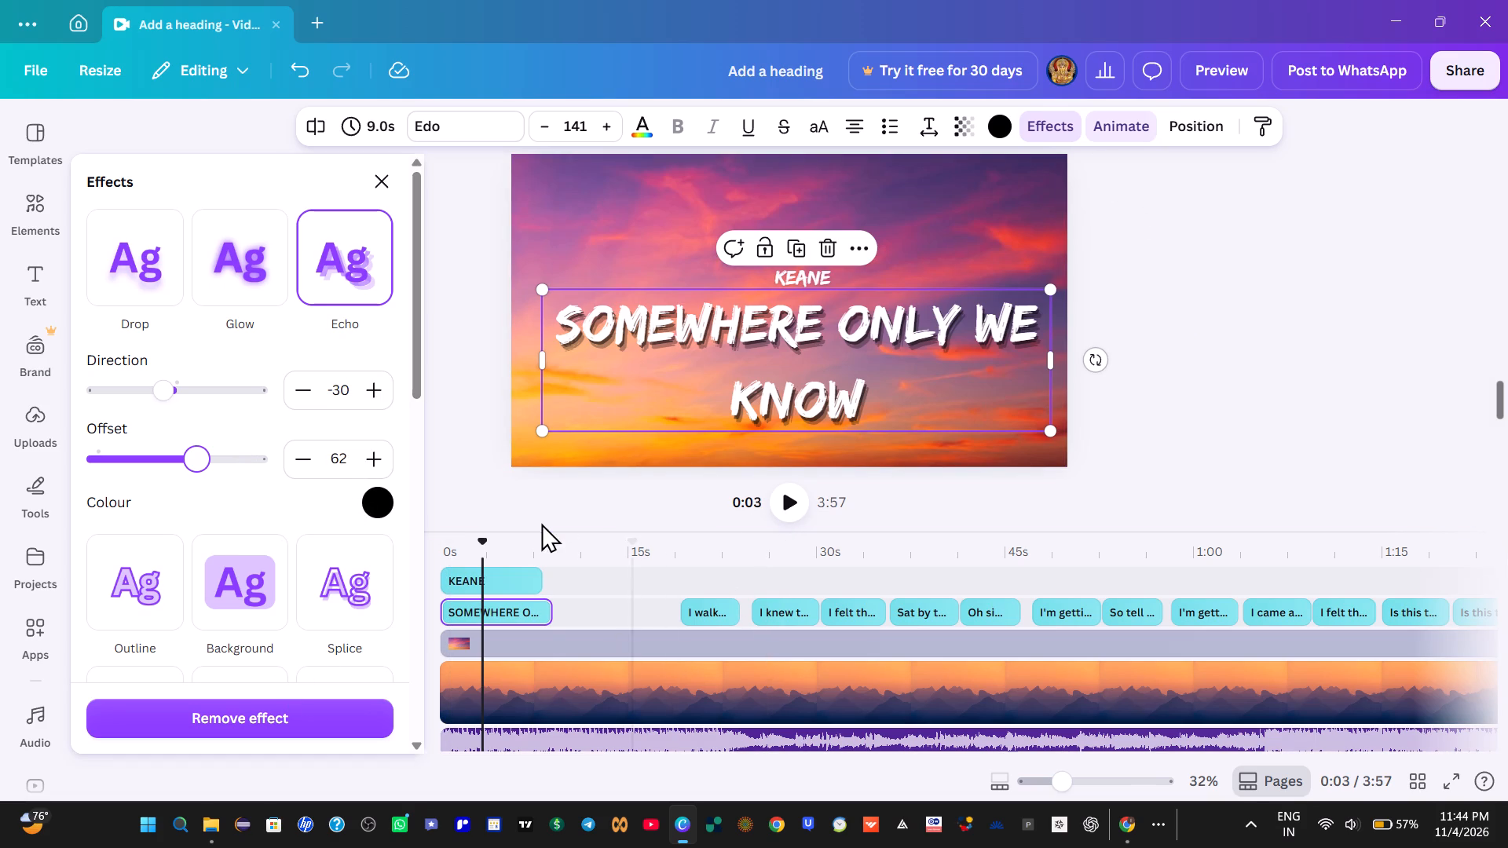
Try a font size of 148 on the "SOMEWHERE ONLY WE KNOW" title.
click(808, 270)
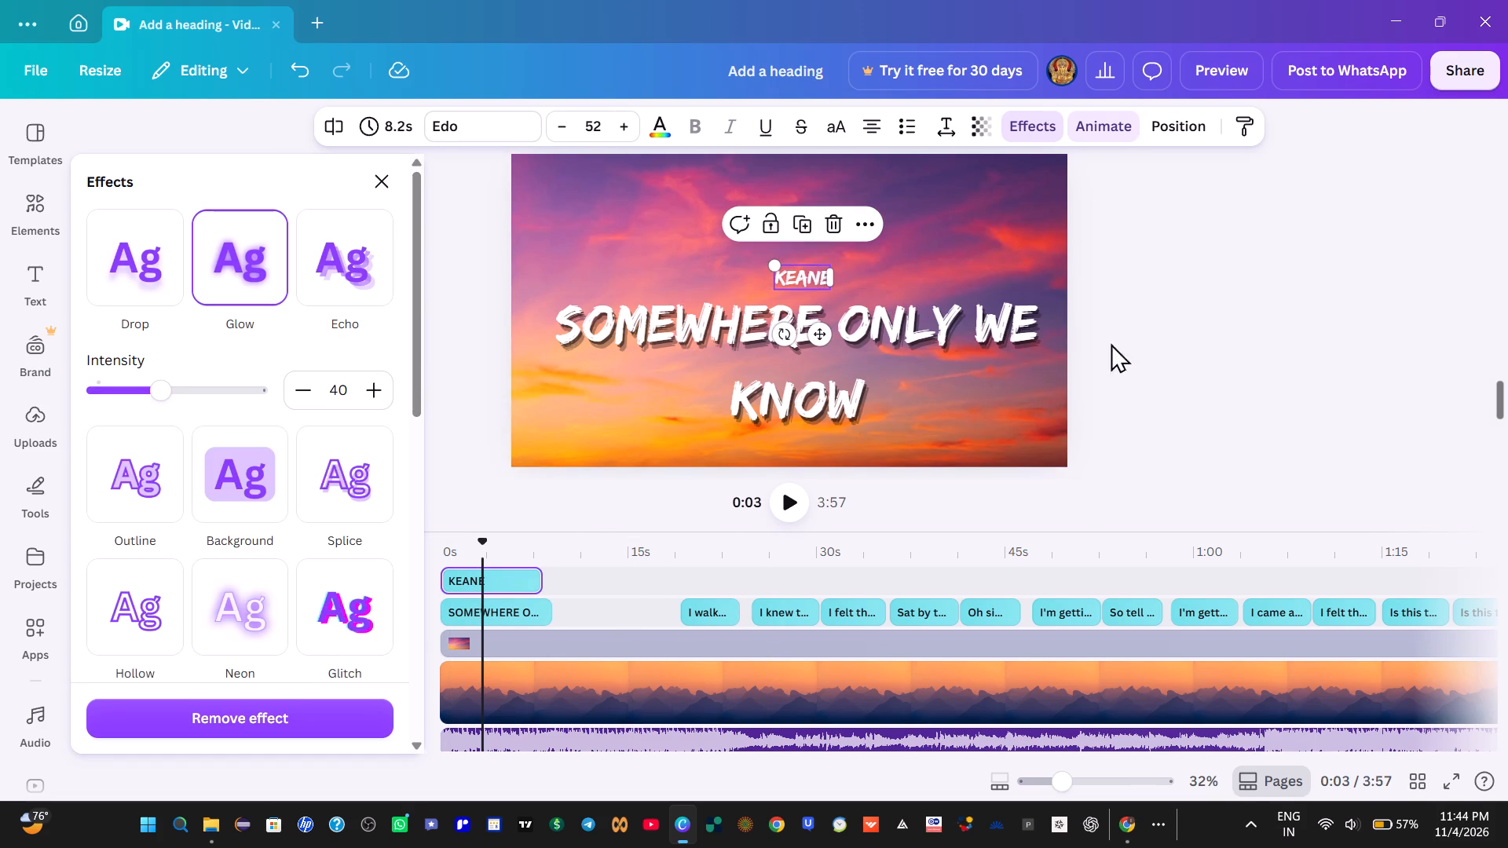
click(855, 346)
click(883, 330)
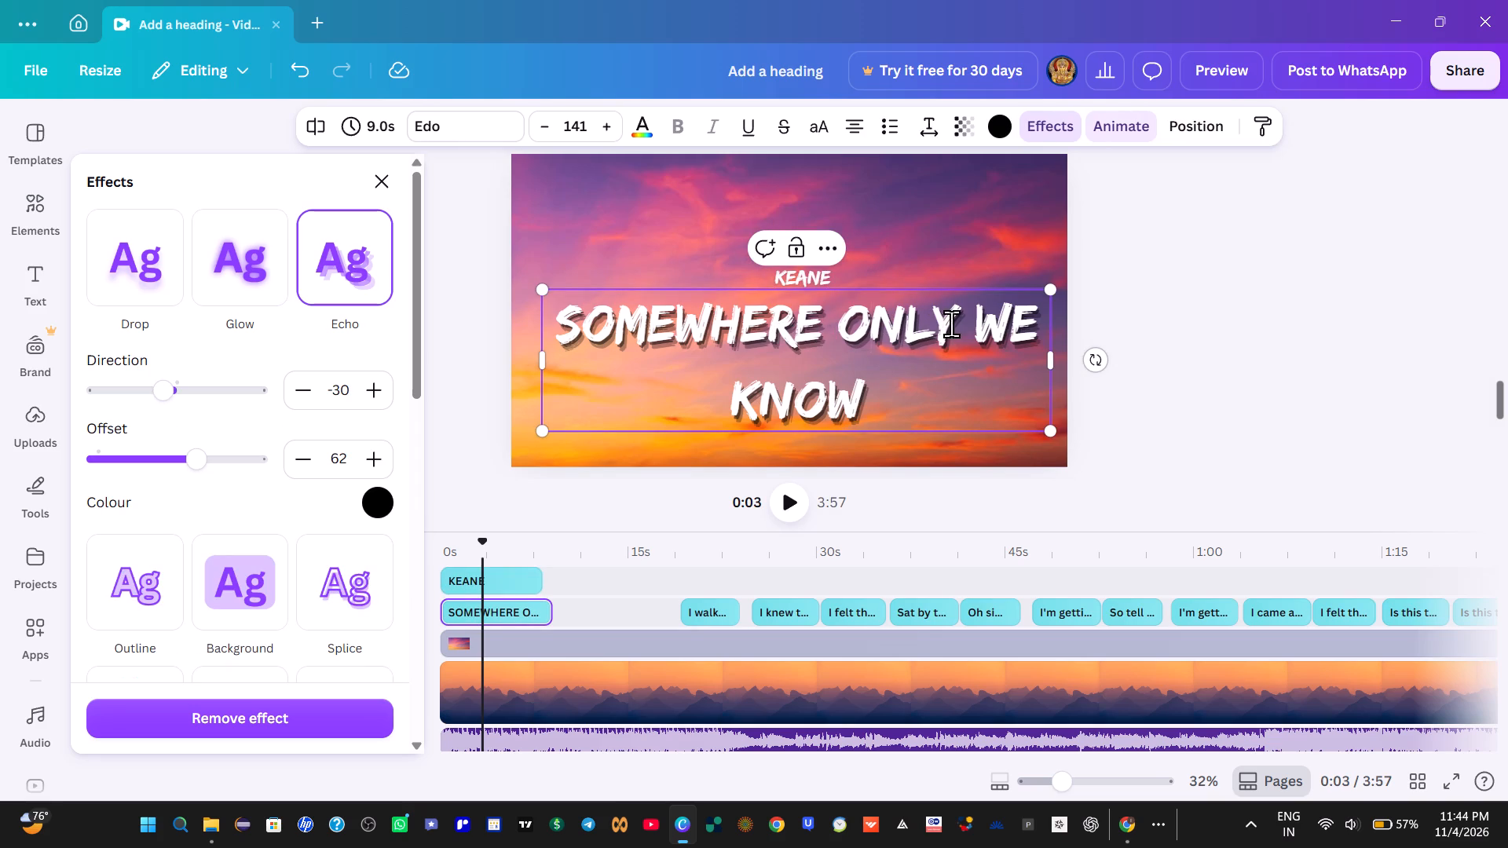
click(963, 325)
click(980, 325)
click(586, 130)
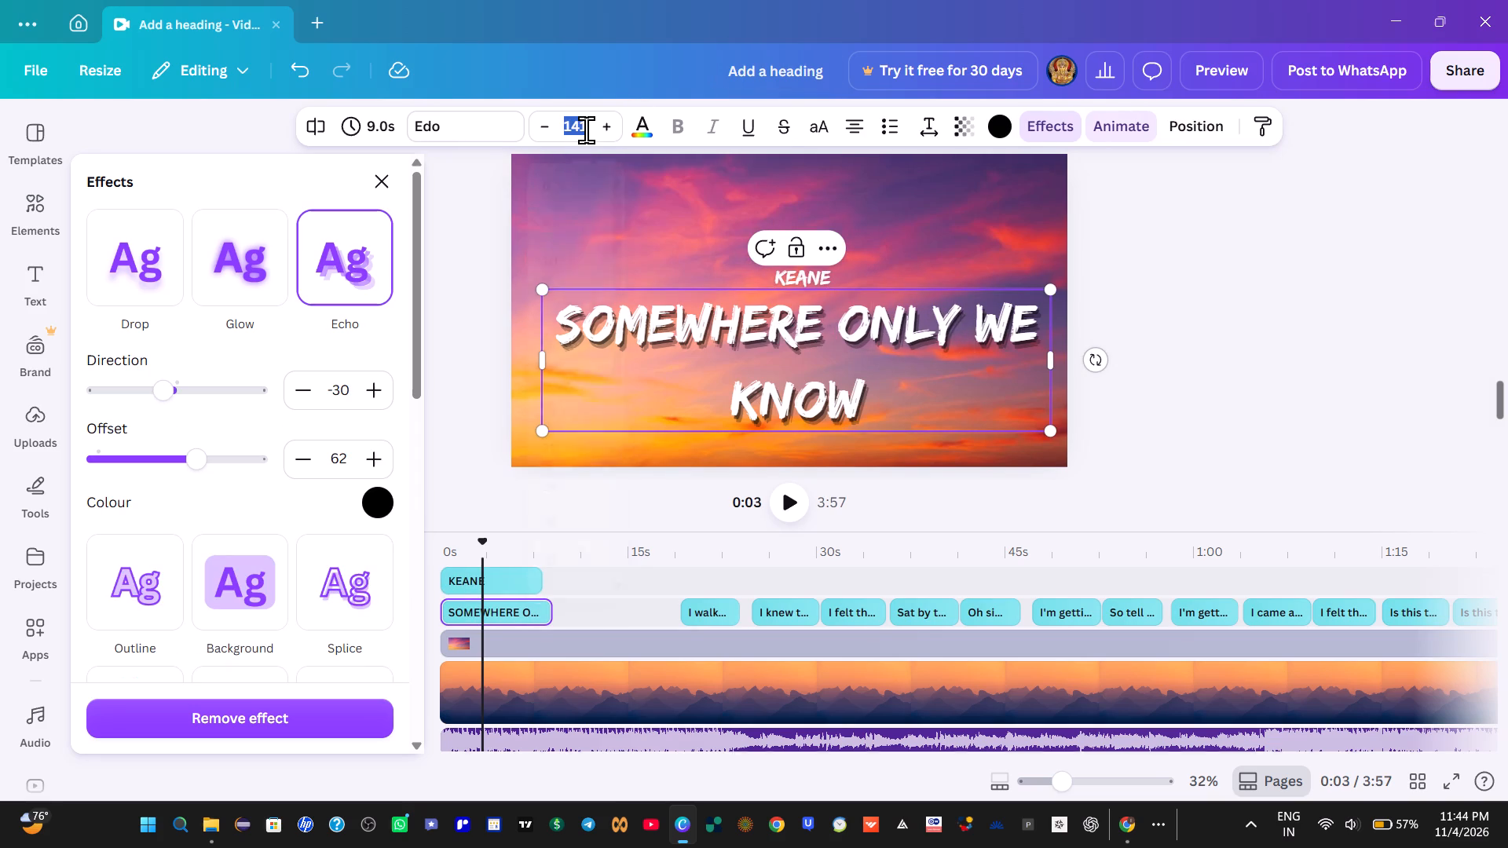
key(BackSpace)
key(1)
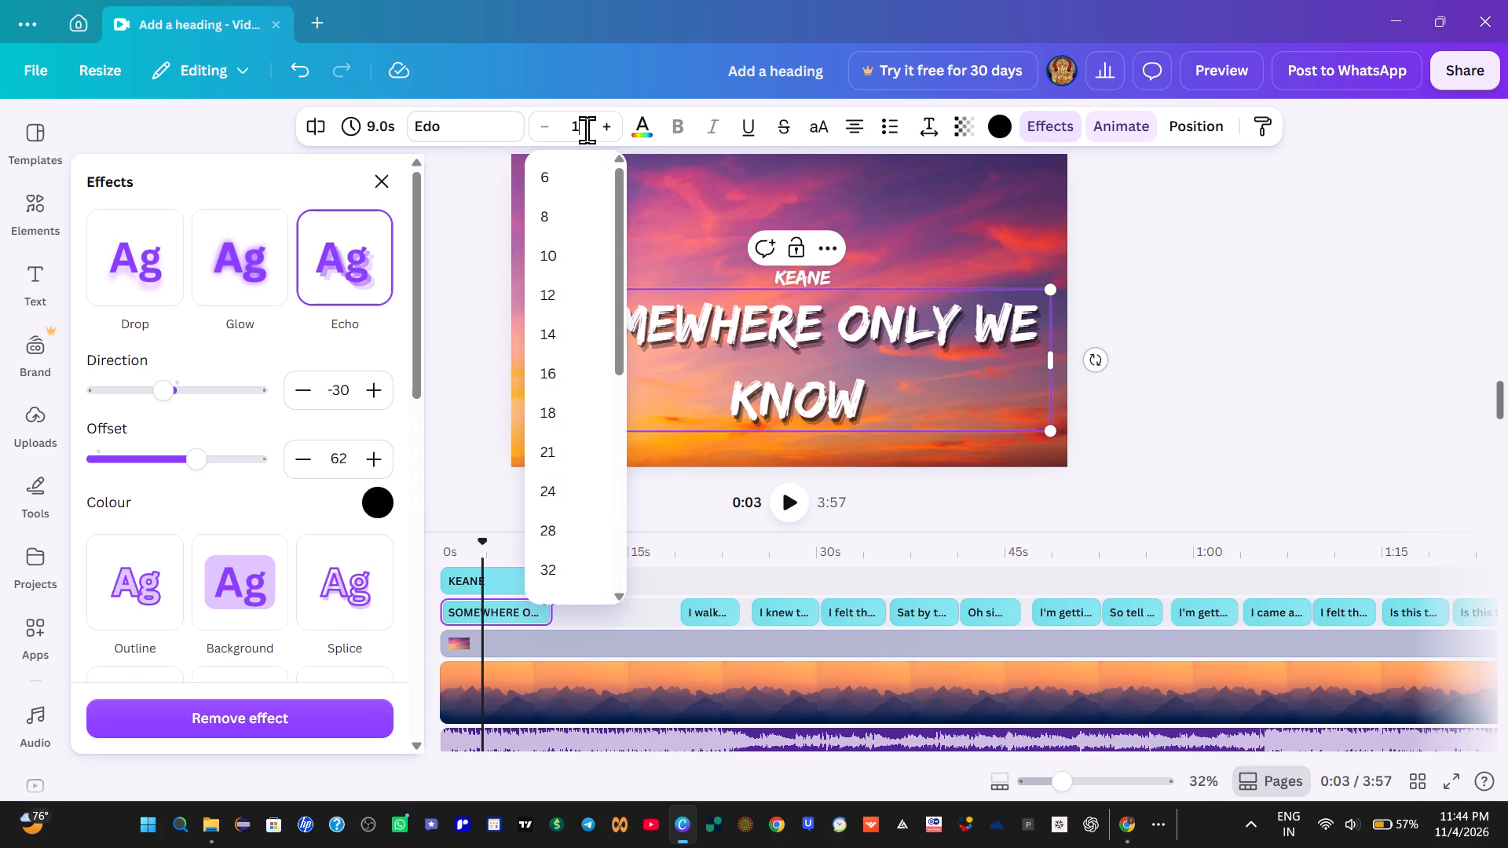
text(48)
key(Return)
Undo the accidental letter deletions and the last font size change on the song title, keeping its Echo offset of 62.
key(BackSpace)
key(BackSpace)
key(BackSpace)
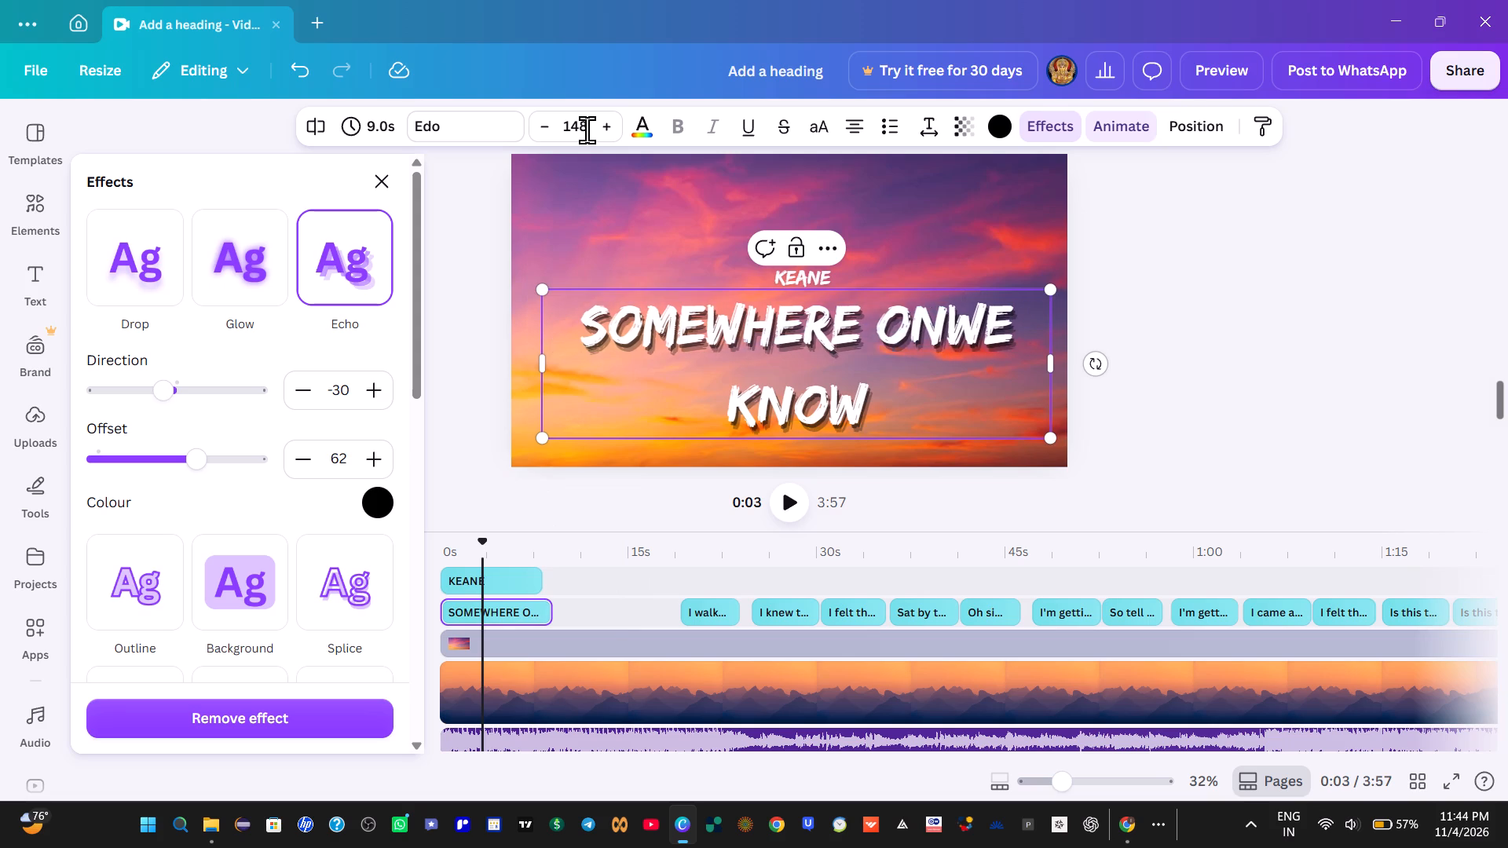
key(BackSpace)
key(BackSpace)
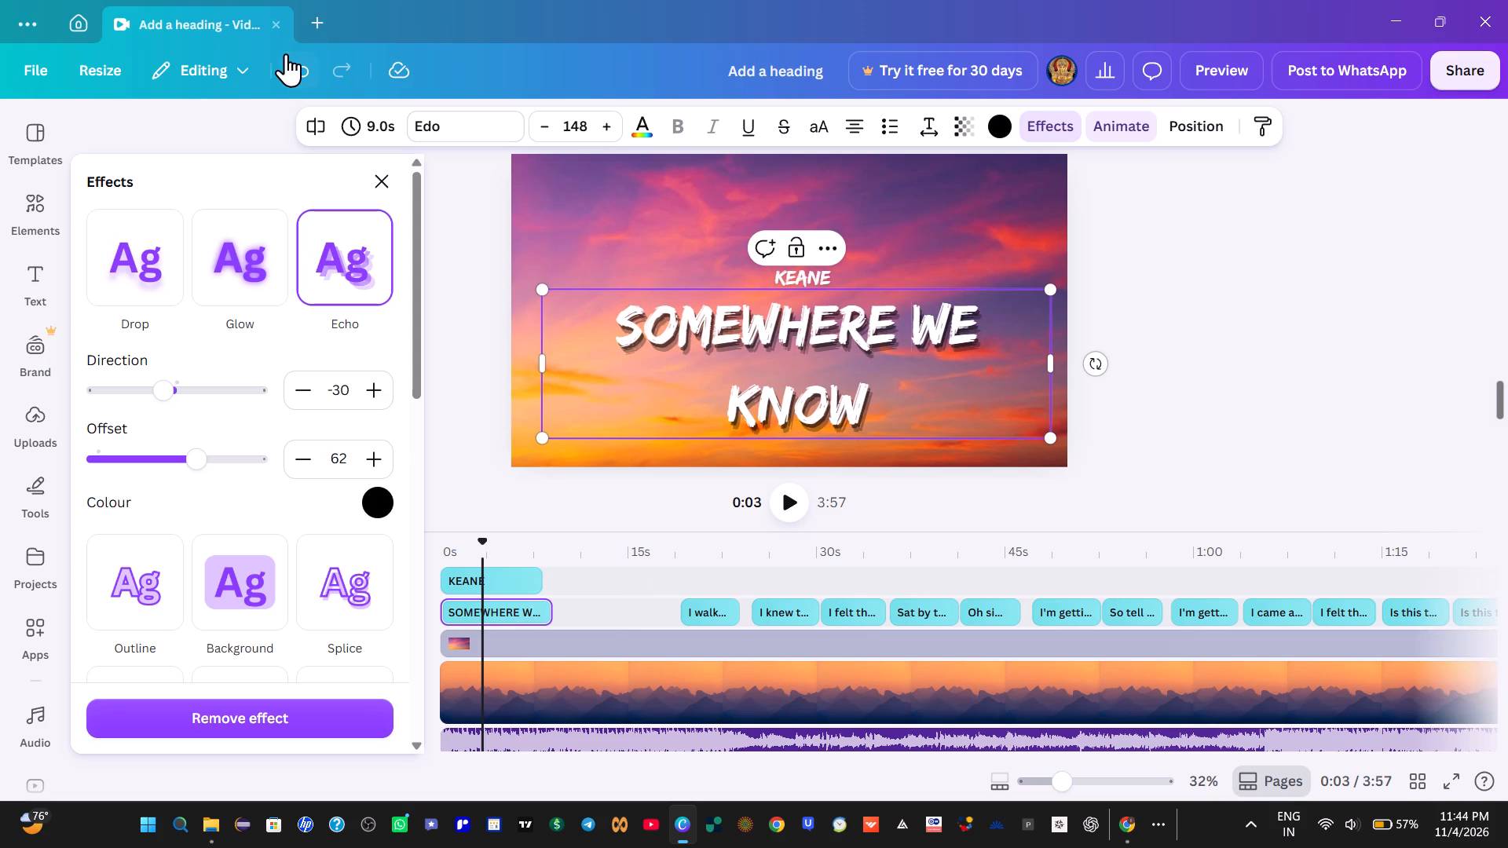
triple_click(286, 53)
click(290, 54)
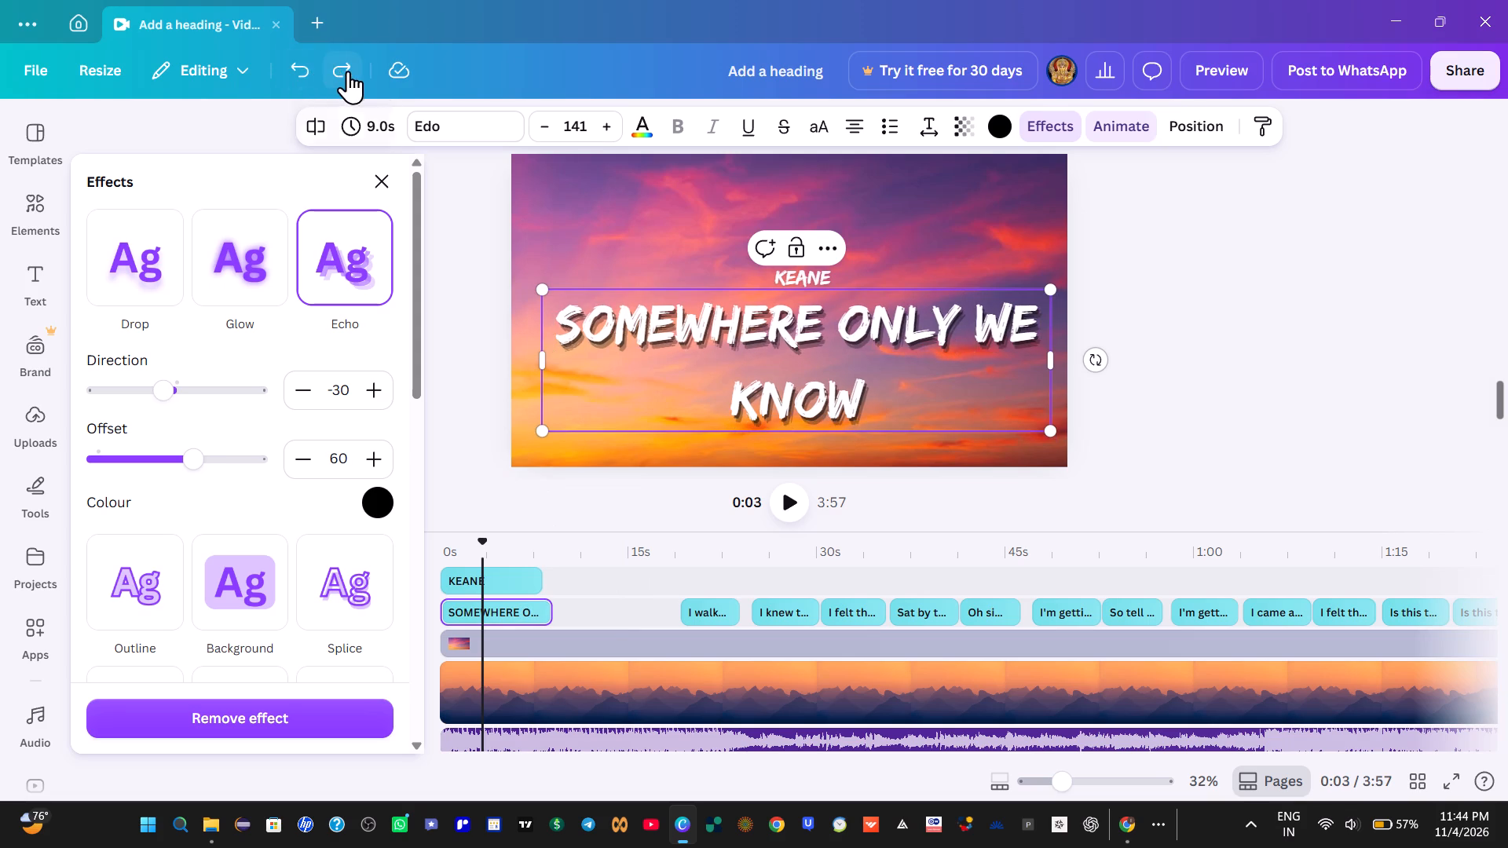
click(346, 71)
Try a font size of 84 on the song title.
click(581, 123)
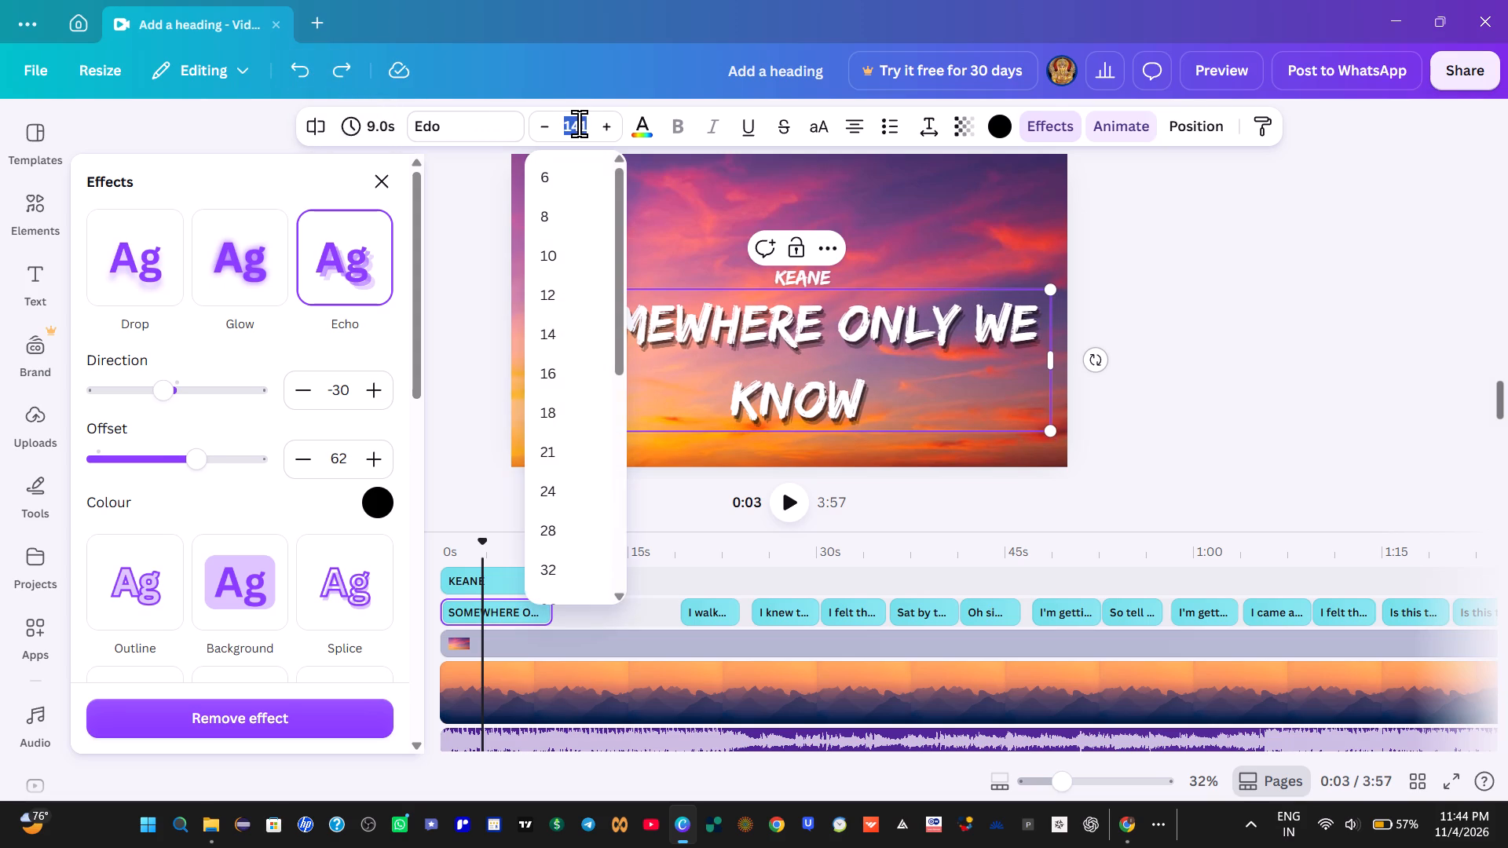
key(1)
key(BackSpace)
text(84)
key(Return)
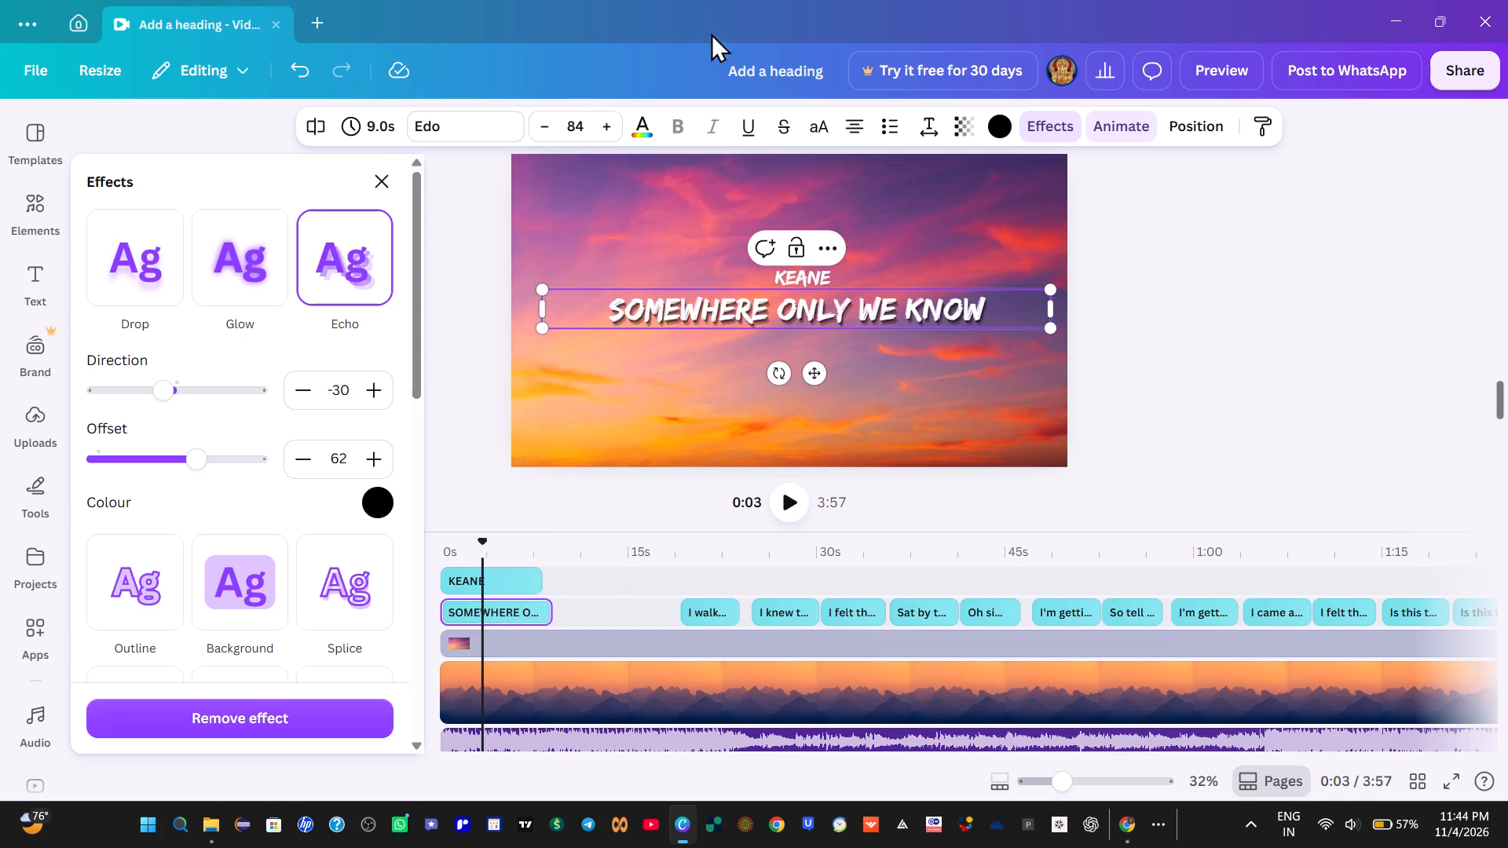
Set the "SOMEWHERE ONLY WE KNOW" title's font size to 108 and deselect it.
click(573, 132)
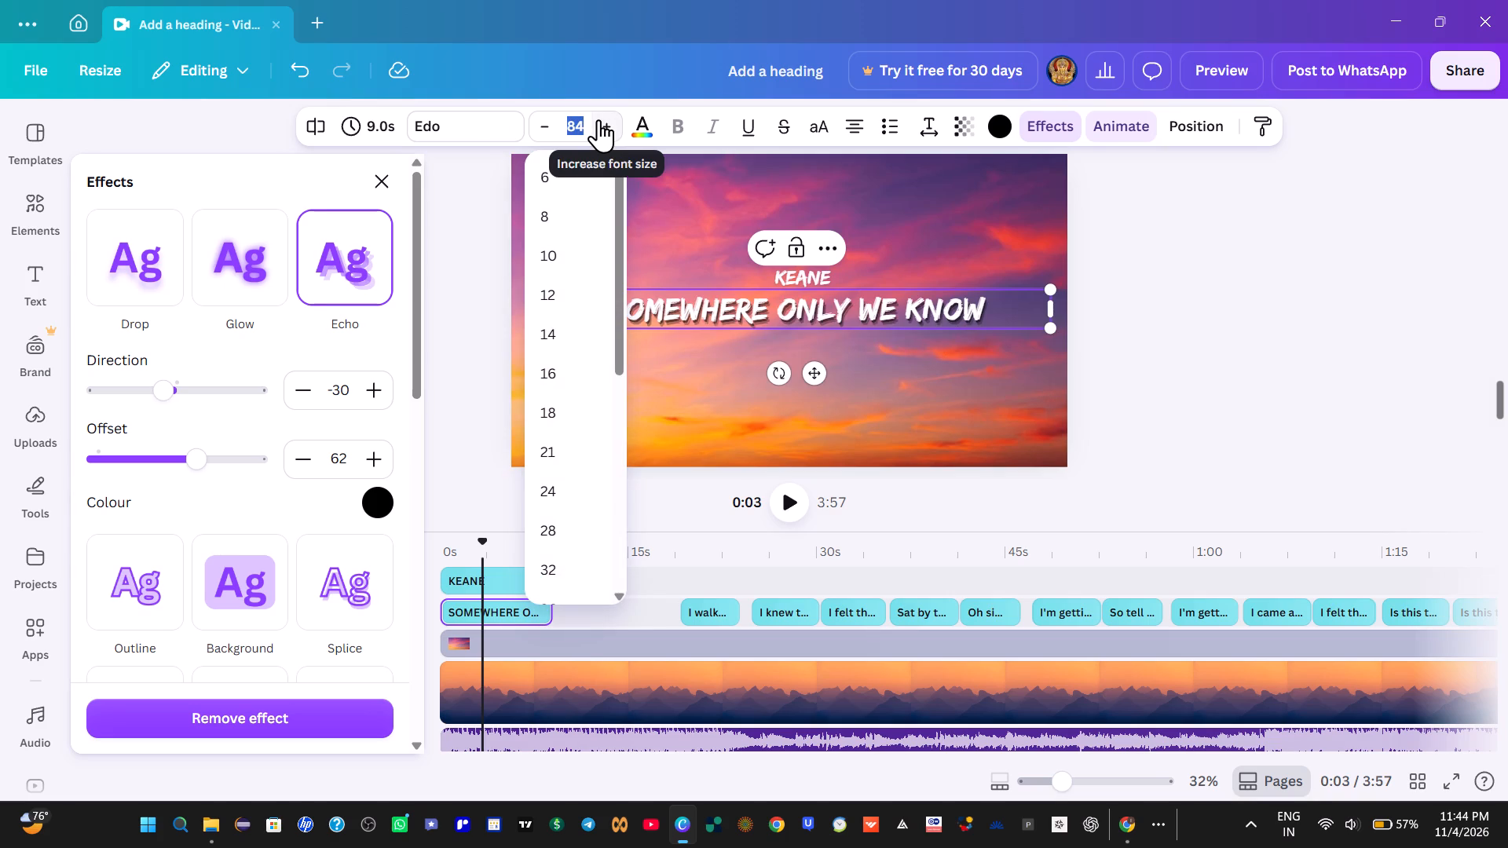
key(BackSpace)
text(10)
key(8)
key(Return)
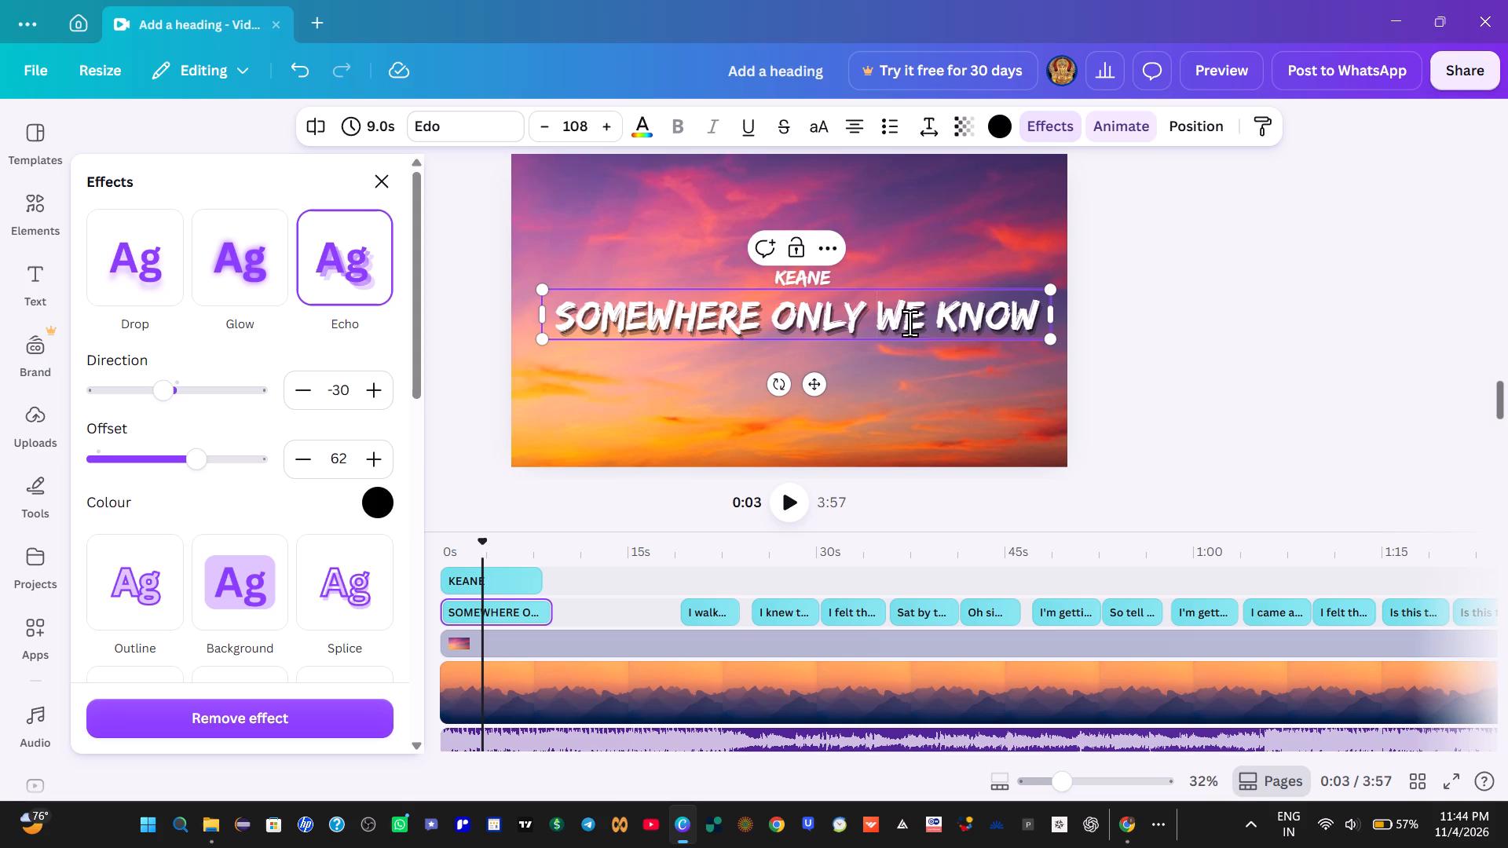
click(1170, 296)
click(857, 308)
click(1240, 300)
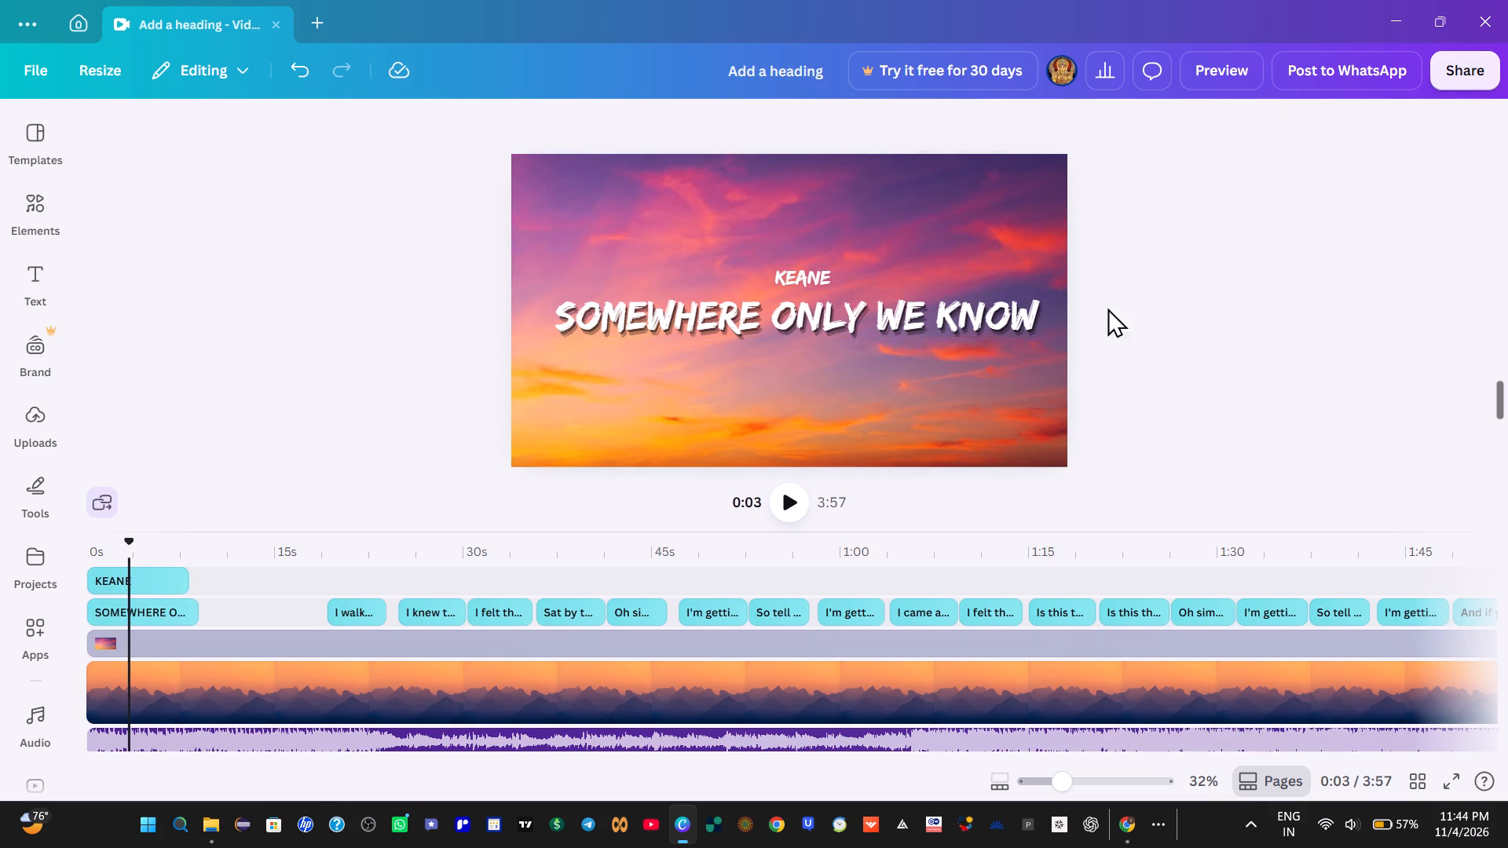
Rearrange the opening titles so that "SOMEWHERE ONLY WE KNOW" sits above and "KEANE" is centred just below it.
click(931, 319)
drag(931, 319, 917, 272)
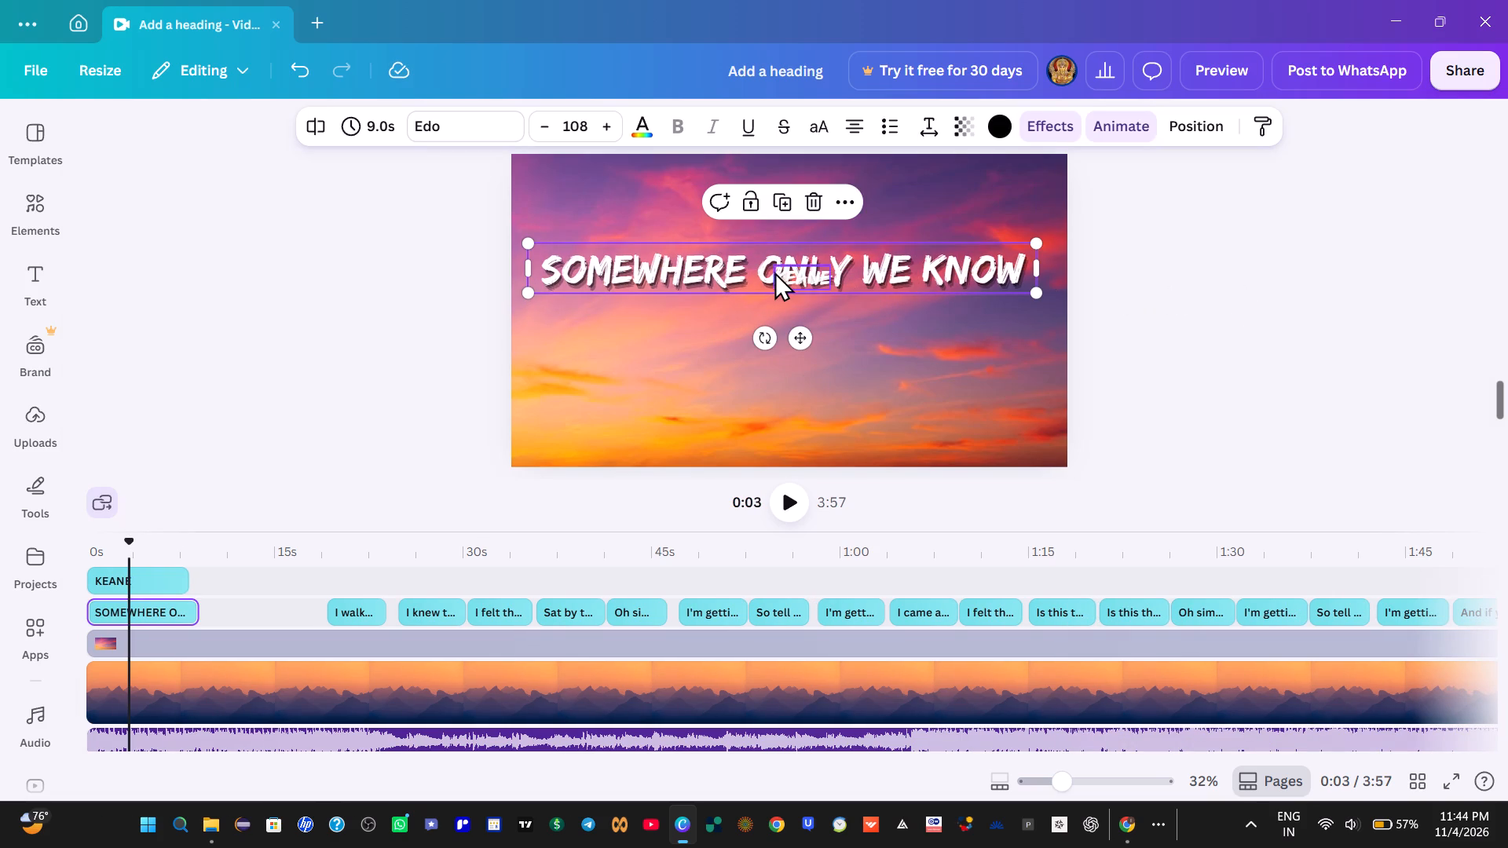
click(773, 272)
click(799, 276)
click(1149, 281)
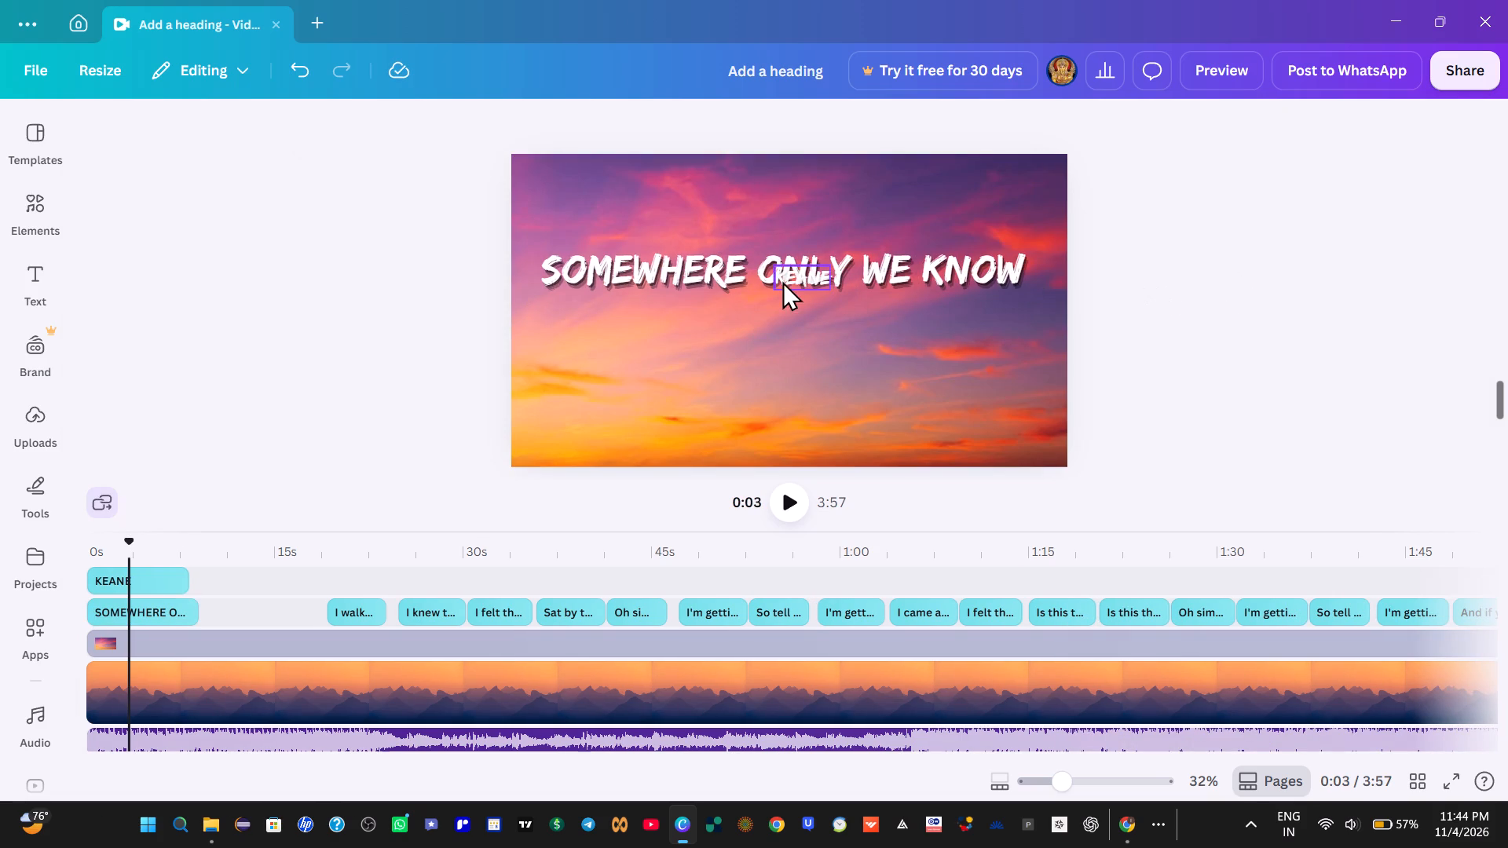
click(790, 275)
drag(791, 275, 772, 319)
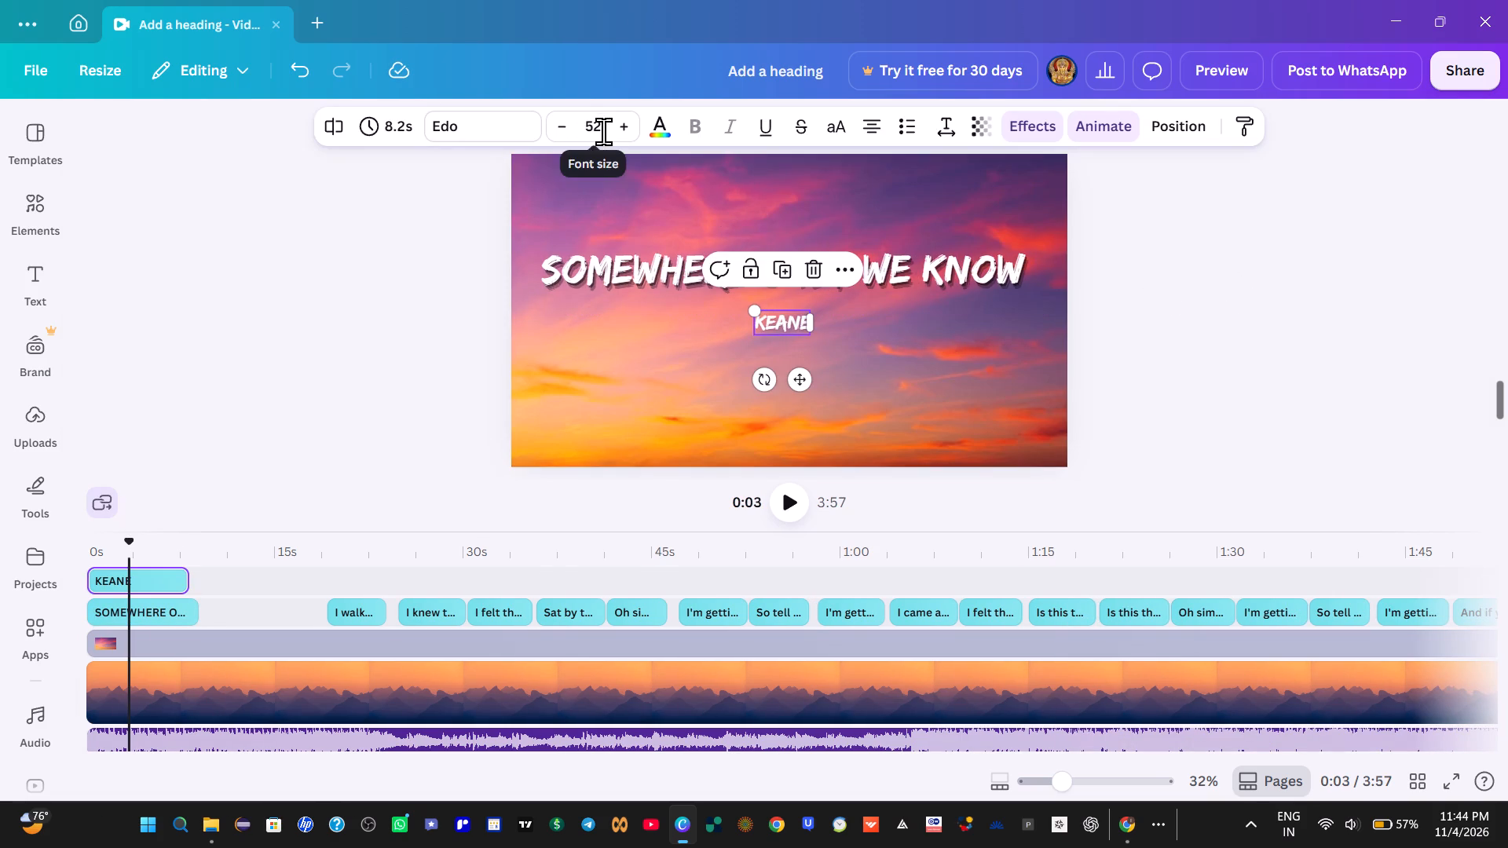
Set the "KEANE" title's font size to 84.
click(603, 131)
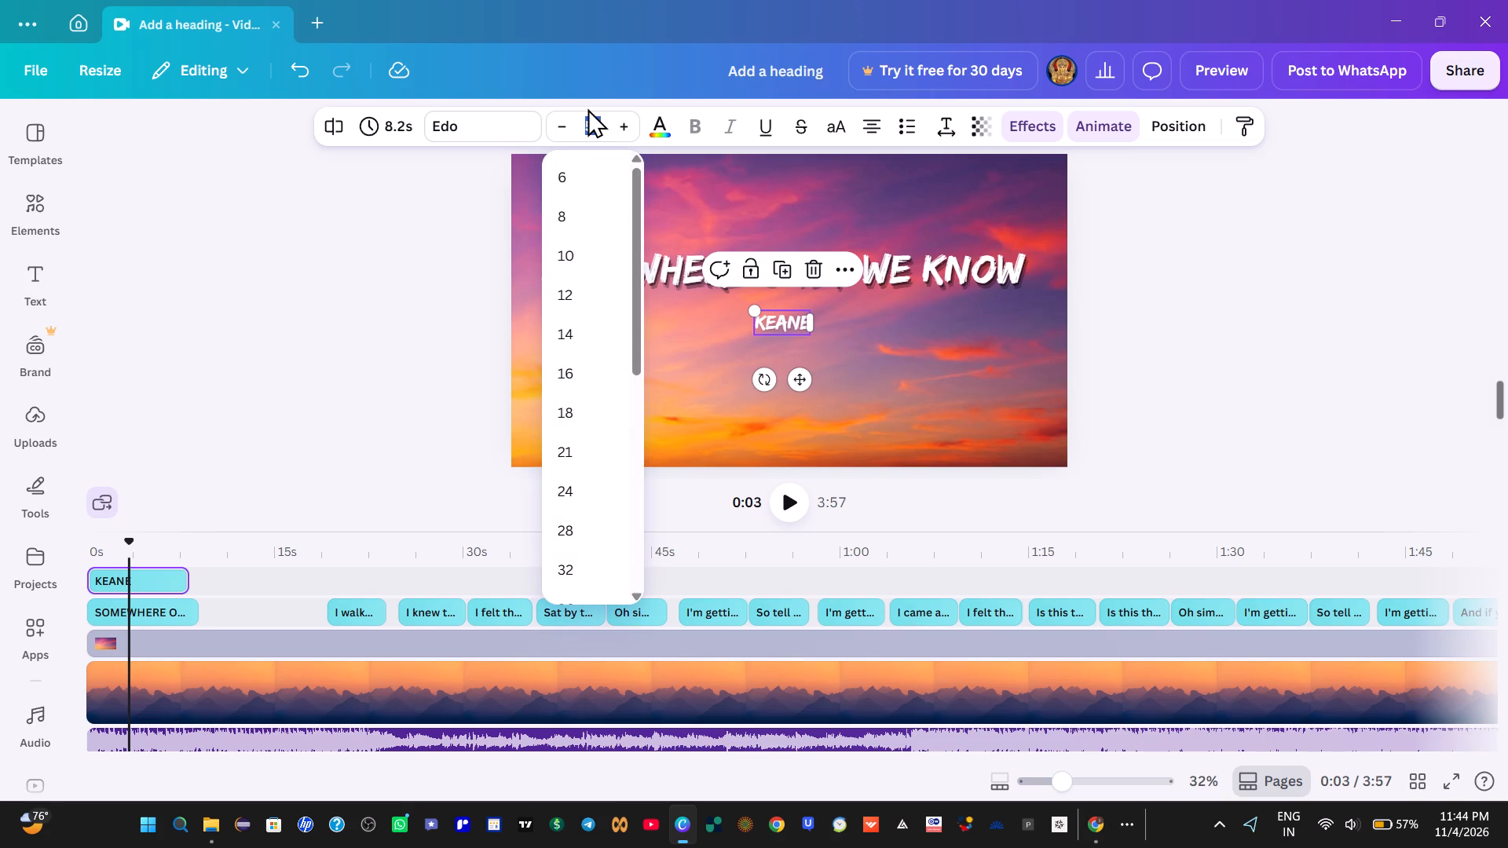
key(BackSpace)
text(84)
key(Return)
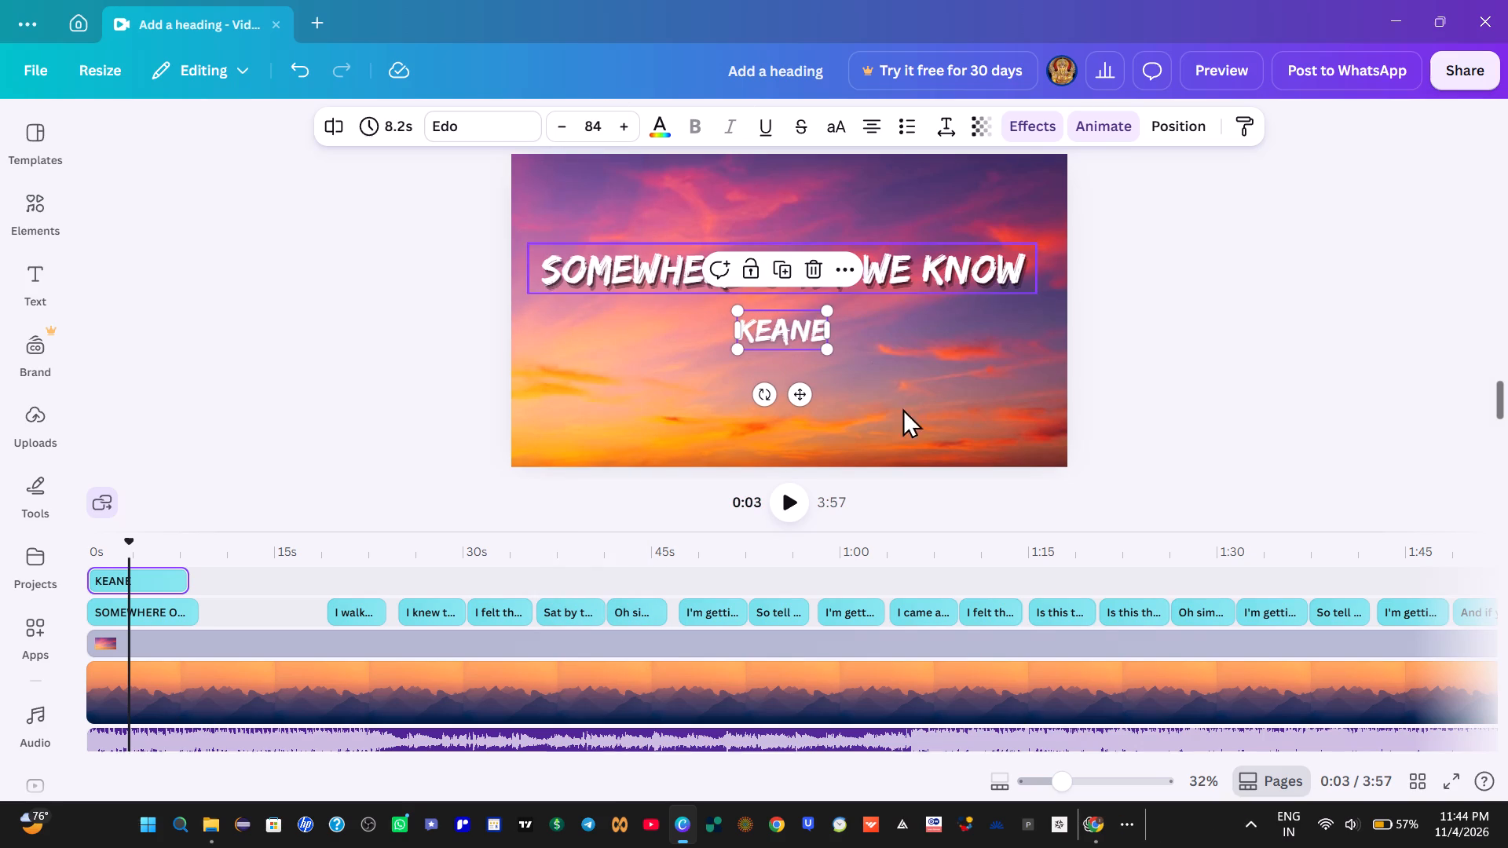
Switch the "KEANE" title's text effect to Echo with a direction of -50 and an offset of 56.
click(1052, 124)
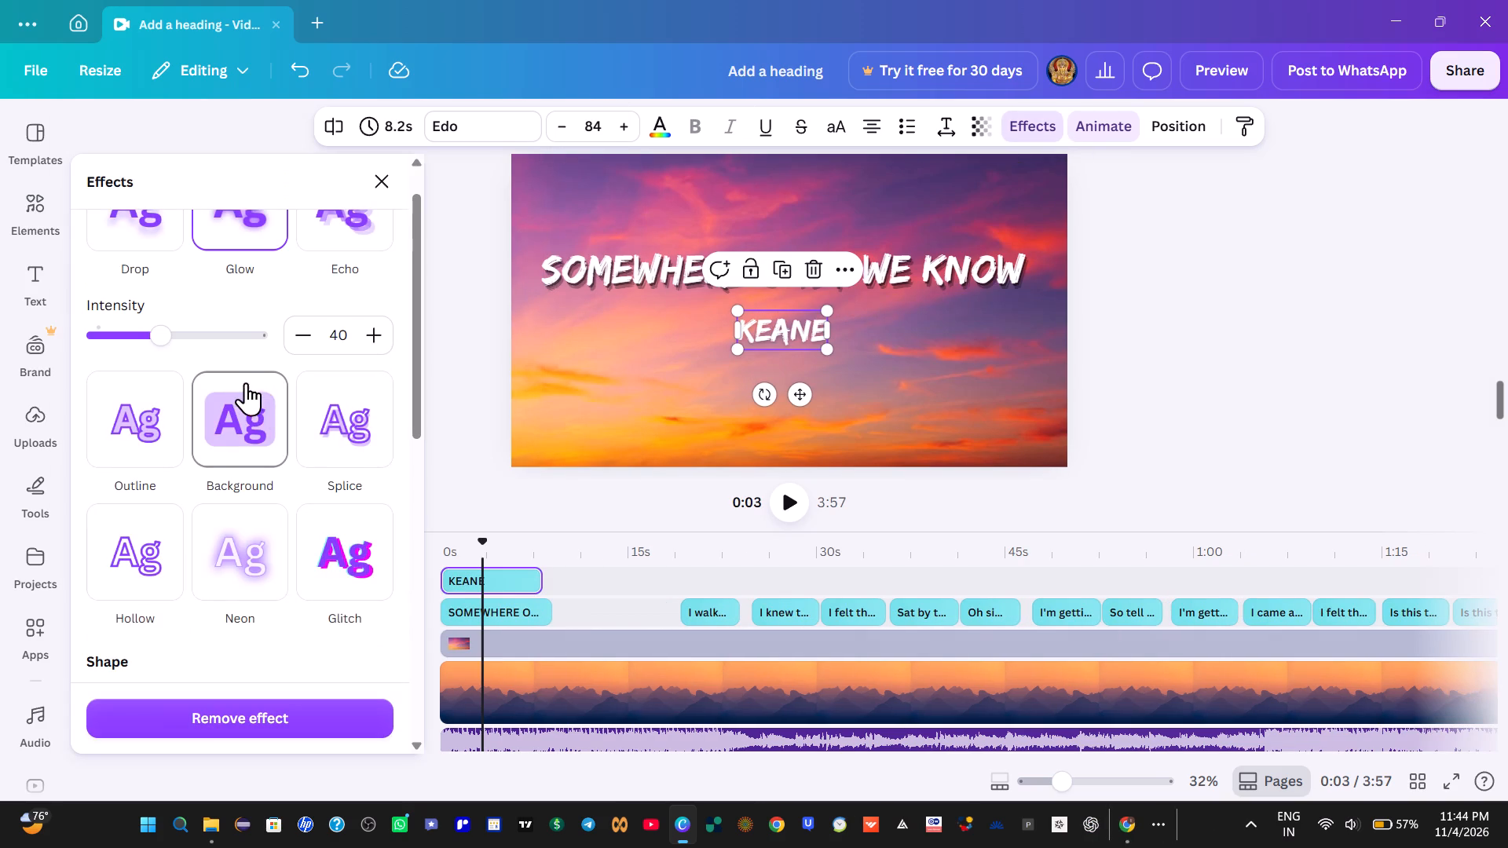
scroll(251, 389, up, 1)
click(362, 287)
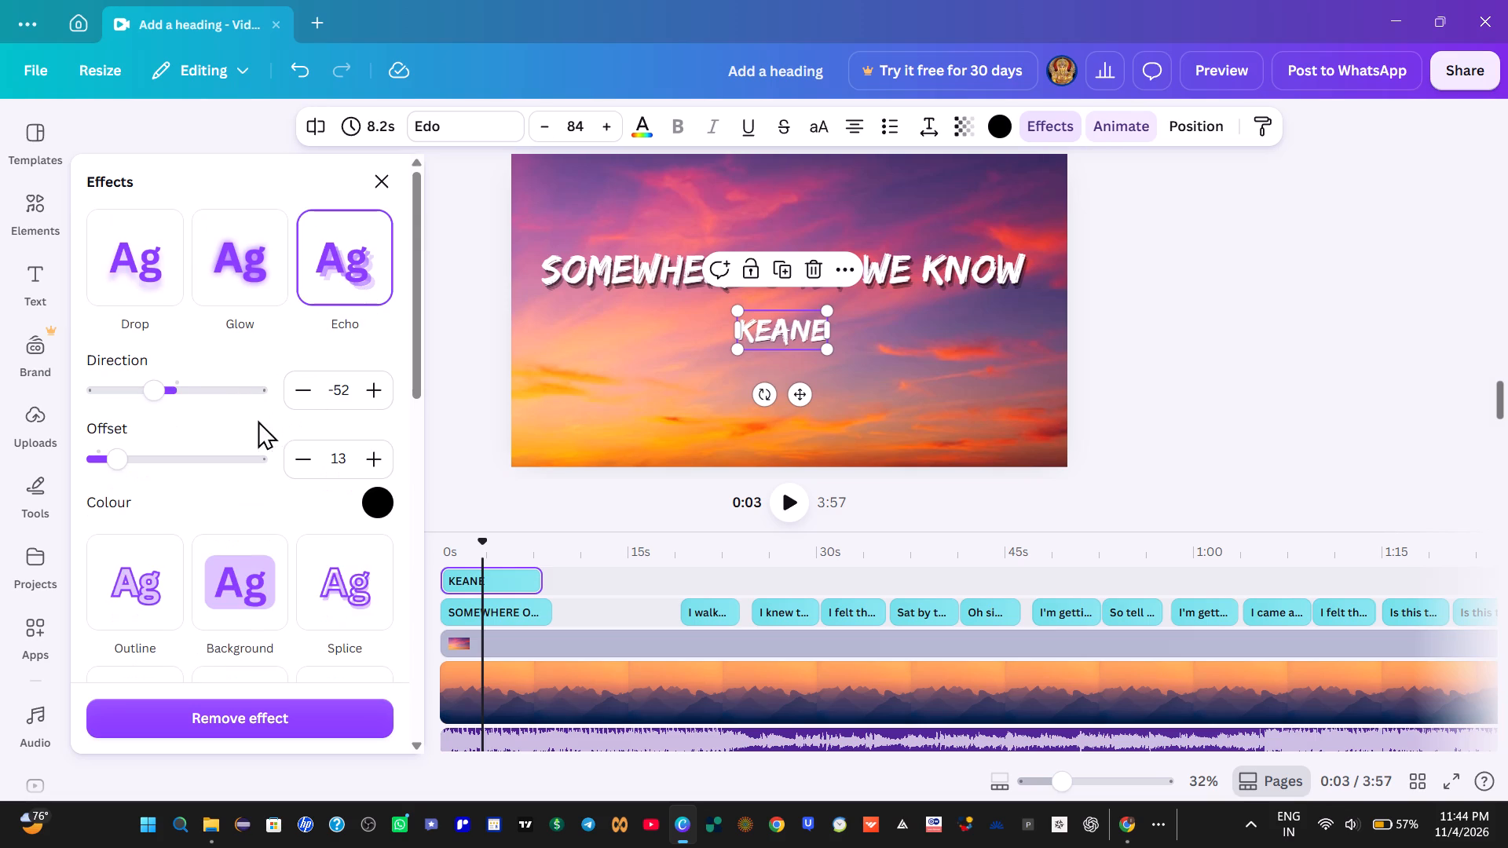
click(335, 380)
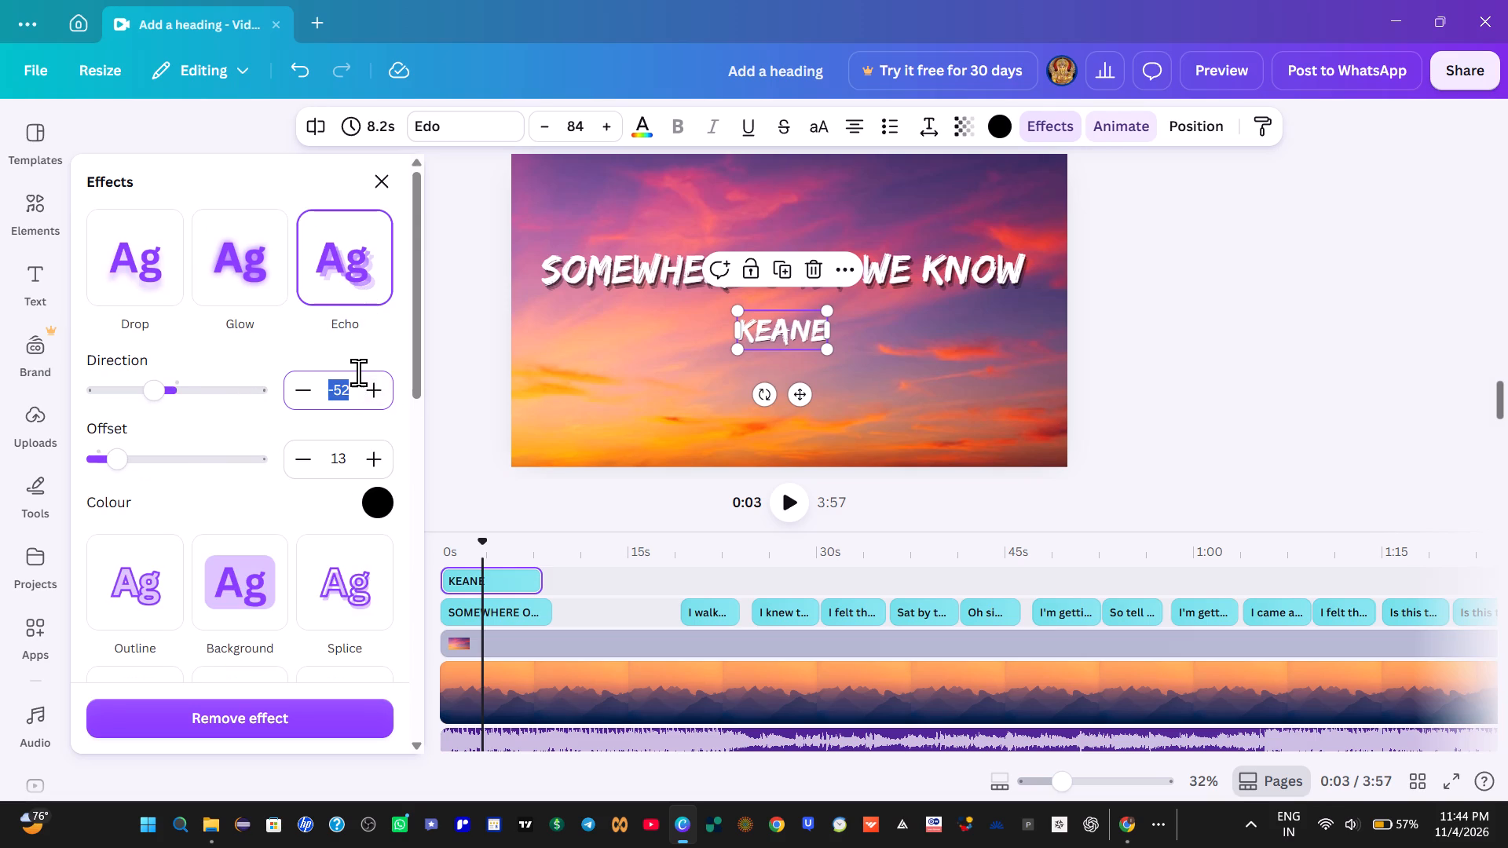
key(BackSpace)
key(0)
key(Return)
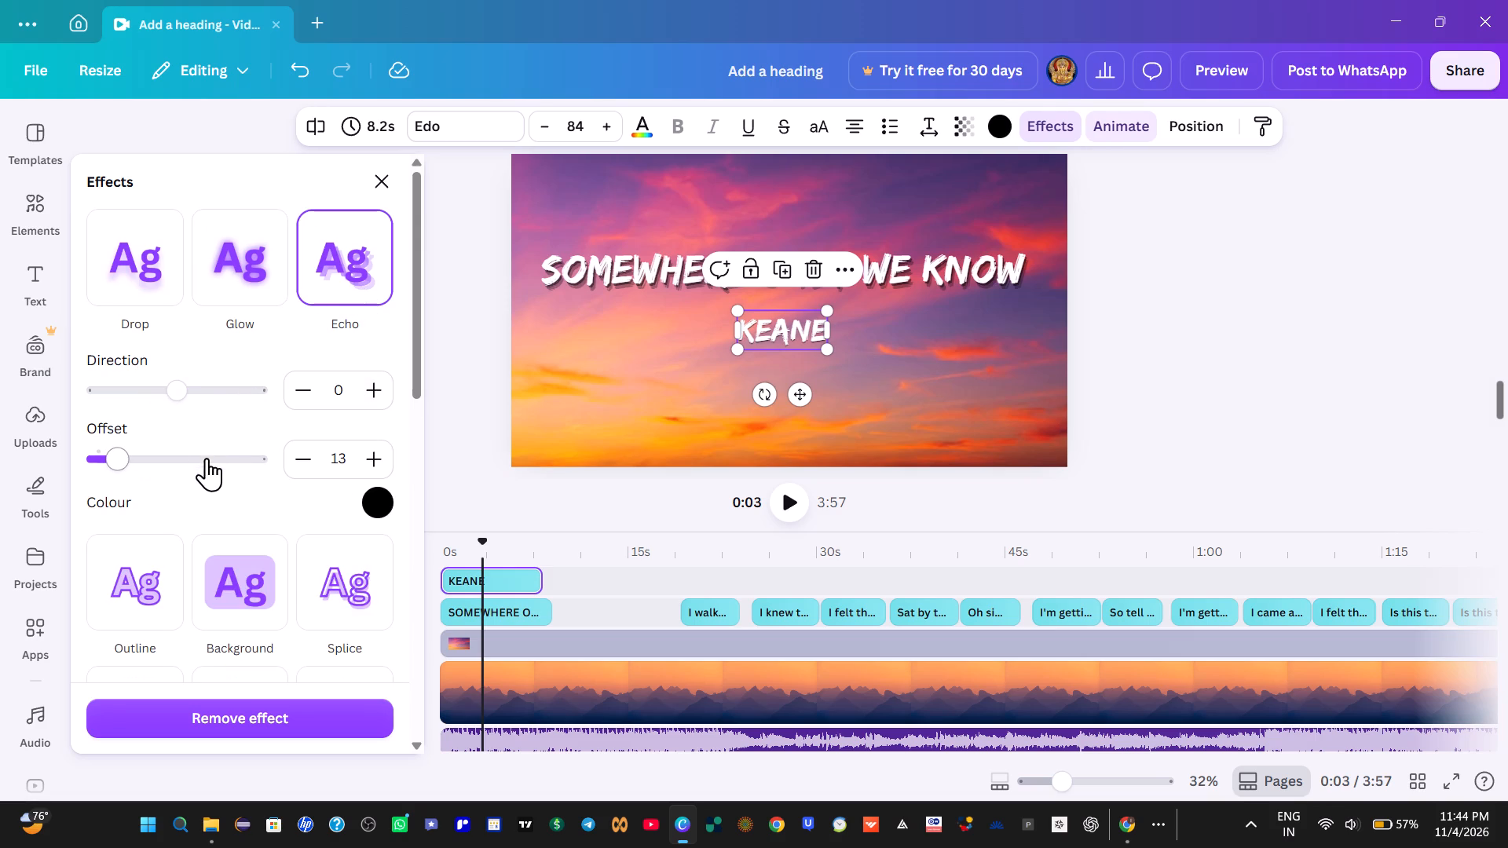
drag(126, 455, 156, 462)
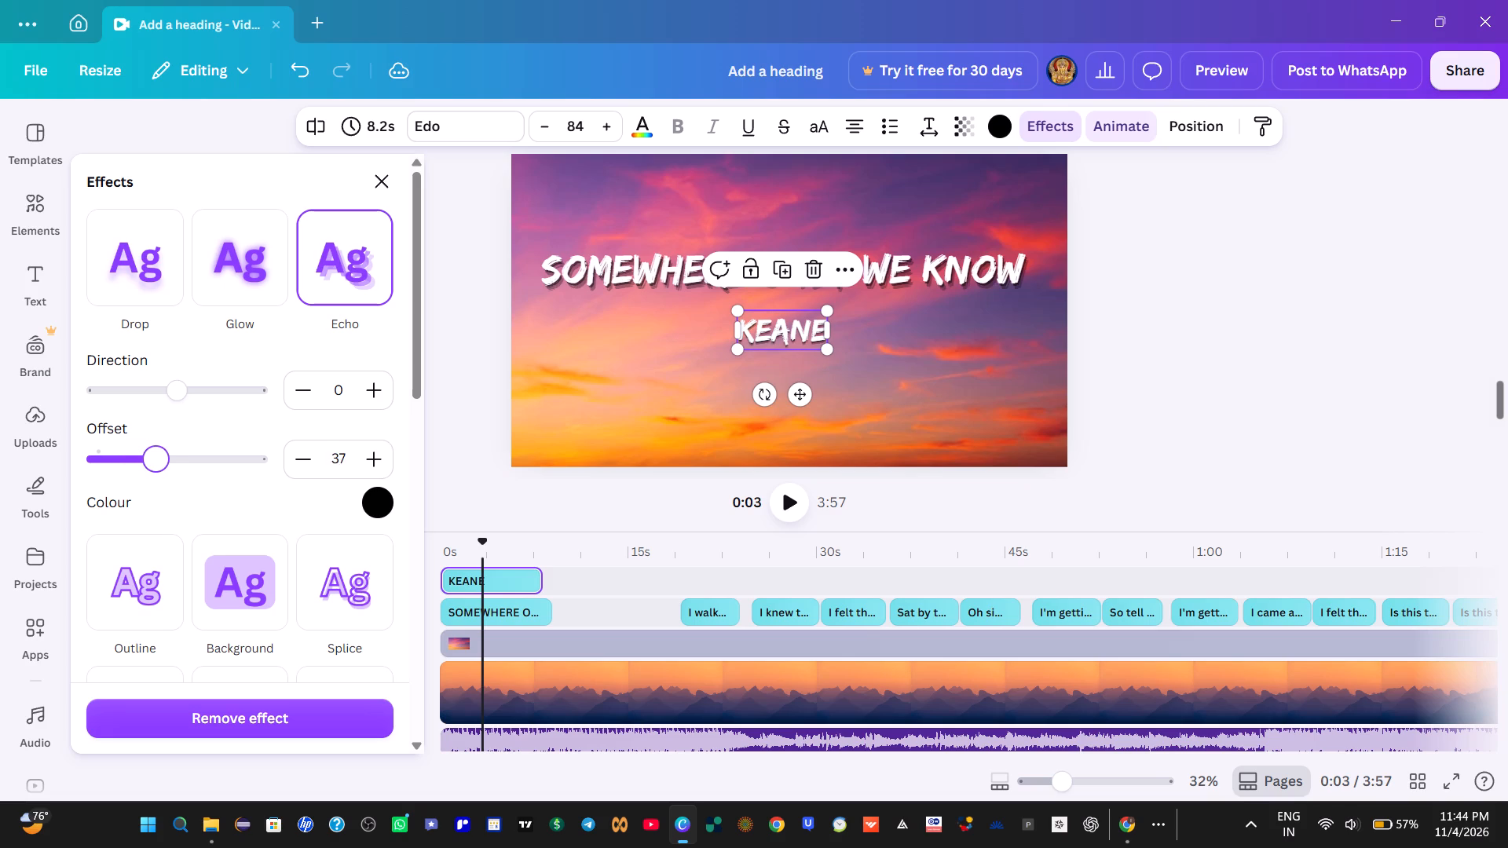
drag(156, 462, 198, 467)
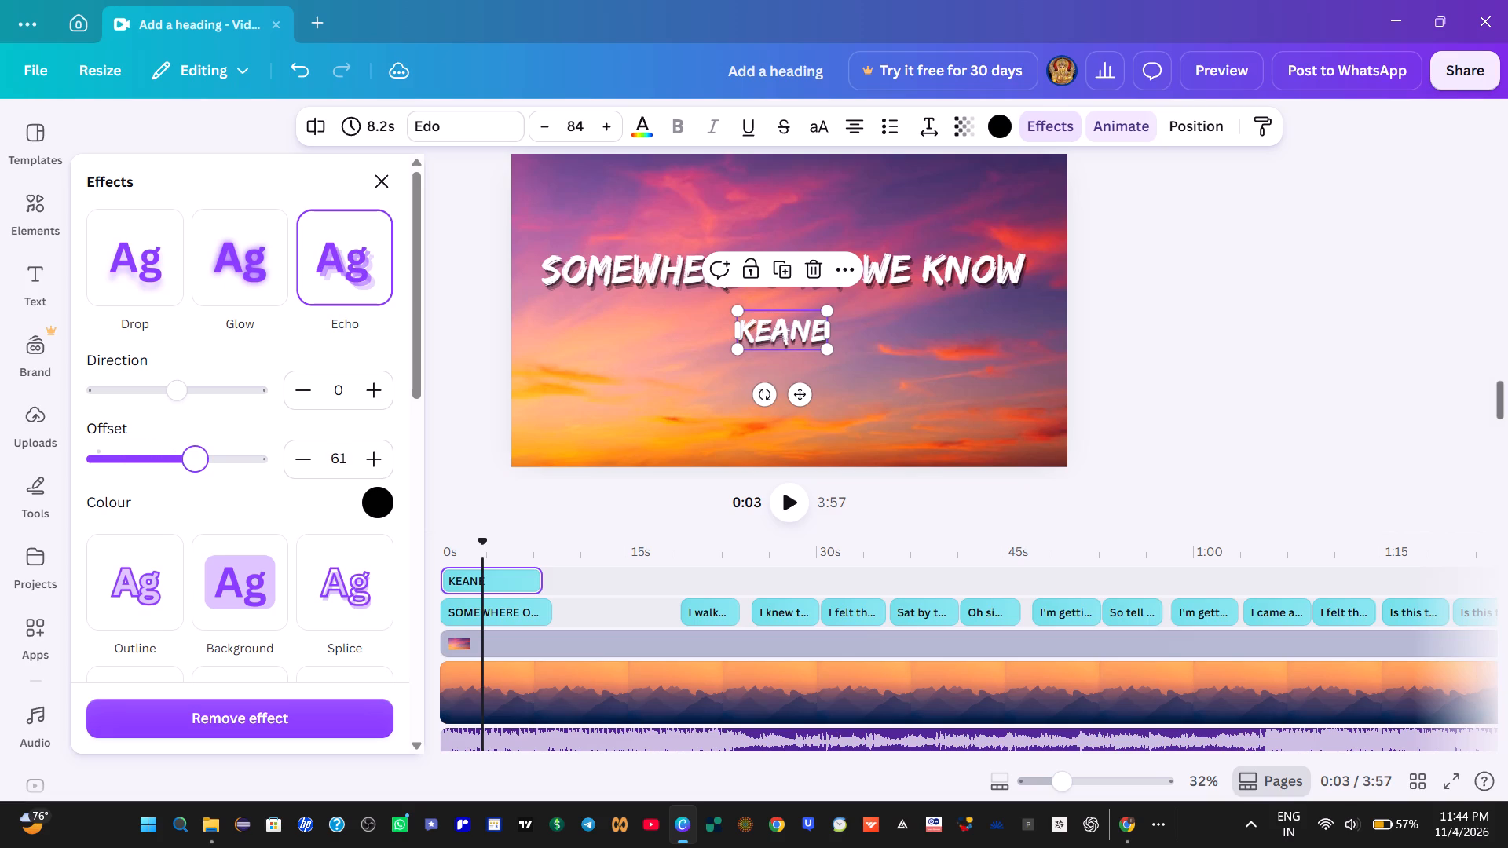
drag(198, 467, 187, 468)
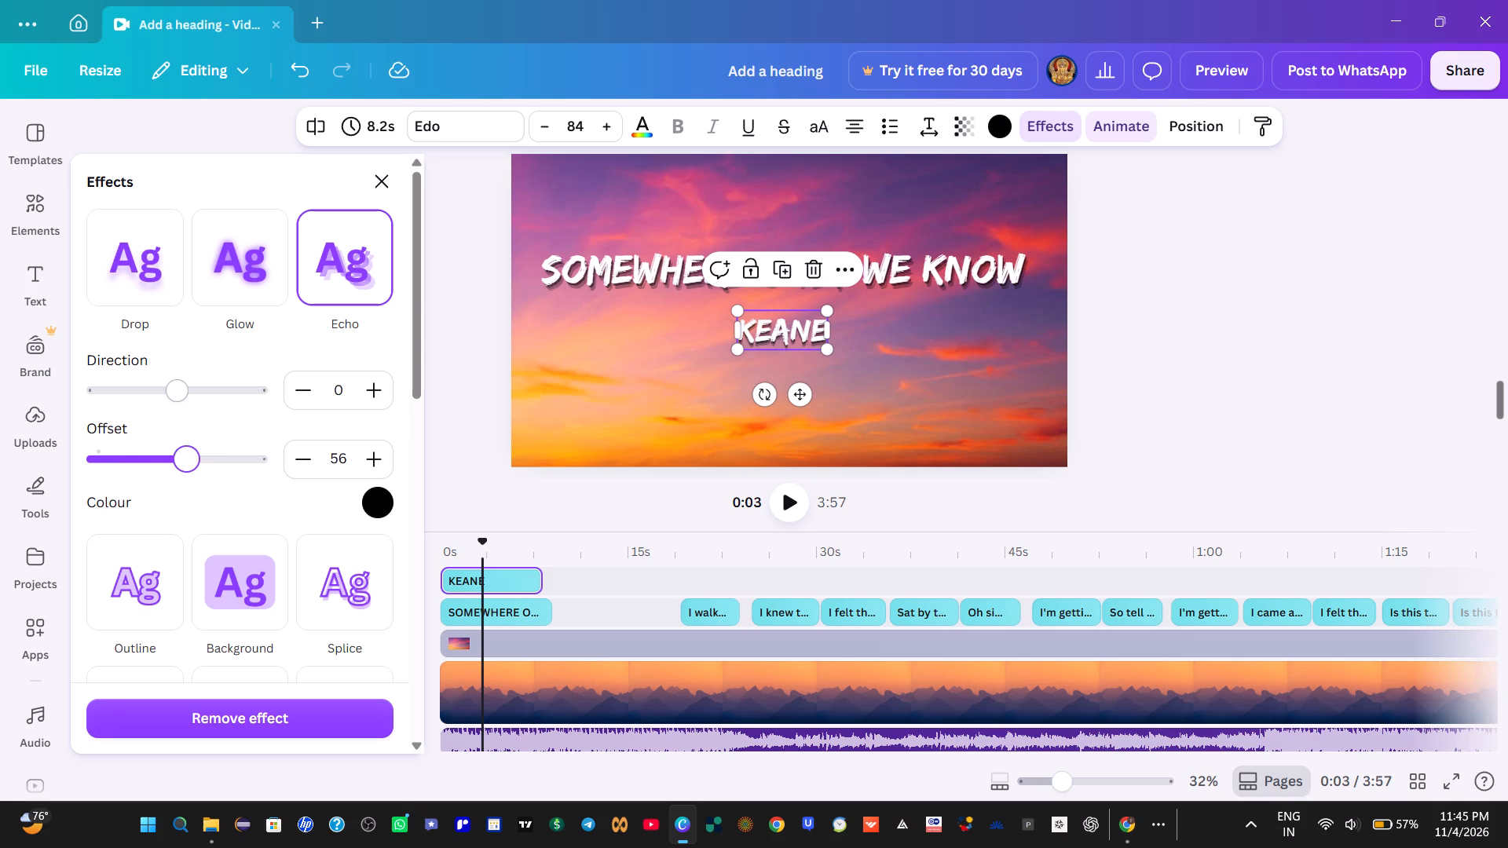
drag(175, 395, 162, 407)
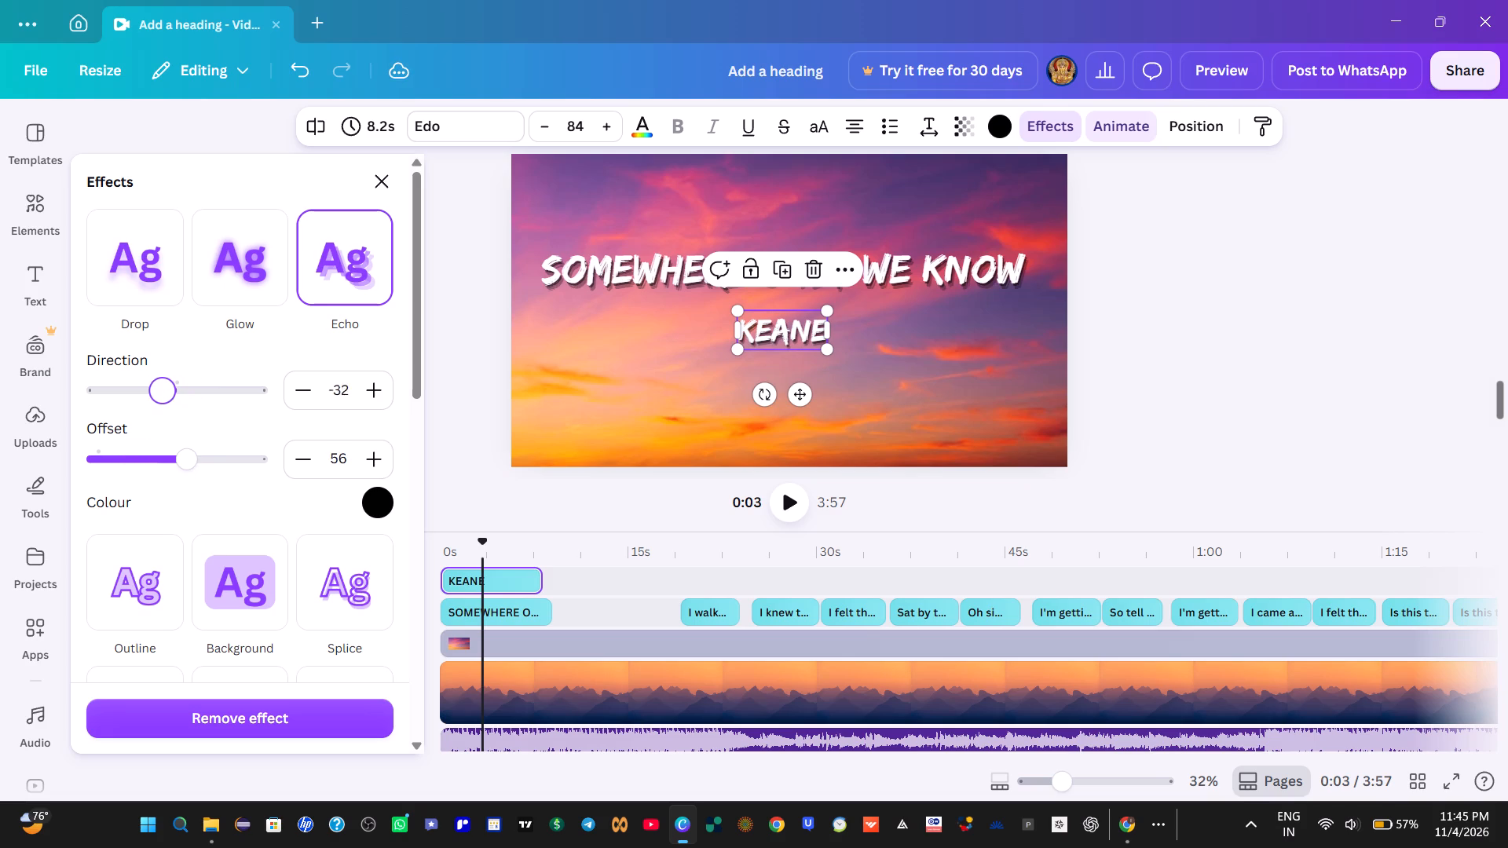
drag(162, 407, 154, 412)
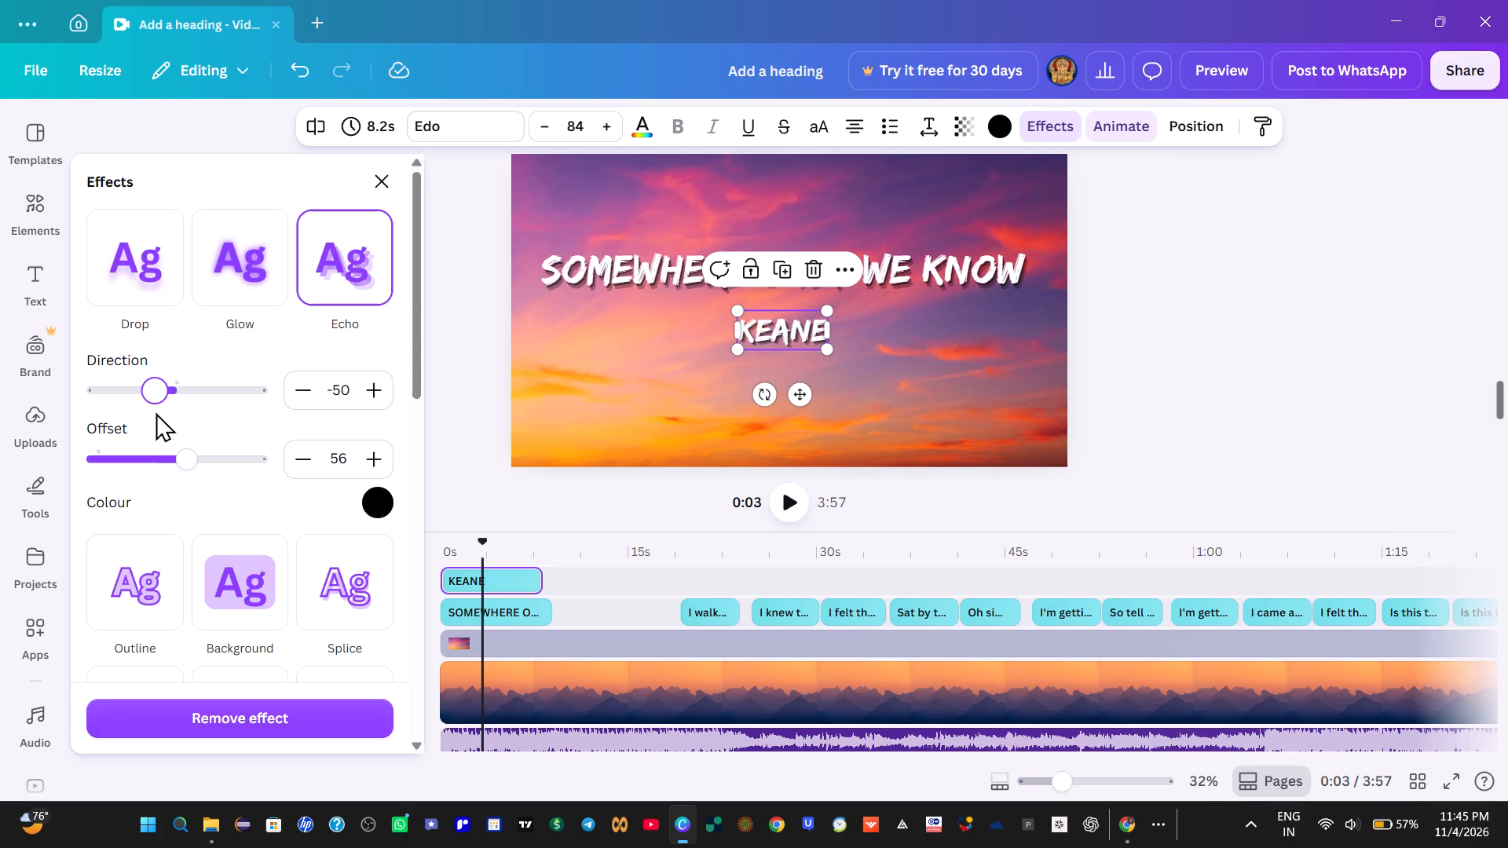
click(1143, 367)
click(1254, 367)
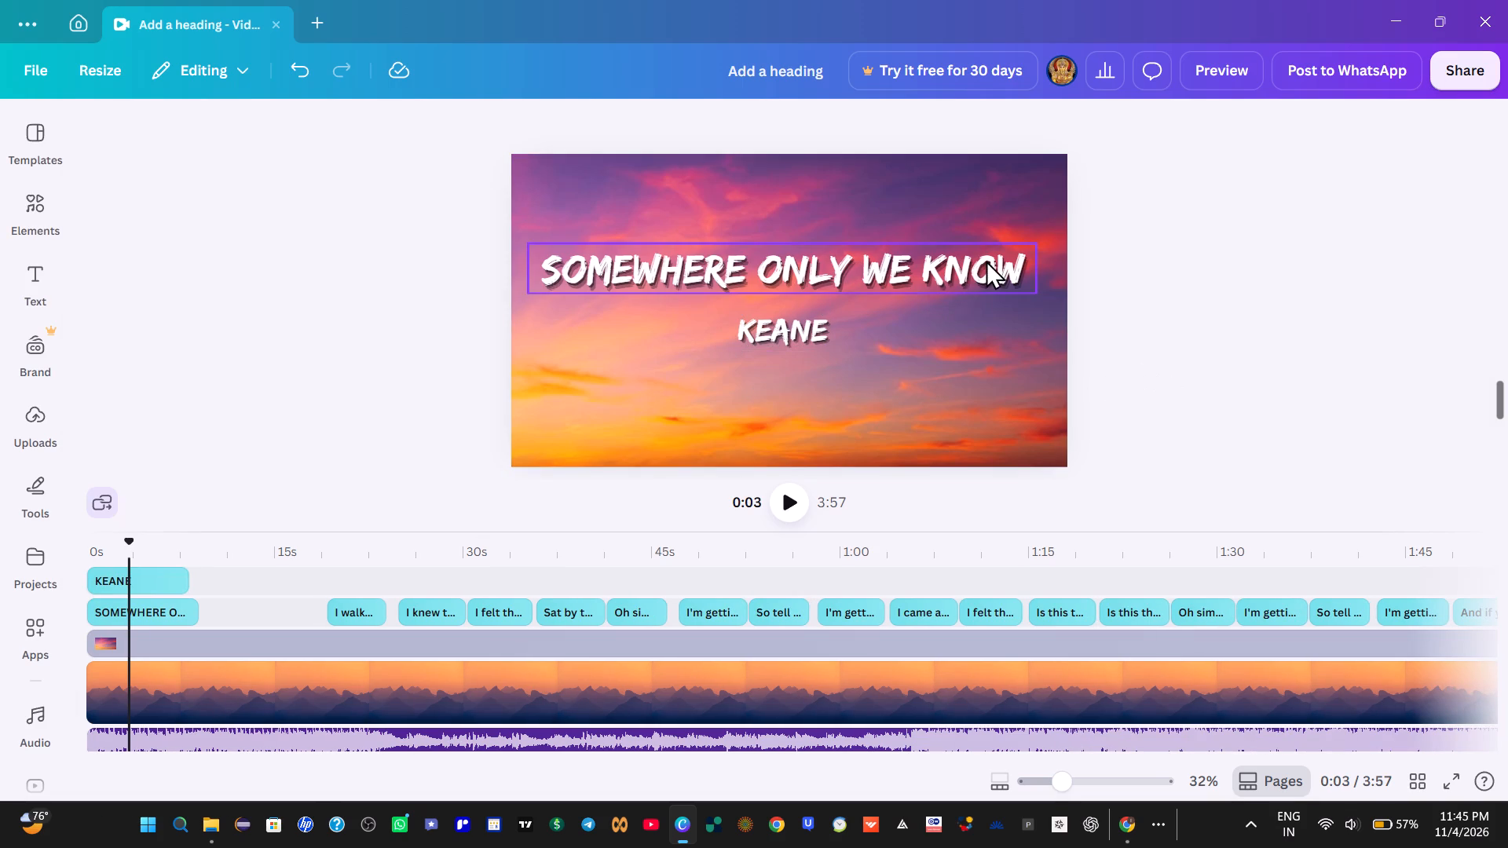
Set the direction of the "SOMEWHERE ONLY WE KNOW" title's Echo effect to -54.
click(986, 260)
click(1052, 123)
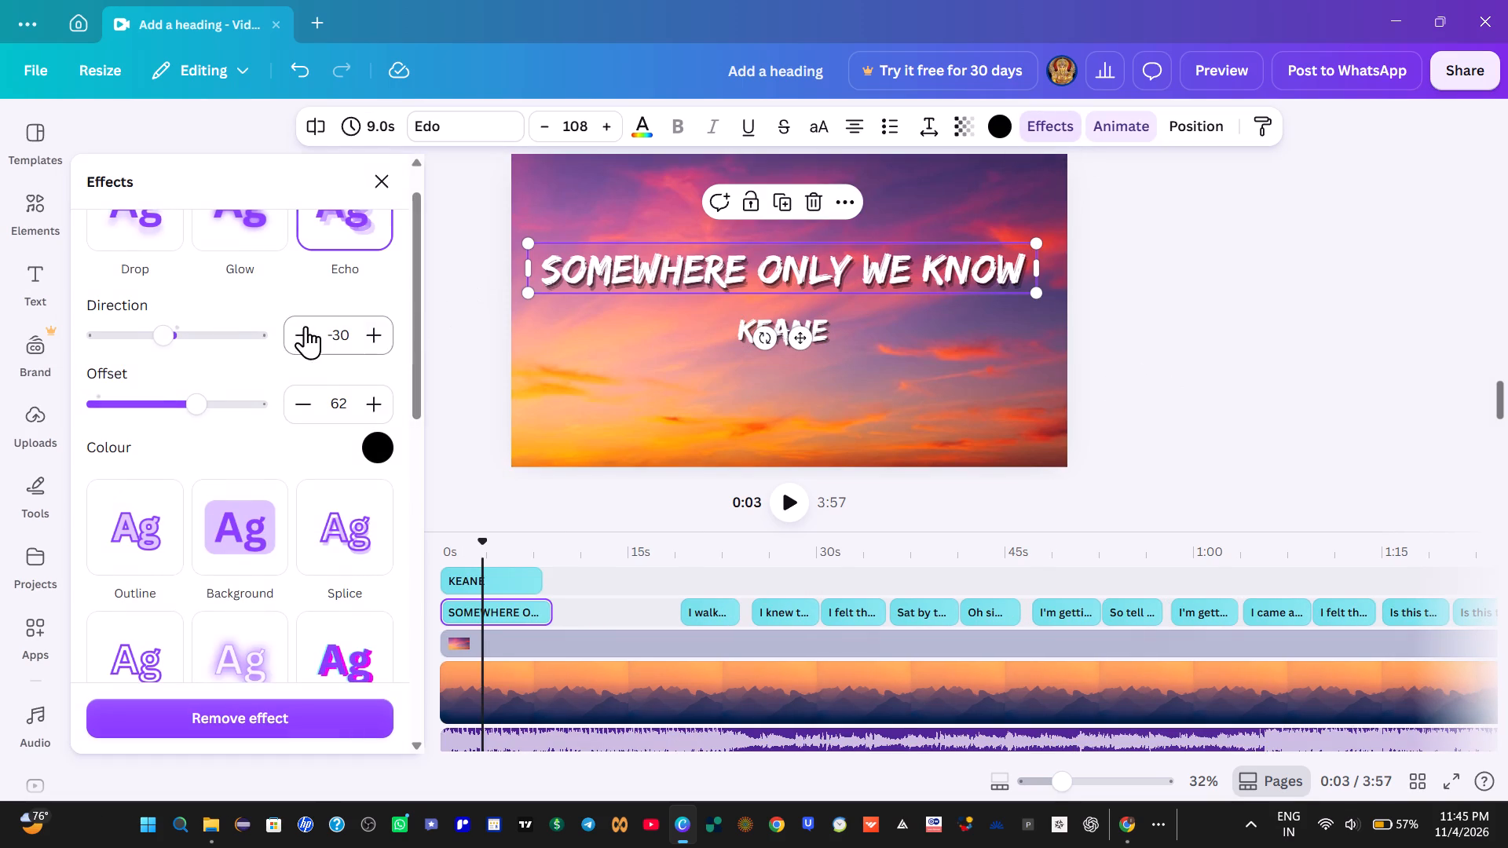
drag(167, 336, 167, 335)
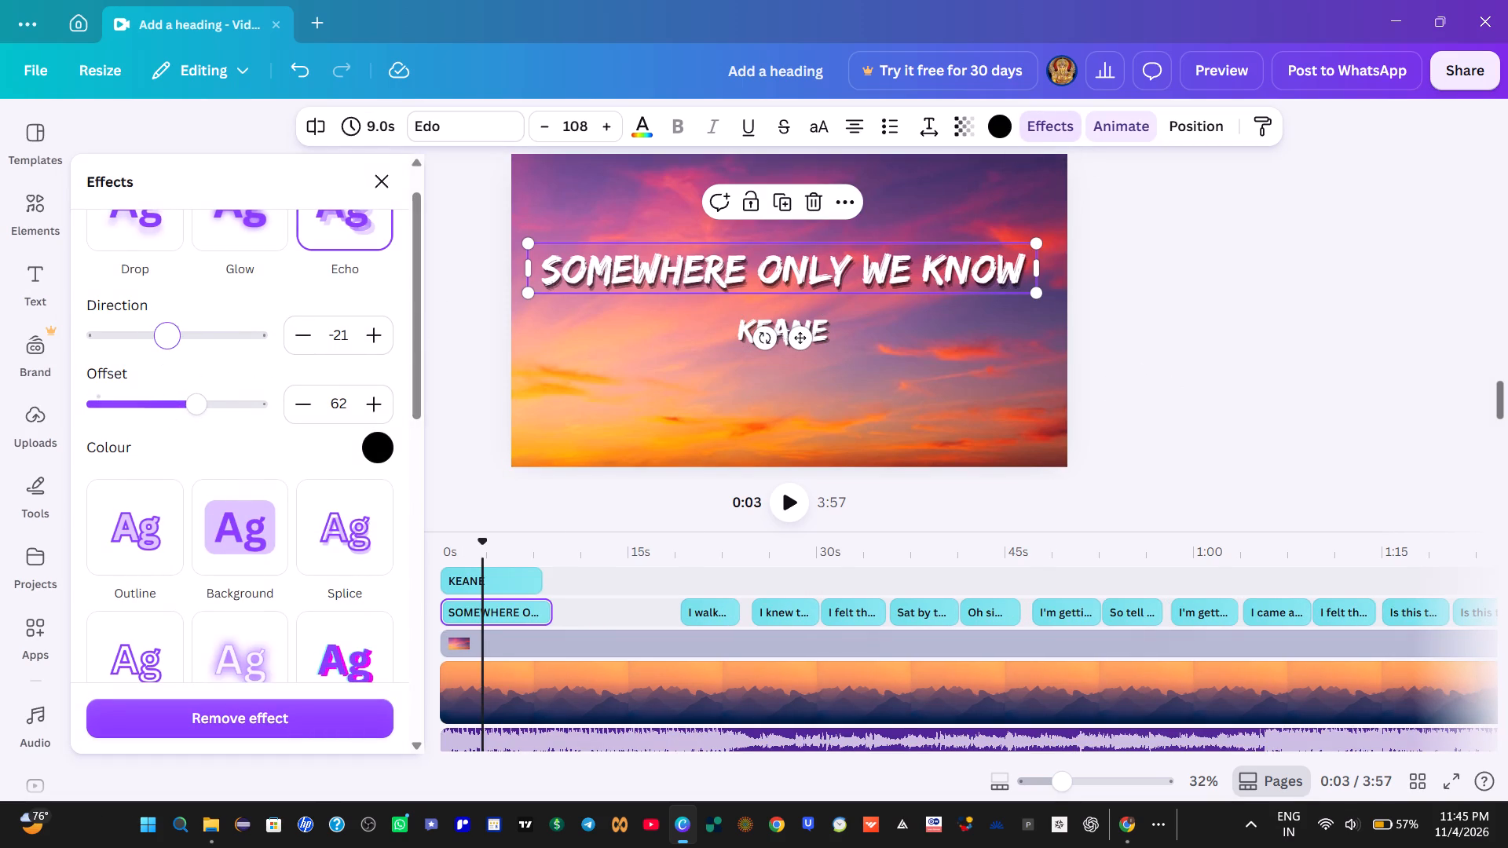
drag(167, 335, 156, 339)
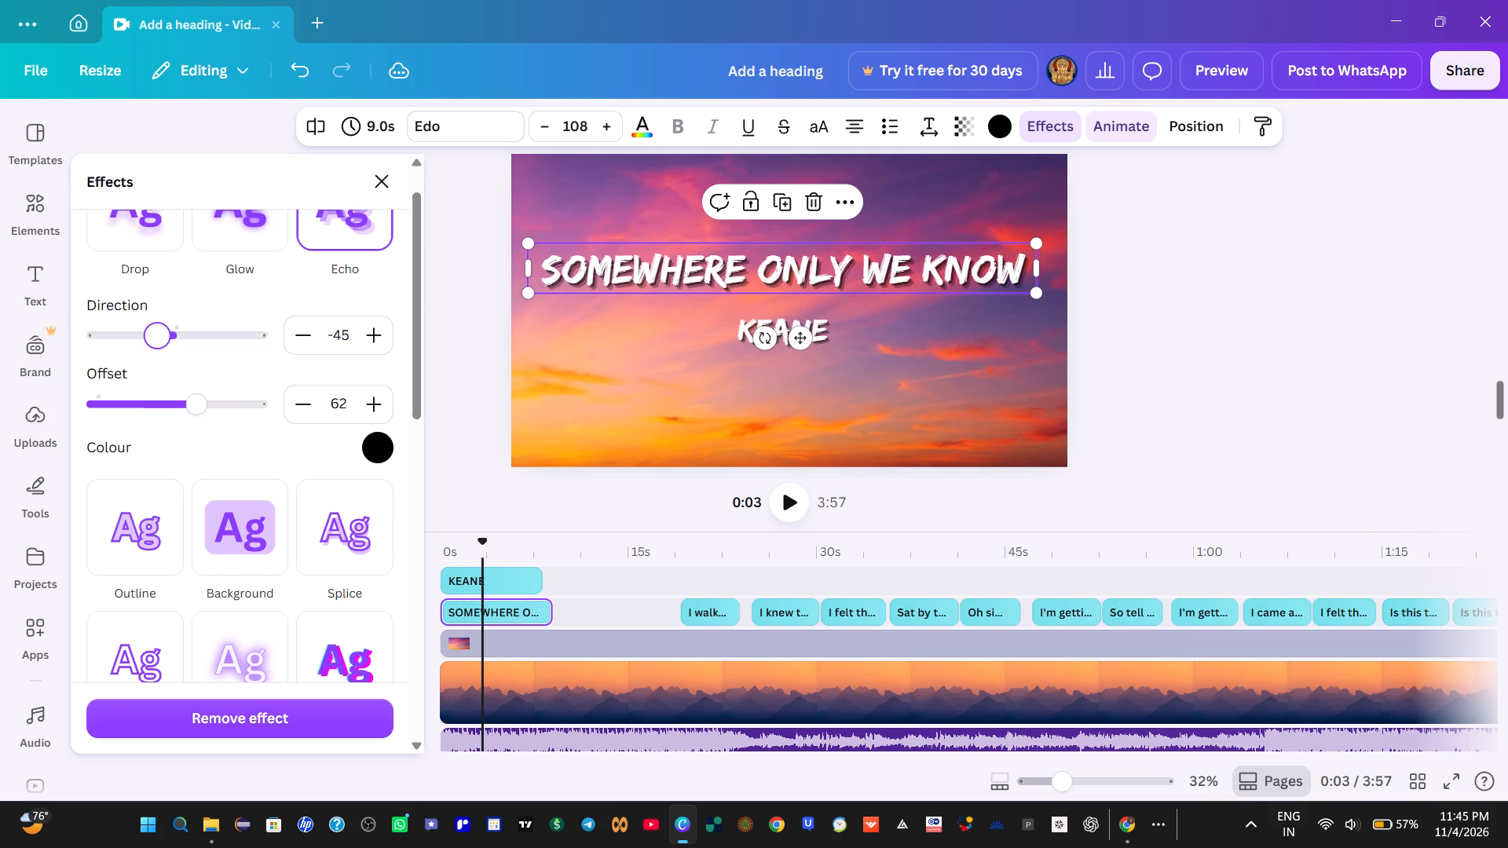
drag(156, 339, 152, 331)
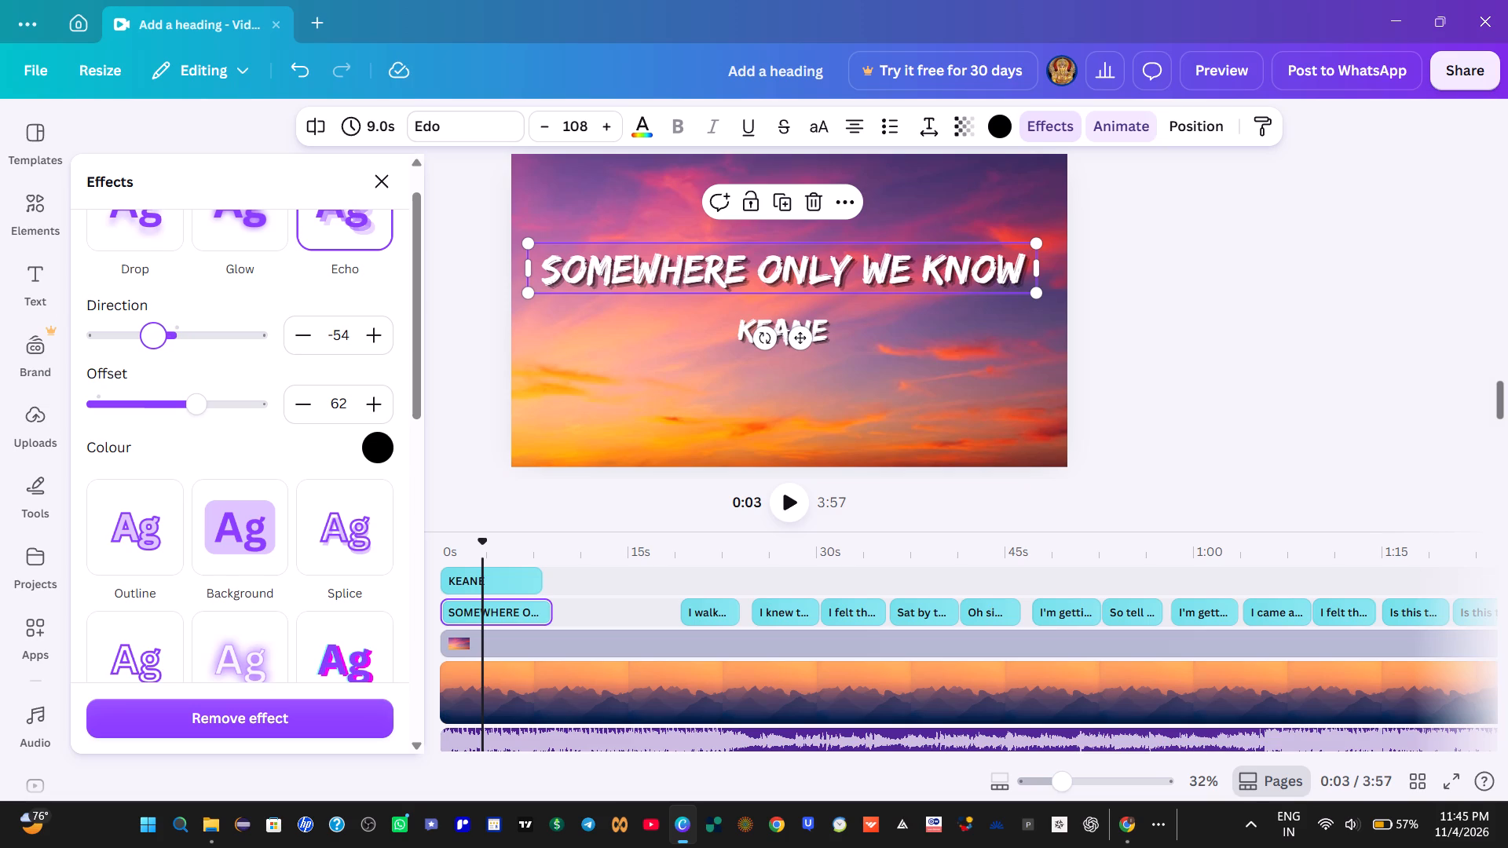
Lower the direction of the "SOMEWHERE ONLY WE KNOW" title's Echo effect to about -64.
drag(152, 331, 149, 314)
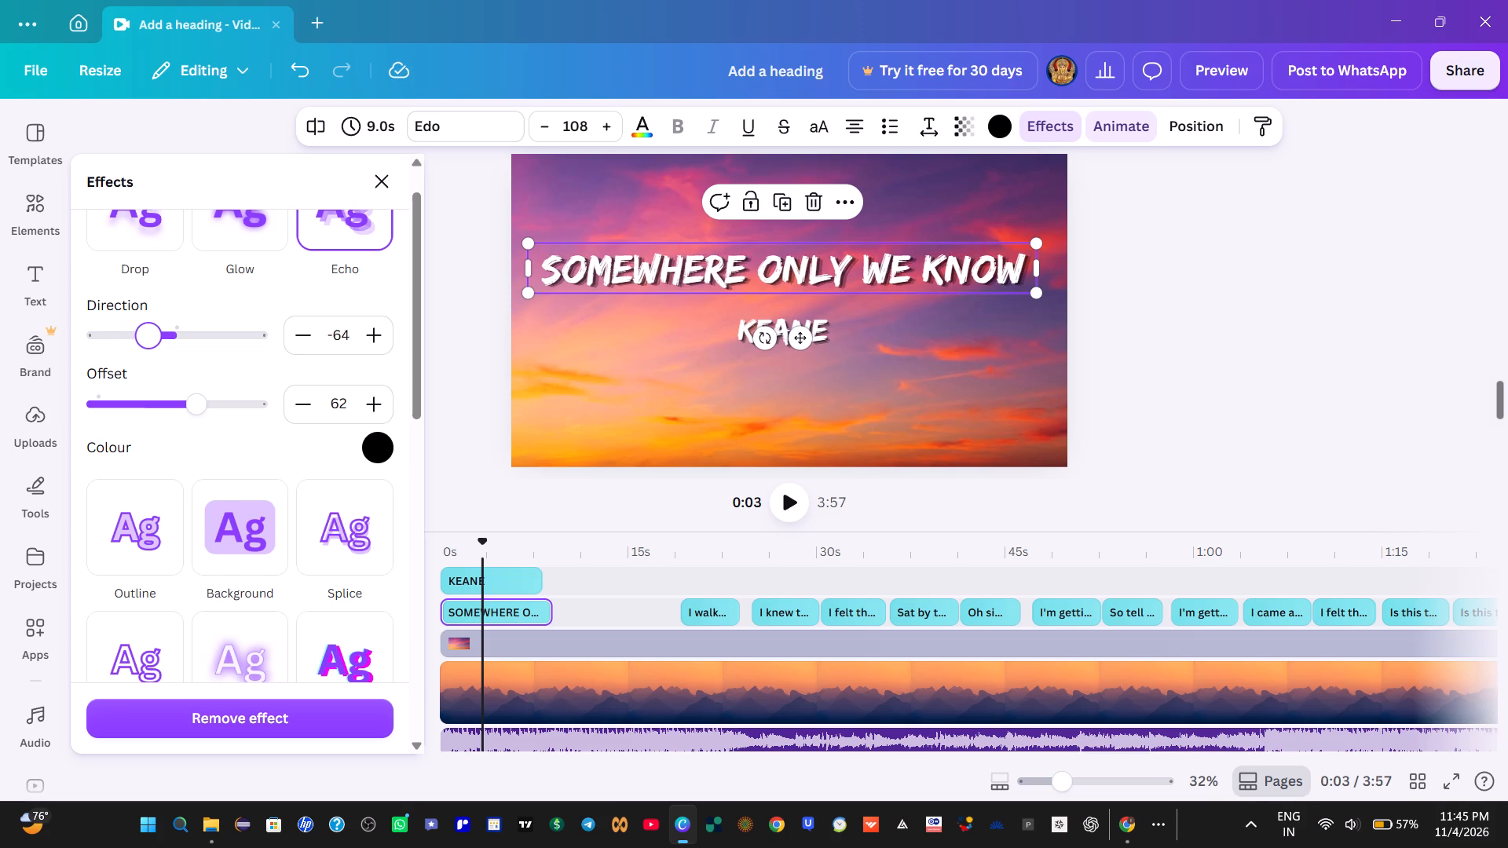
drag(149, 314, 150, 314)
click(1254, 320)
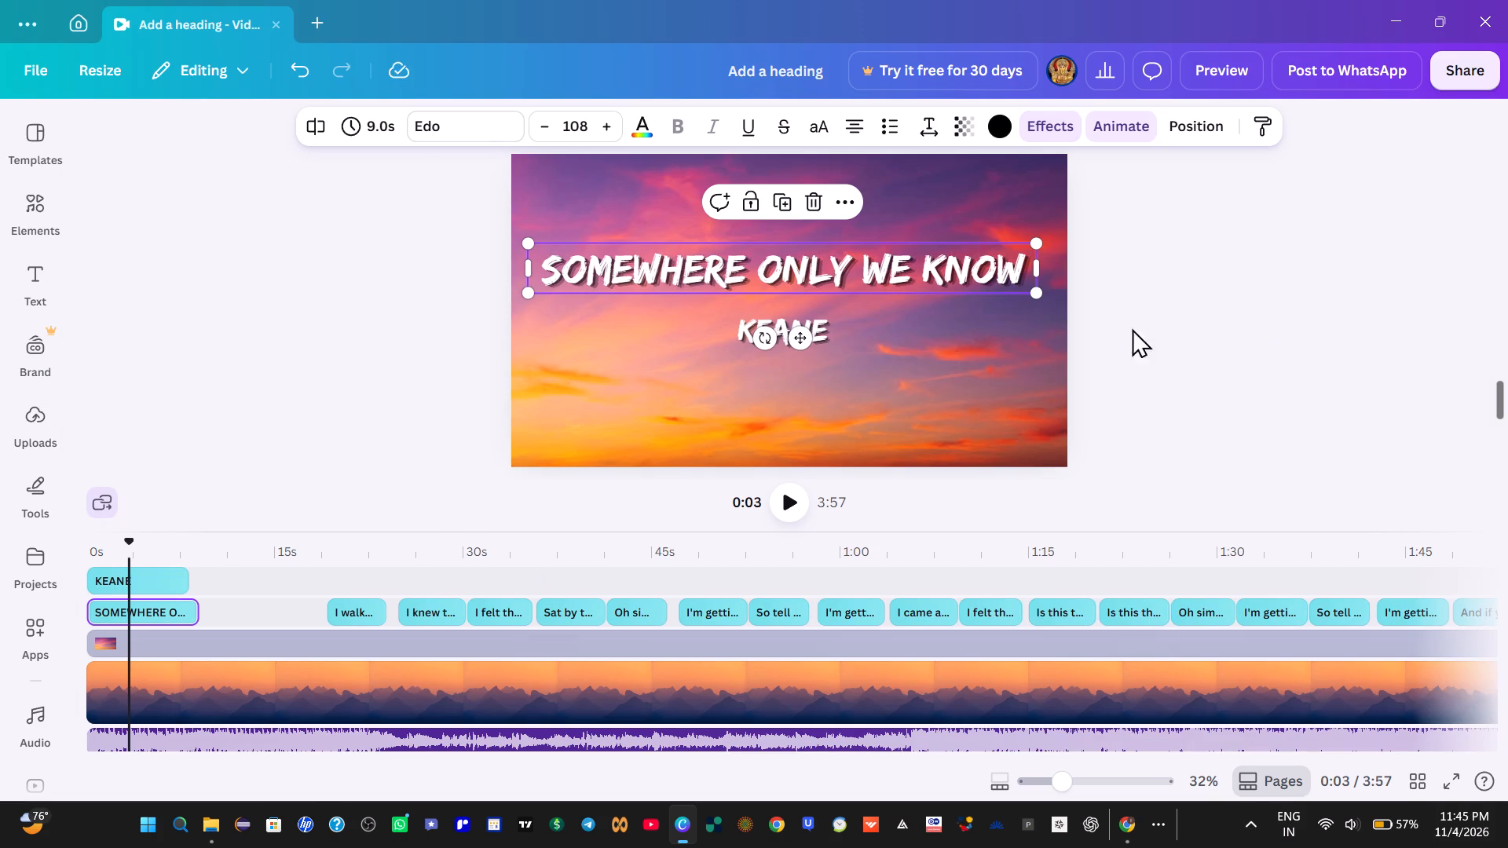
click(1113, 322)
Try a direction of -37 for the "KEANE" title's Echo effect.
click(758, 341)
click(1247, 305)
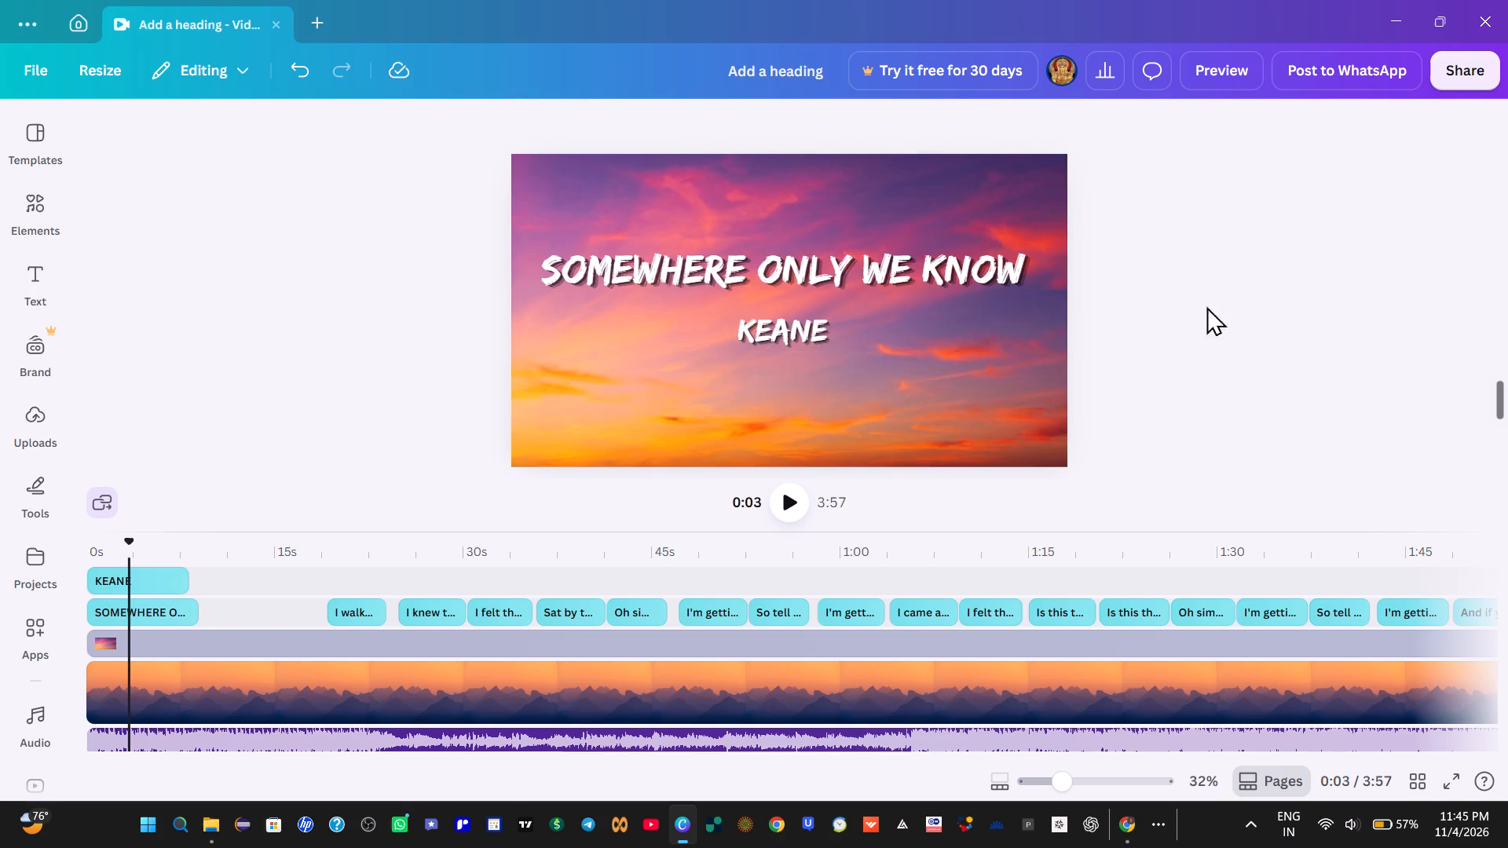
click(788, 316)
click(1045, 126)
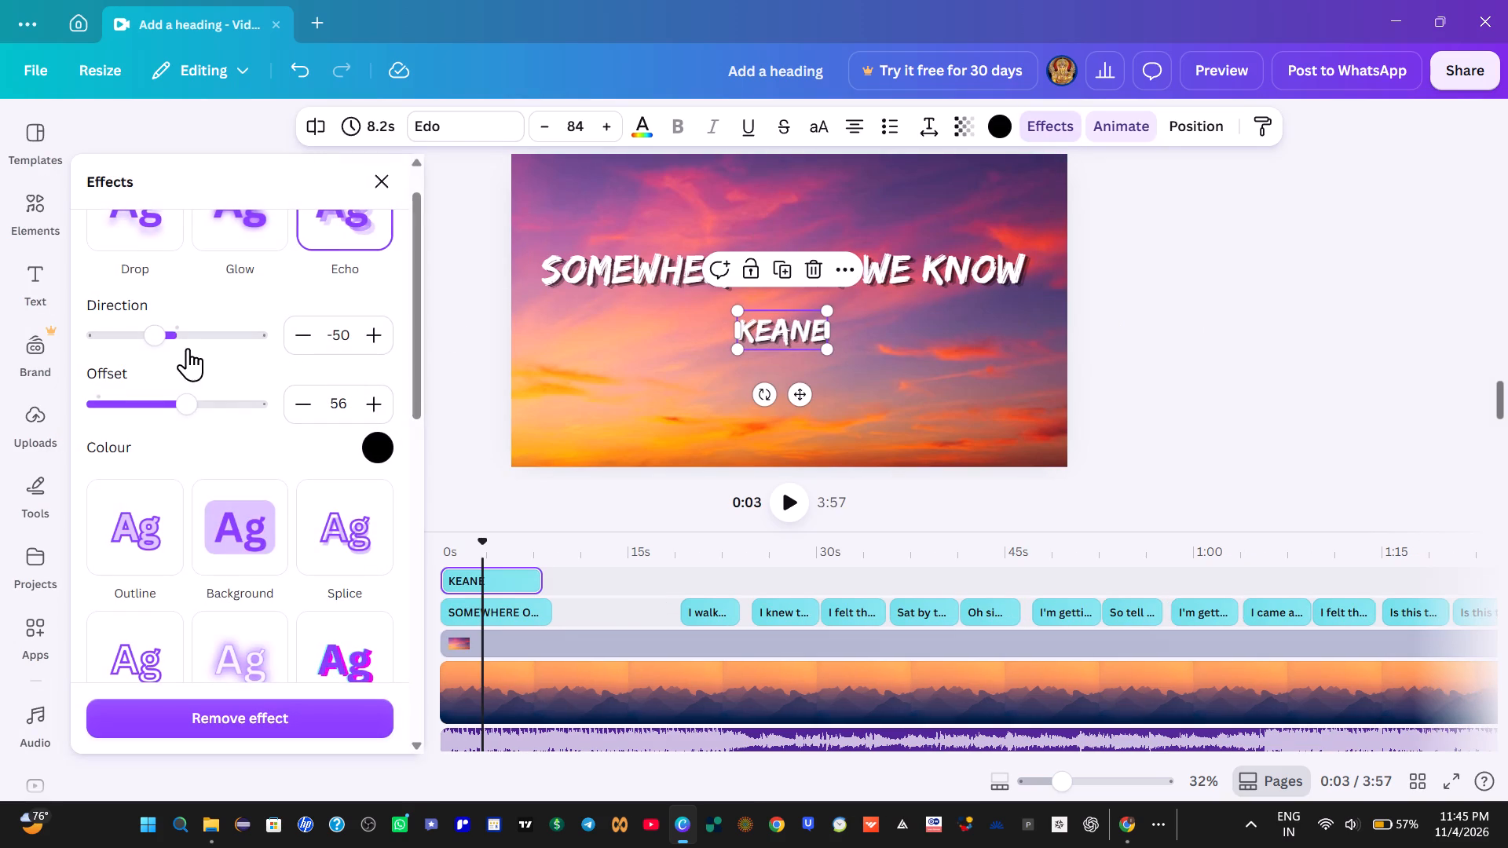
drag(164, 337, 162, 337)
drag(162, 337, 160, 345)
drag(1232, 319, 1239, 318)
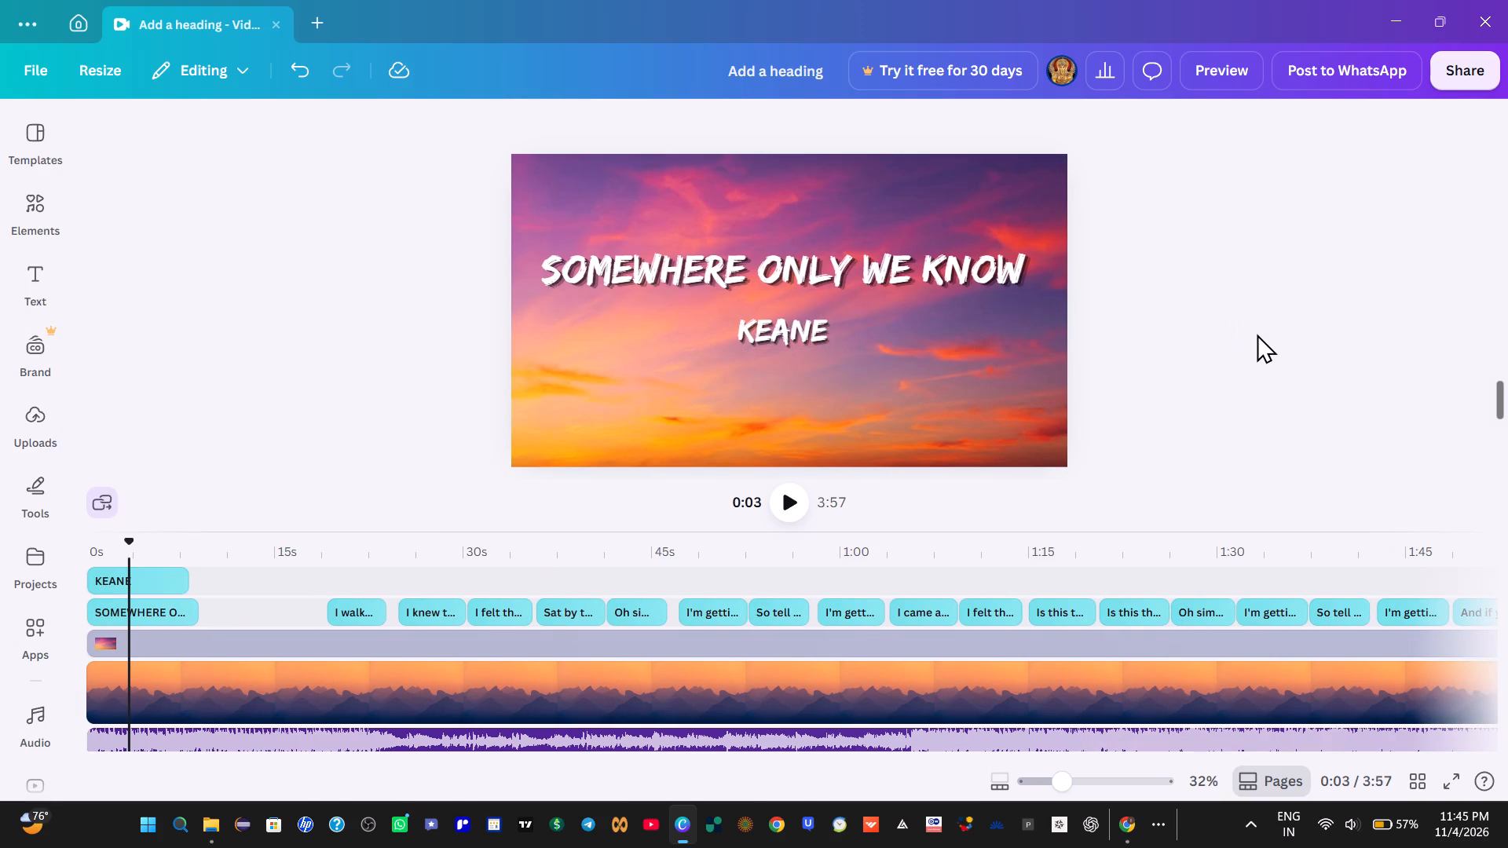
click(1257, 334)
Set the "KEANE" title's Echo effect to an offset of 73 and a direction of -43.
click(789, 353)
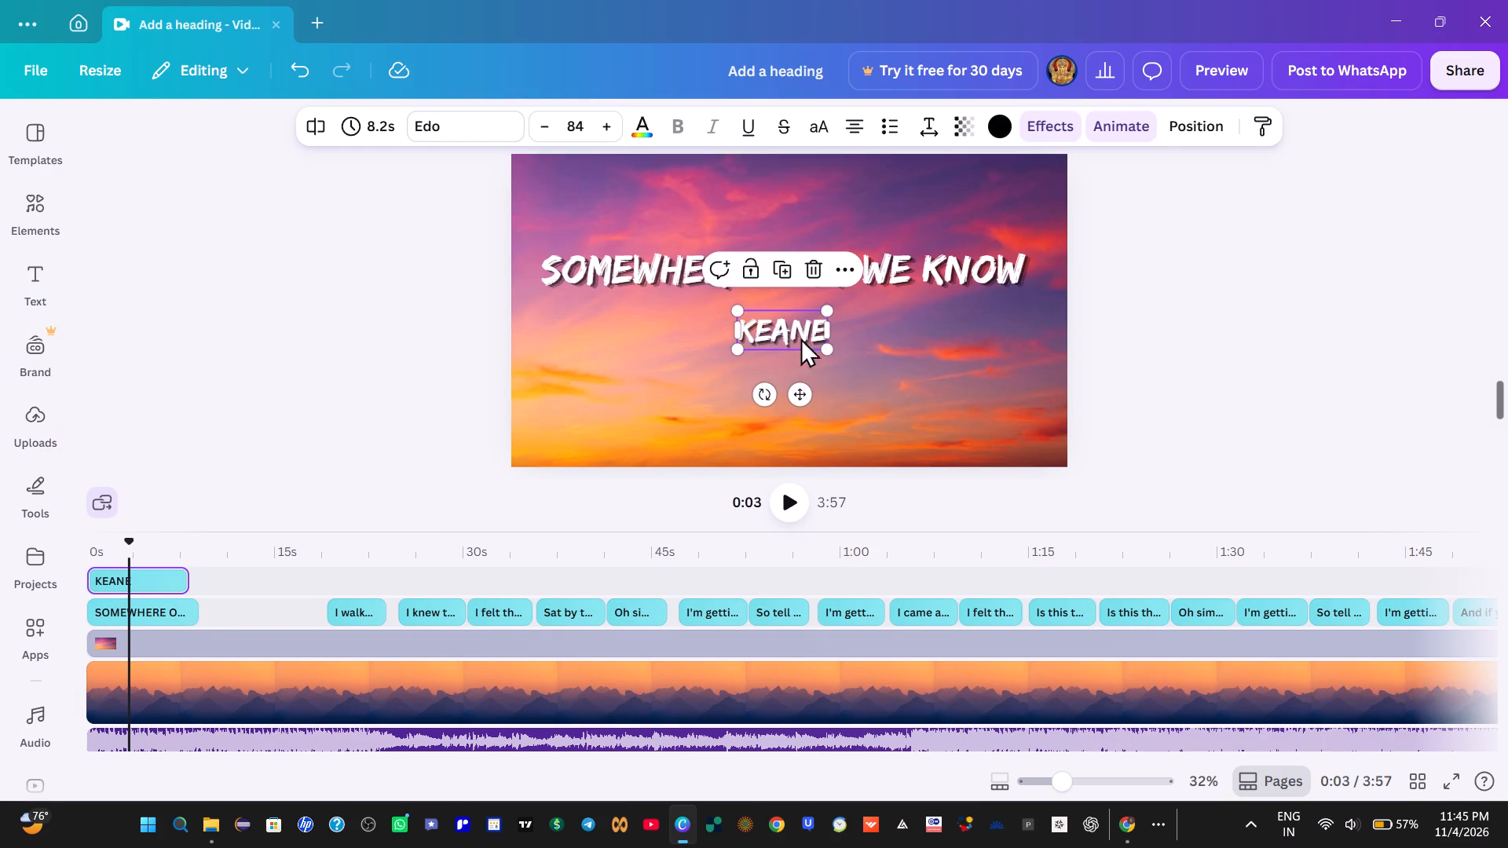
click(1036, 120)
drag(195, 413, 196, 411)
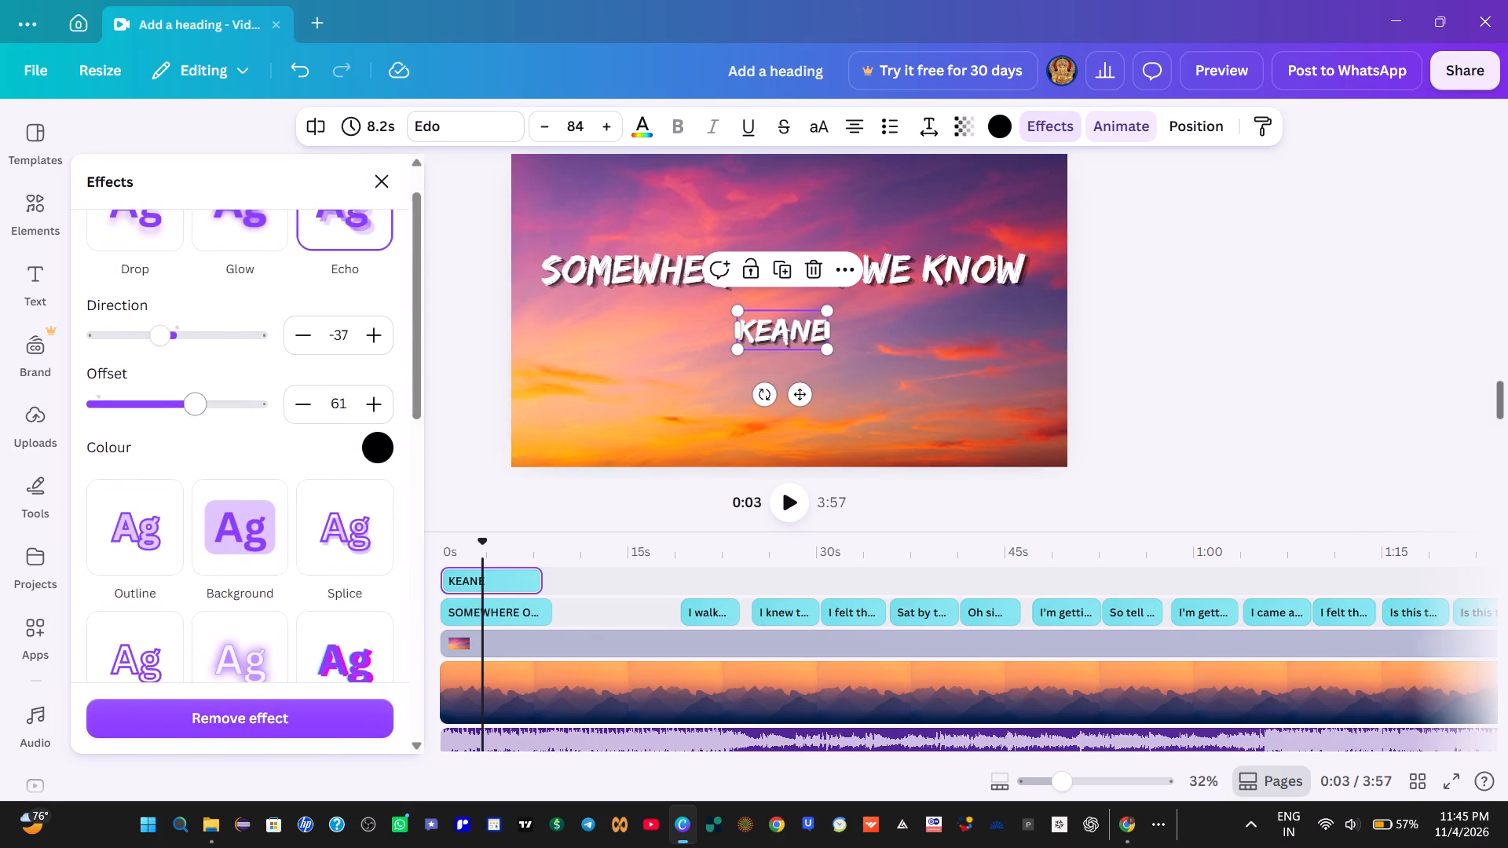
drag(196, 411, 215, 408)
drag(167, 343, 168, 341)
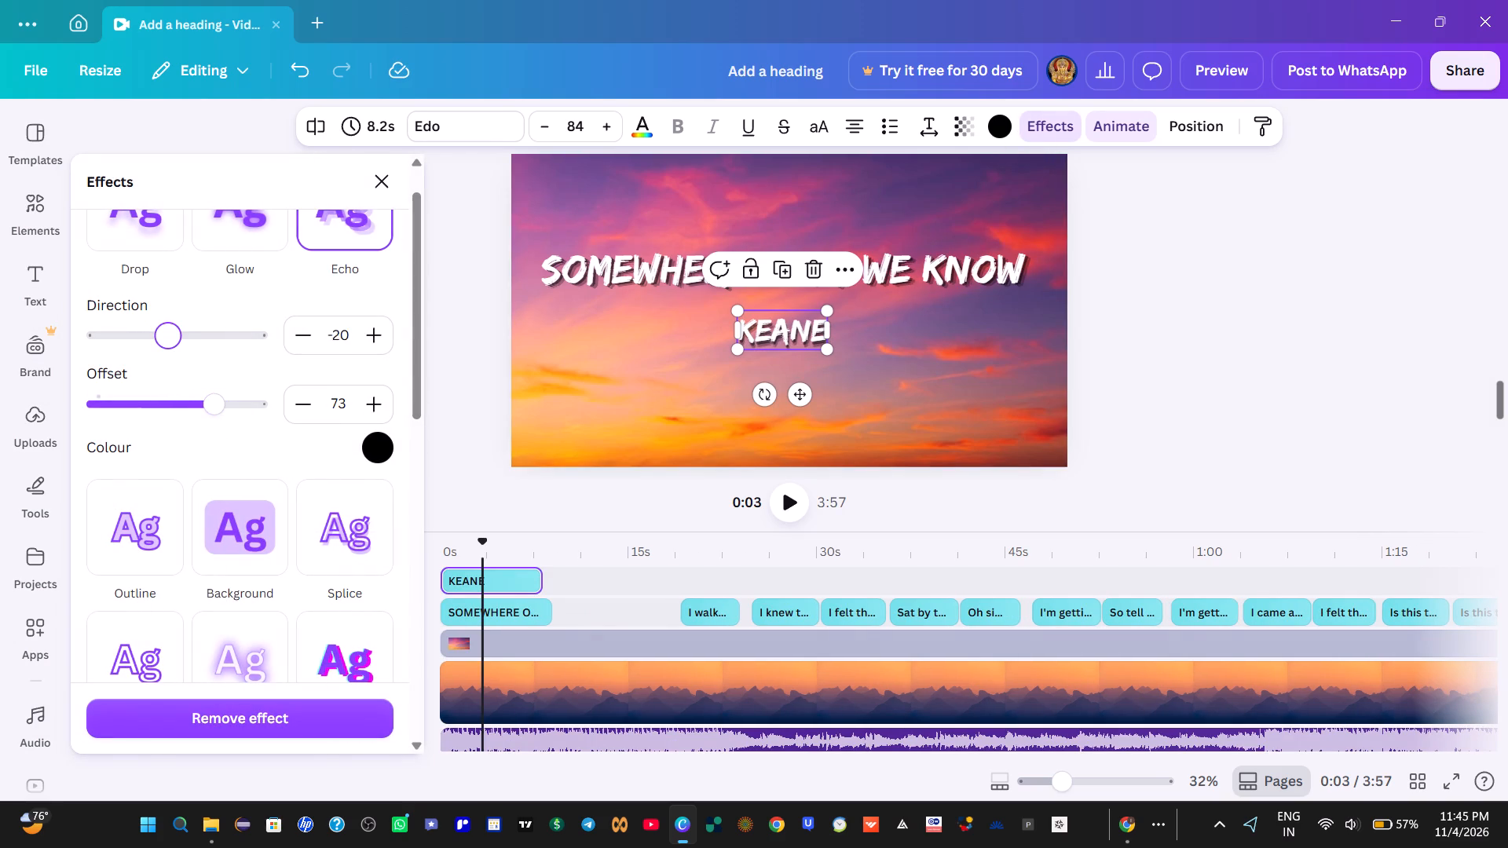
drag(168, 341, 157, 346)
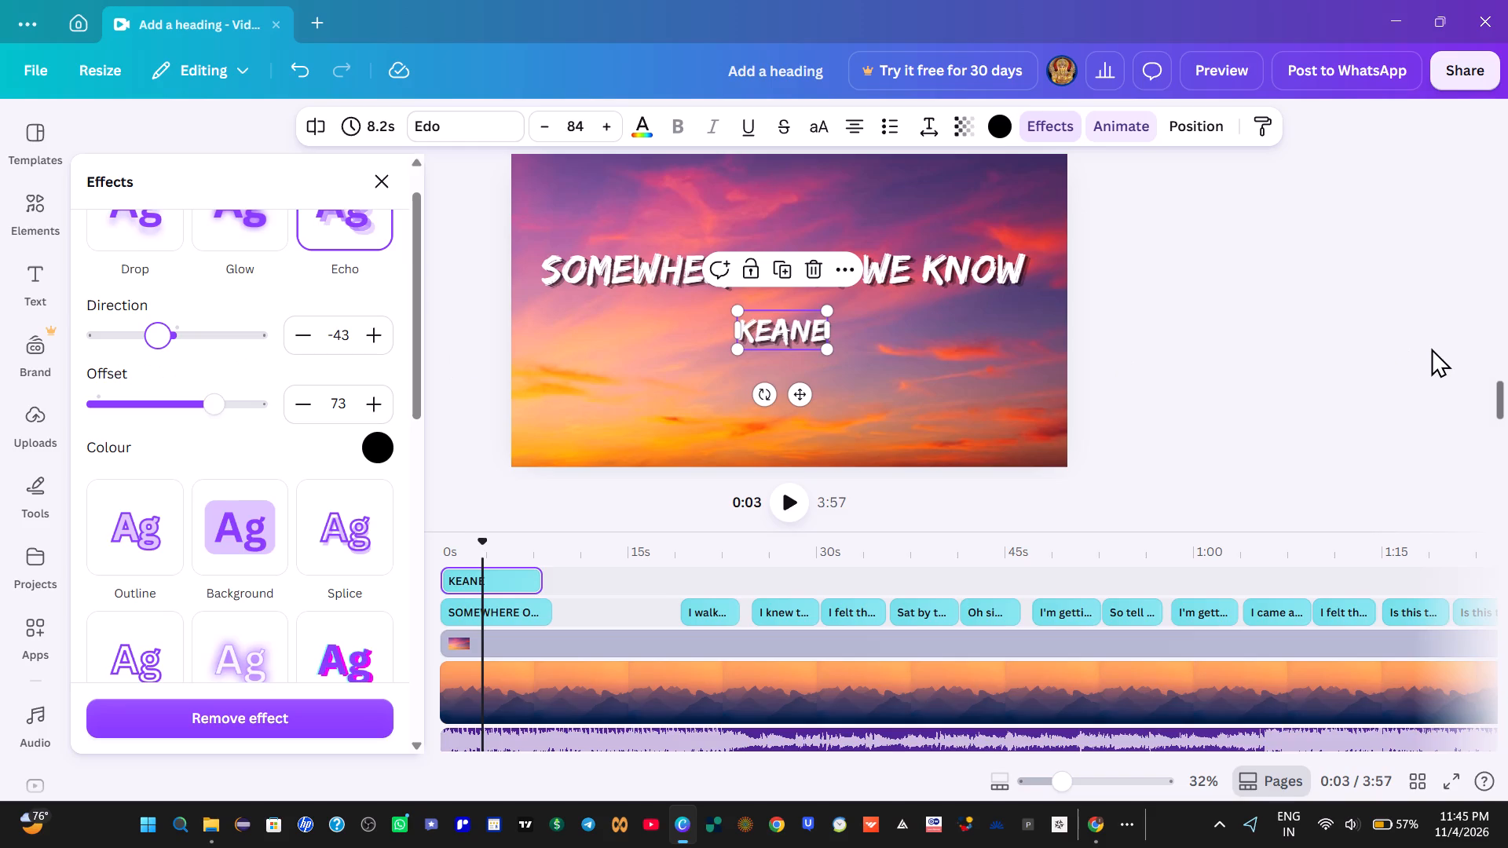